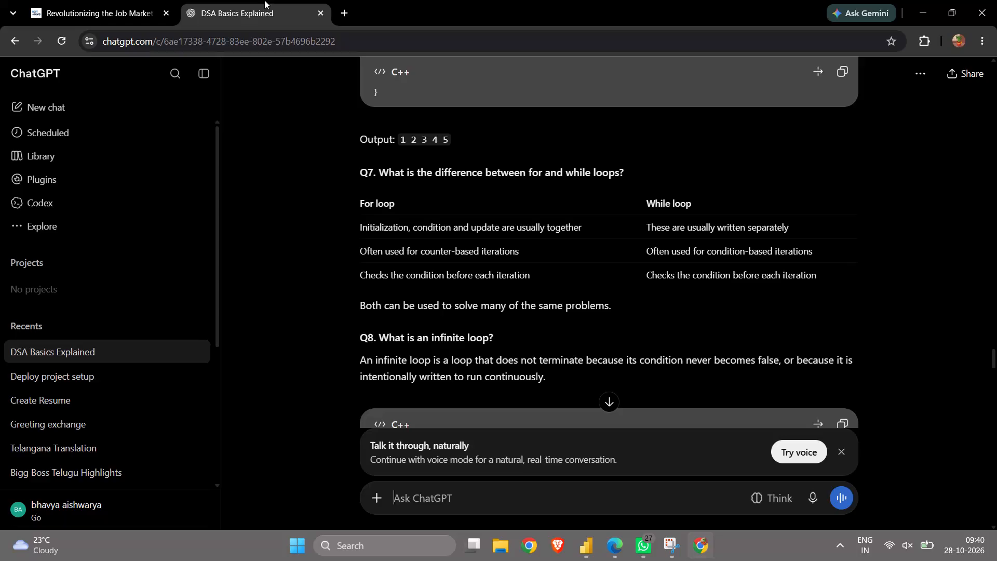
Switch to the dashboards report in Power BI Desktop.
{"action": "left_click", "coordinate": [139, 0]}
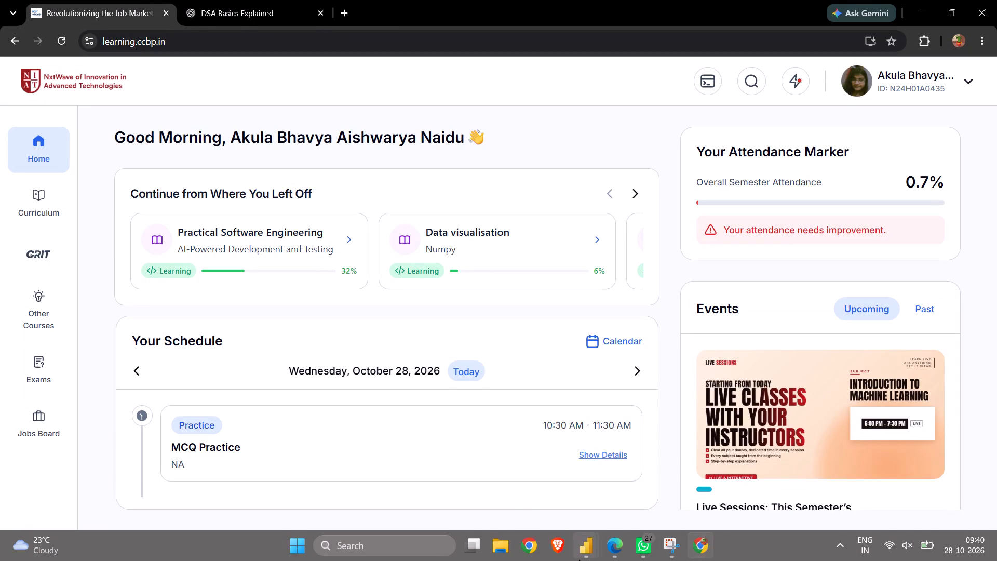
{"action": "left_click", "coordinate": [579, 560]}
{"action": "left_click", "coordinate": [565, 497]}
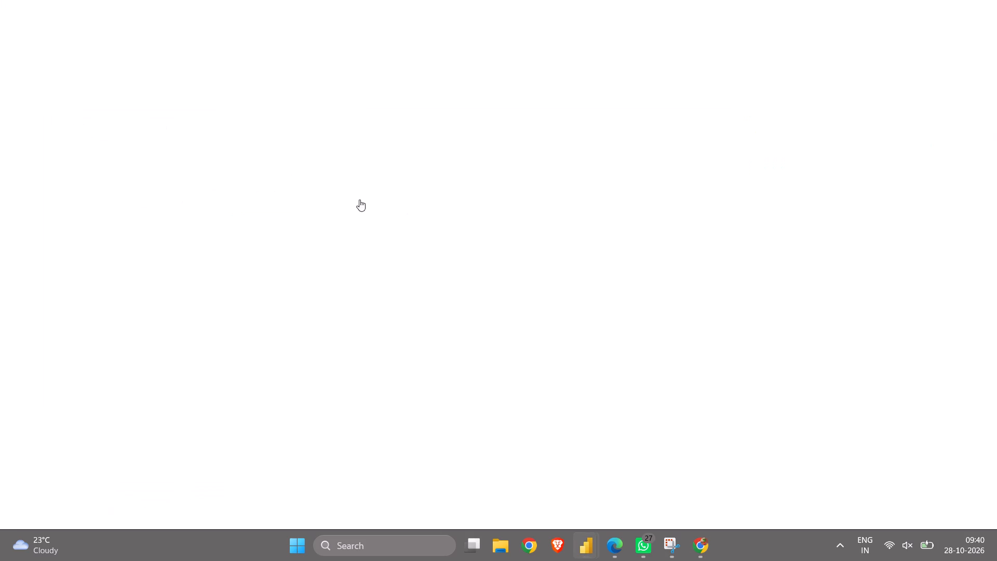
Collapse Mumbai in the City, Product line slicer on Page 1 and select Delhi as the filtered city instead.
{"action": "scroll", "coordinate": [366, 182], "scroll_direction": "down", "scroll_amount": 3}
{"action": "scroll", "coordinate": [366, 182], "scroll_direction": "up", "scroll_amount": 7}
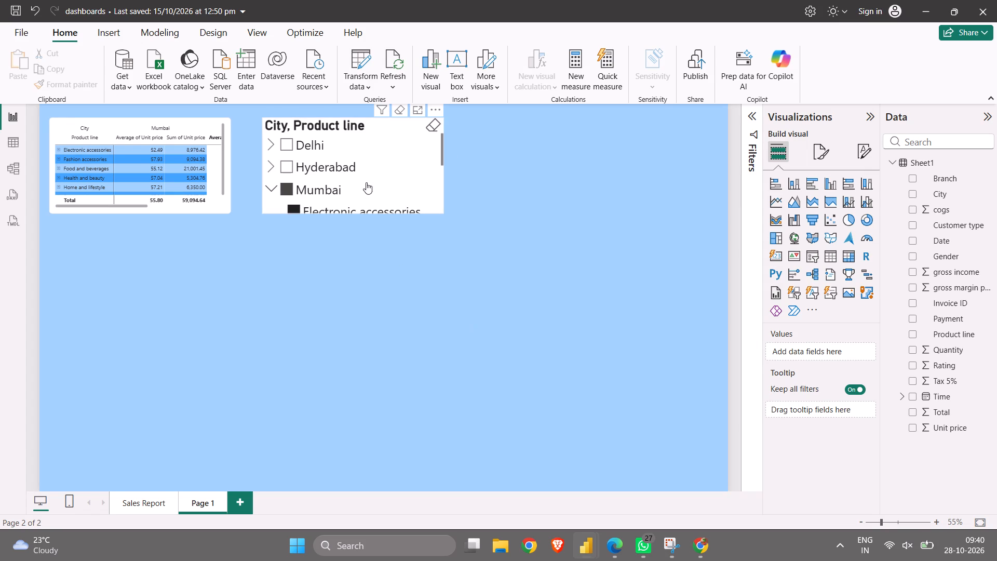
{"action": "left_click", "coordinate": [271, 191]}
{"action": "right_click", "coordinate": [287, 162]}
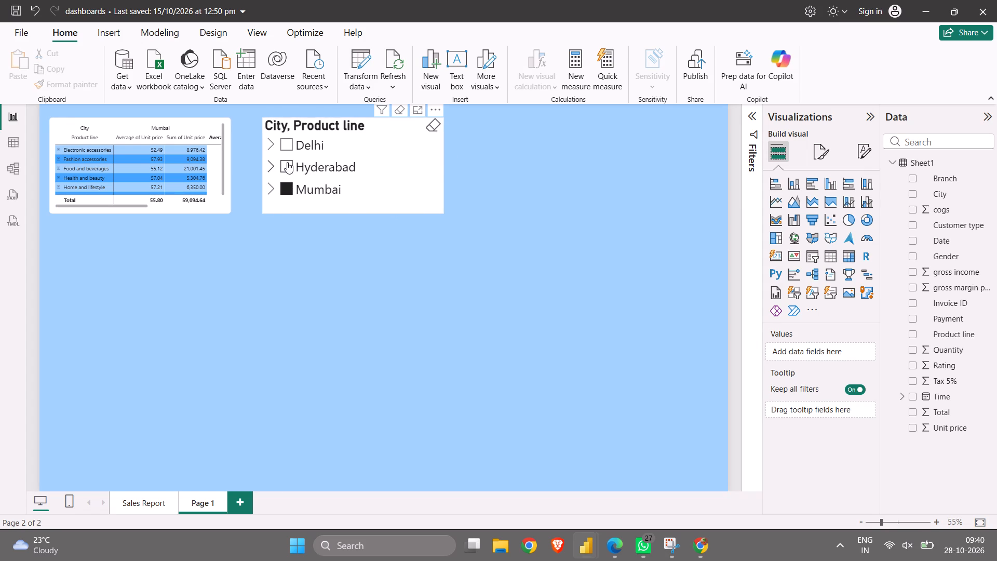
{"action": "left_click", "coordinate": [268, 170]}
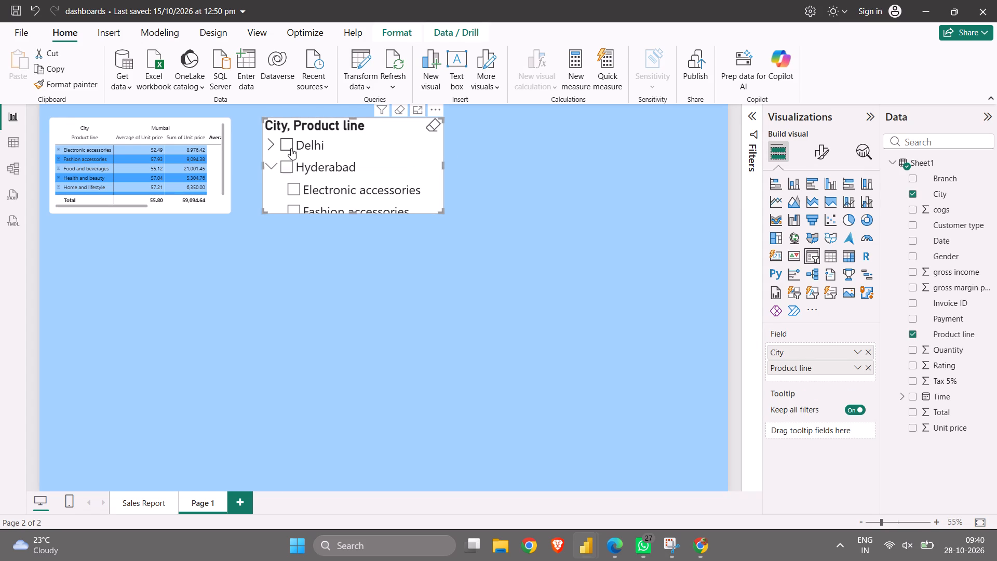
{"action": "left_click", "coordinate": [292, 141]}
{"action": "left_click", "coordinate": [269, 163]}
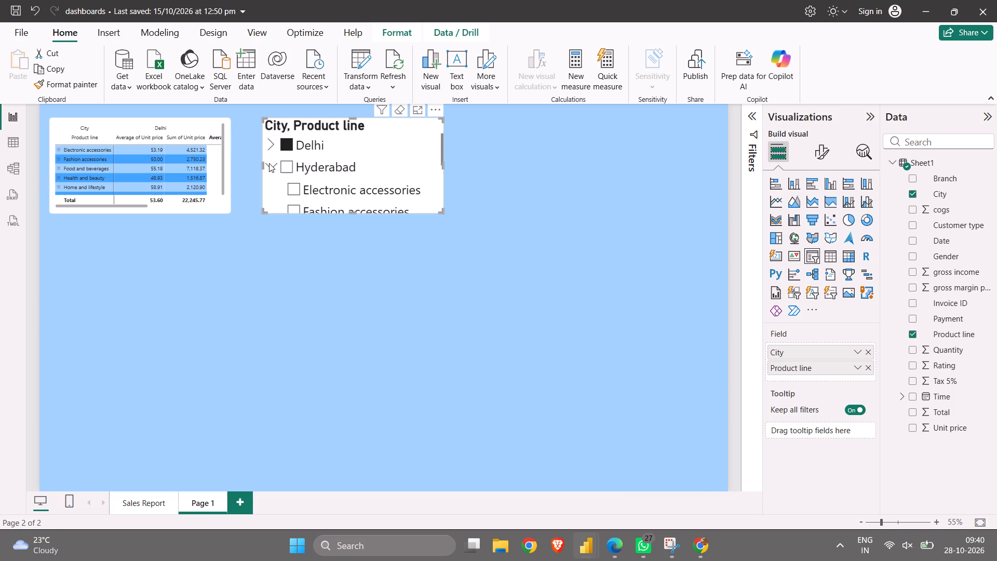
{"action": "left_click", "coordinate": [272, 165]}
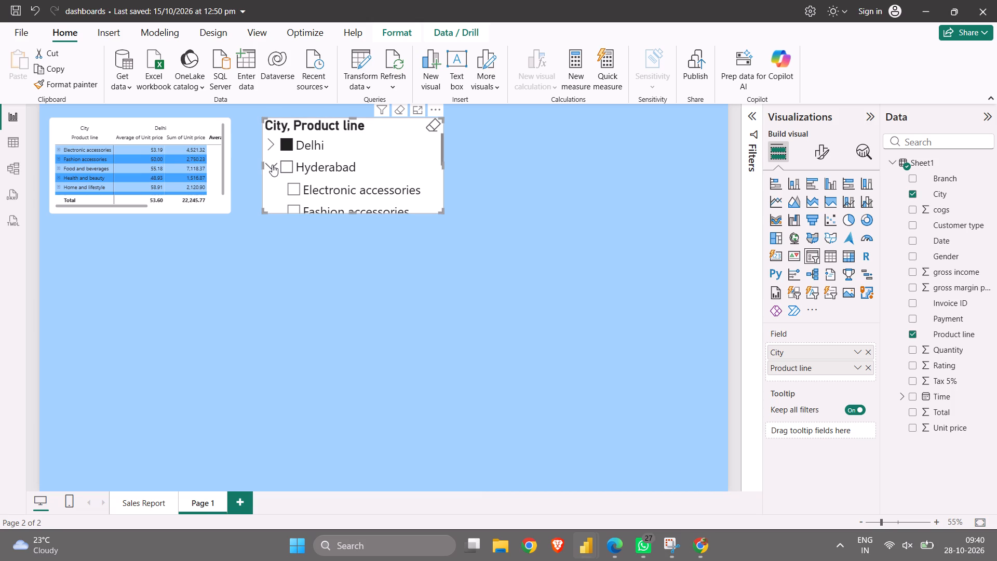
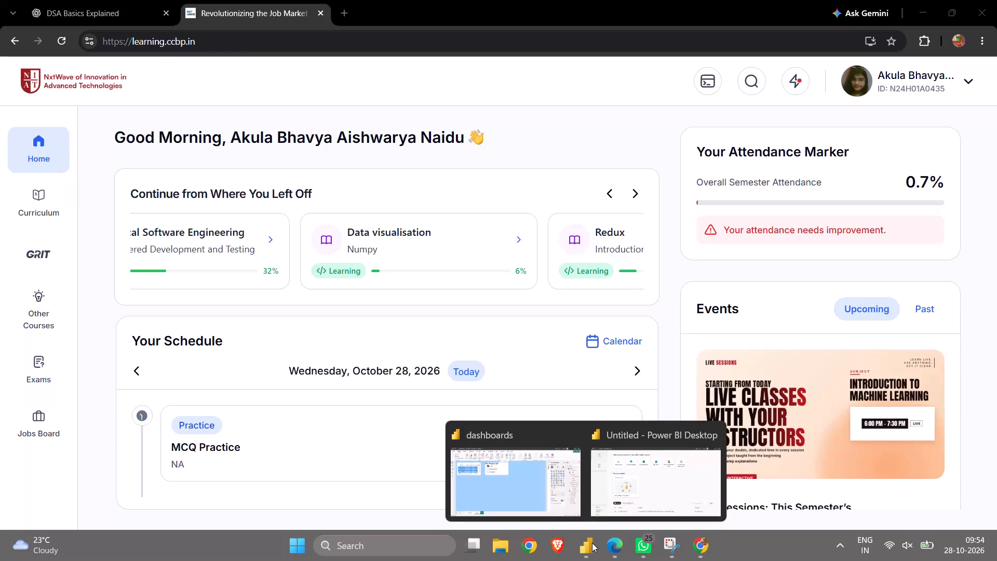
Switch to the untitled Power BI Desktop window and start a blank report.
{"action": "left_click", "coordinate": [561, 491]}
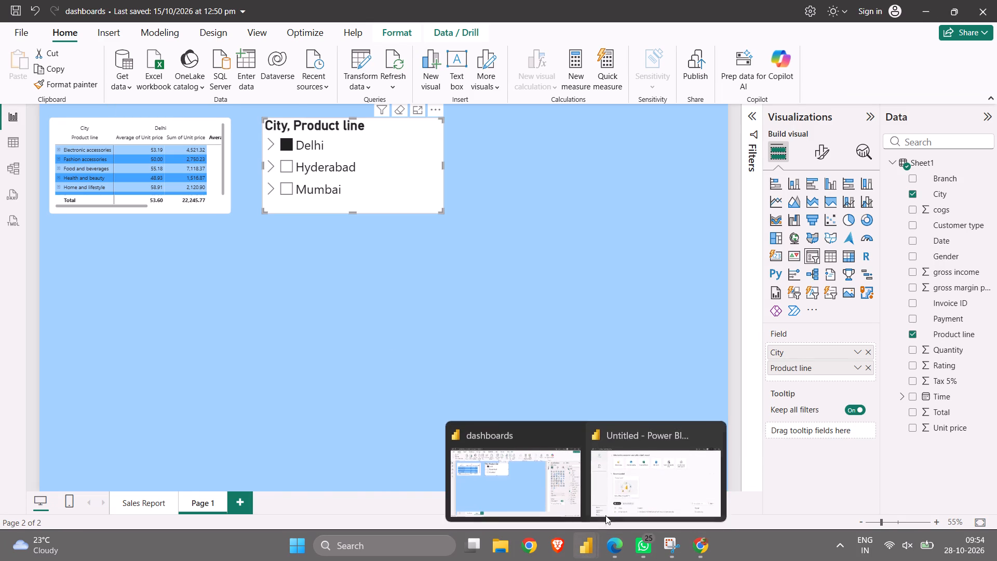
{"action": "left_click", "coordinate": [625, 489]}
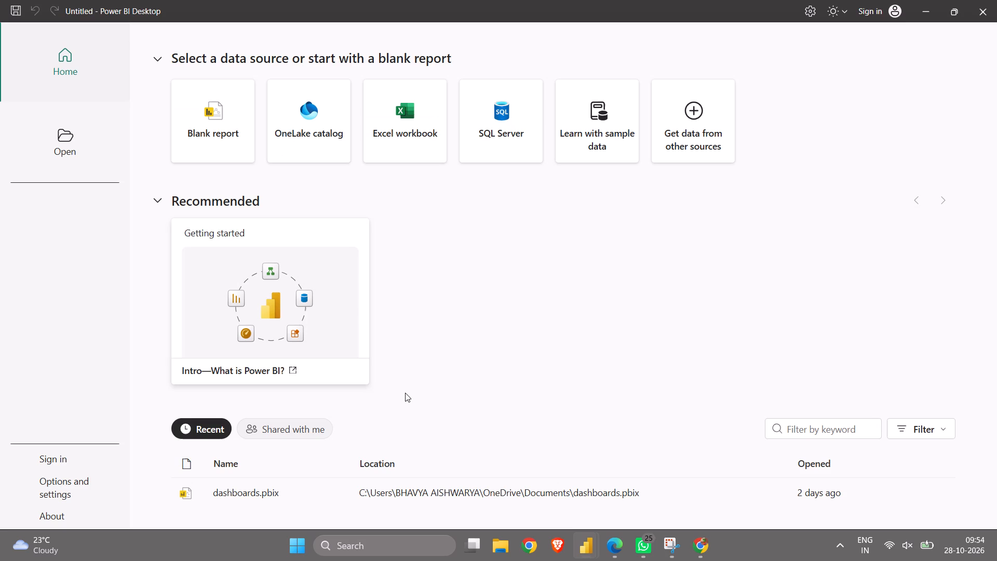
{"action": "scroll", "coordinate": [405, 393], "scroll_direction": "down", "scroll_amount": 3}
{"action": "left_click", "coordinate": [17, 11]}
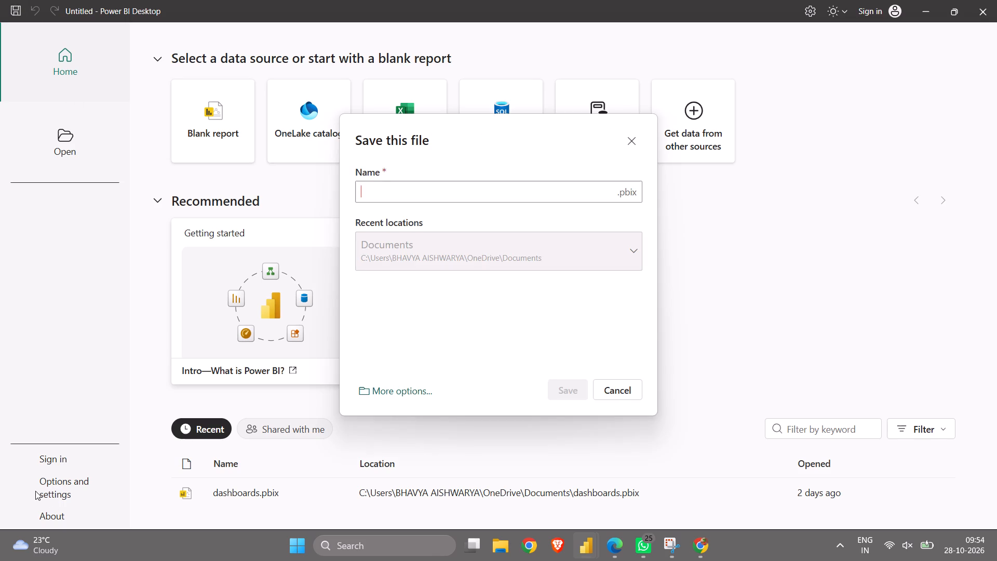
{"action": "left_click", "coordinate": [636, 135]}
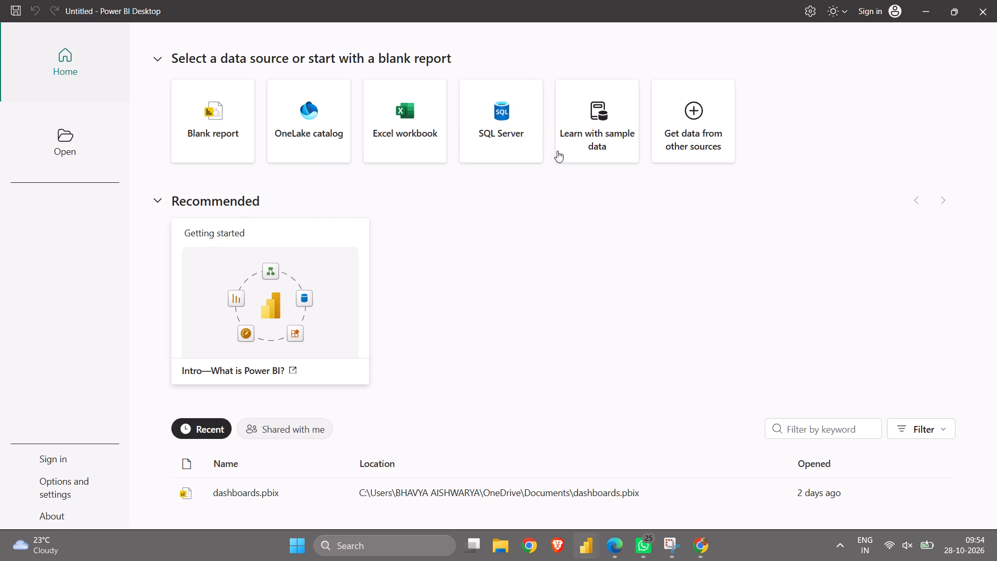
{"action": "left_click", "coordinate": [212, 126]}
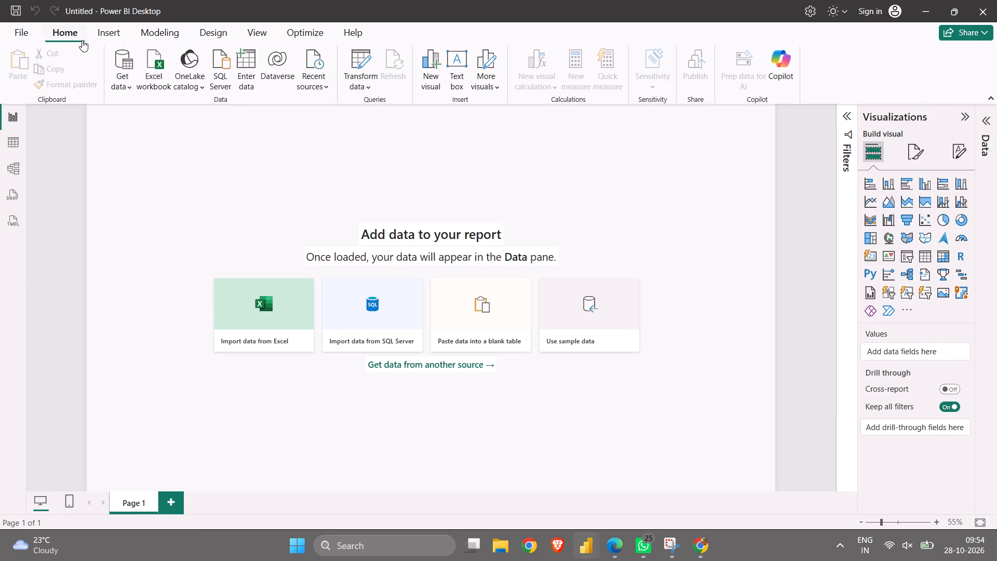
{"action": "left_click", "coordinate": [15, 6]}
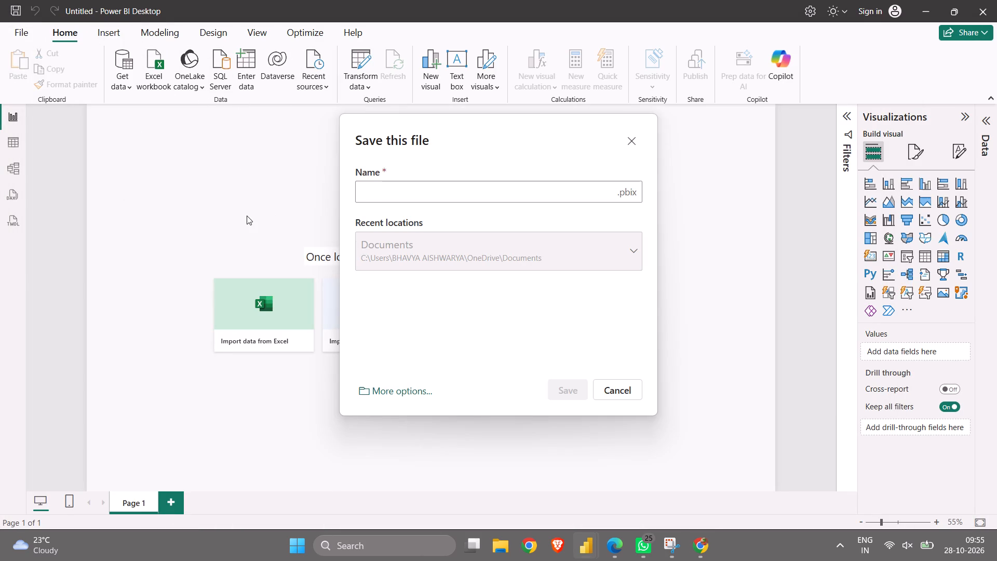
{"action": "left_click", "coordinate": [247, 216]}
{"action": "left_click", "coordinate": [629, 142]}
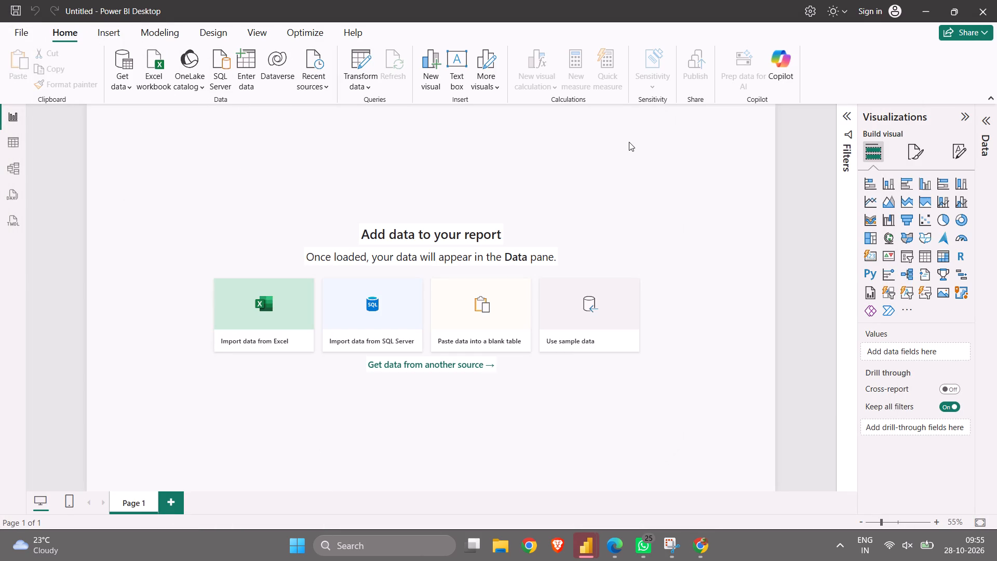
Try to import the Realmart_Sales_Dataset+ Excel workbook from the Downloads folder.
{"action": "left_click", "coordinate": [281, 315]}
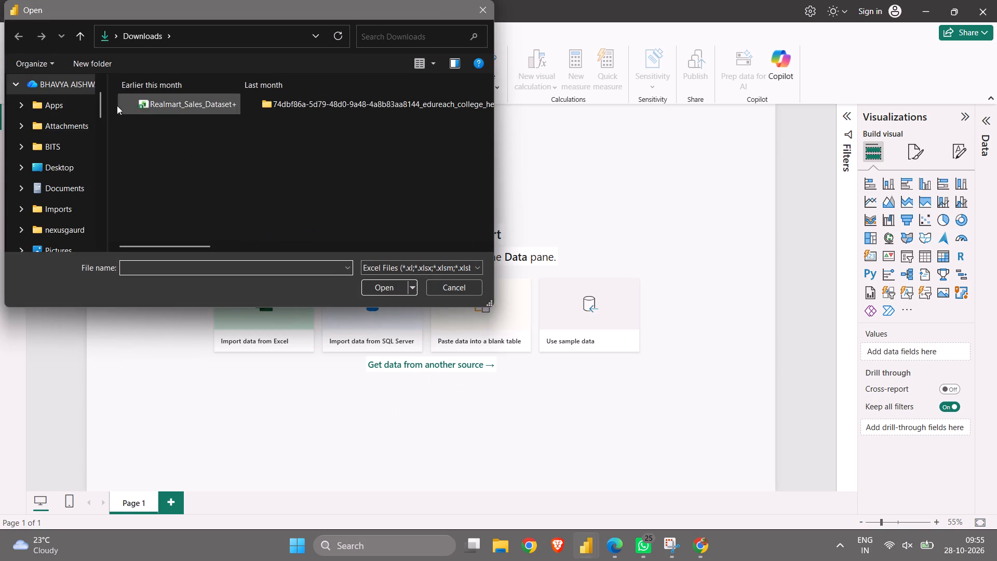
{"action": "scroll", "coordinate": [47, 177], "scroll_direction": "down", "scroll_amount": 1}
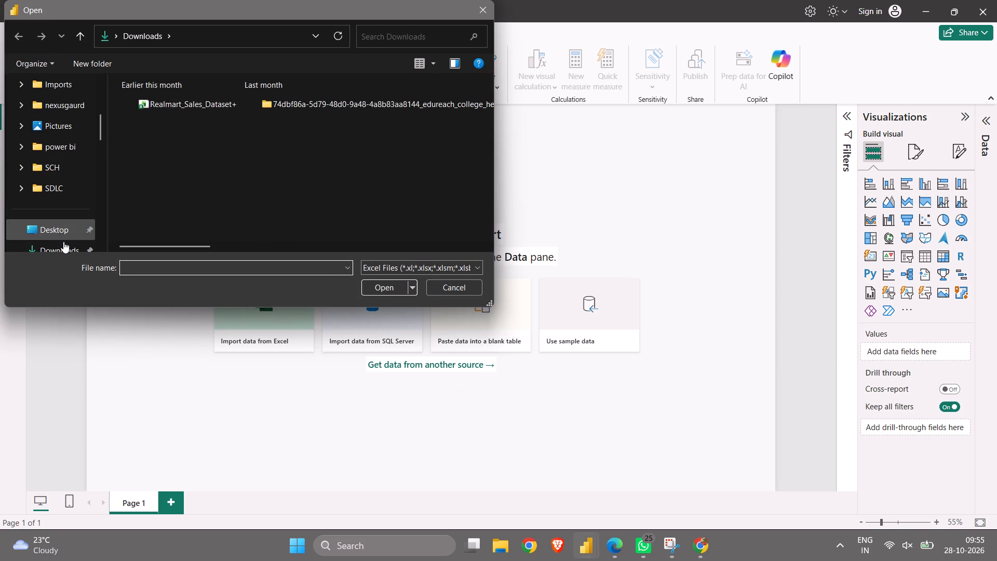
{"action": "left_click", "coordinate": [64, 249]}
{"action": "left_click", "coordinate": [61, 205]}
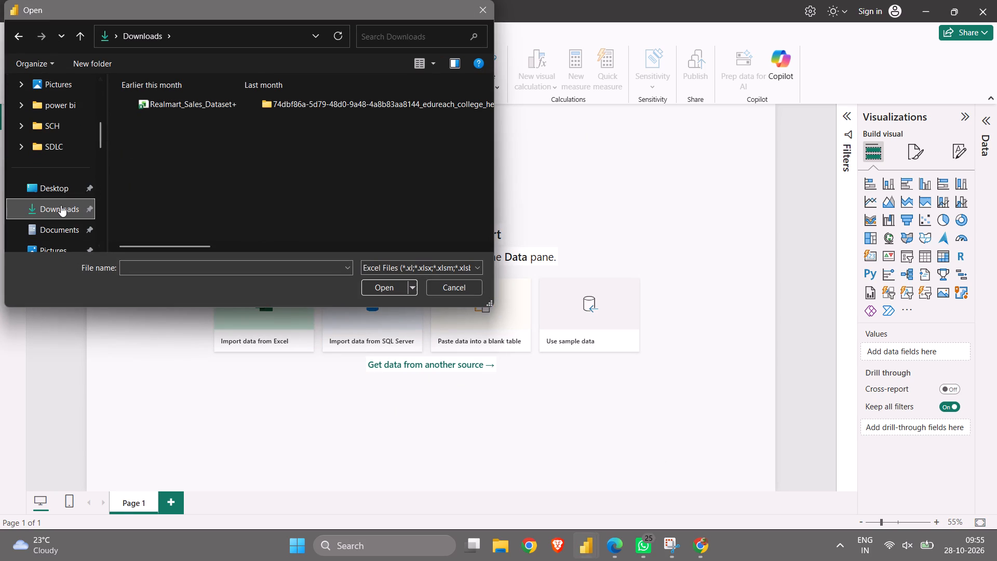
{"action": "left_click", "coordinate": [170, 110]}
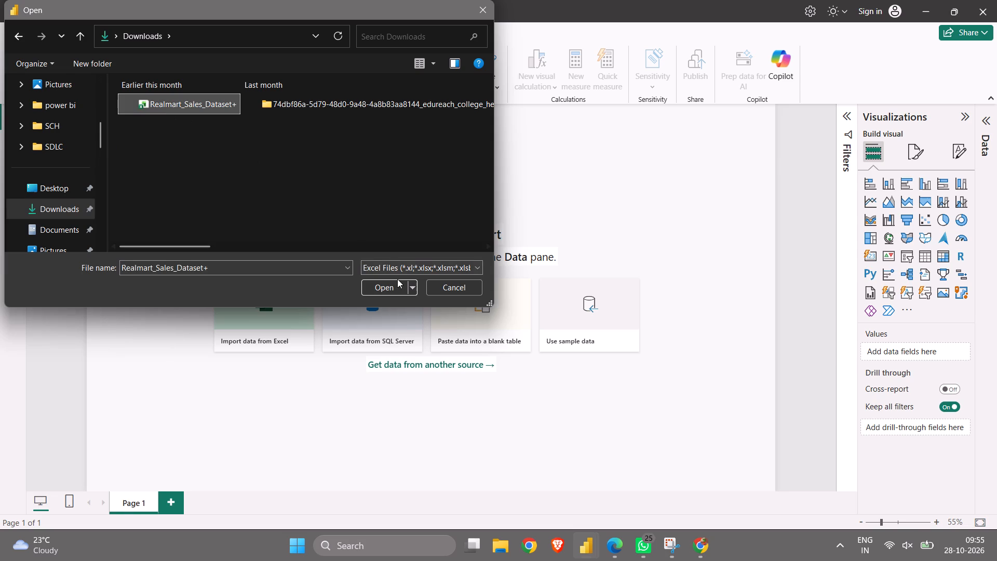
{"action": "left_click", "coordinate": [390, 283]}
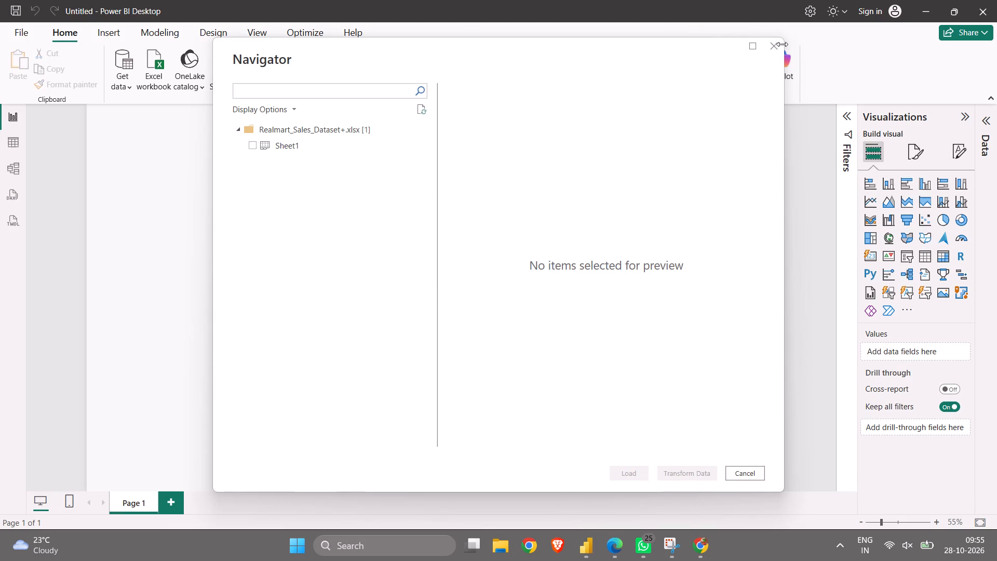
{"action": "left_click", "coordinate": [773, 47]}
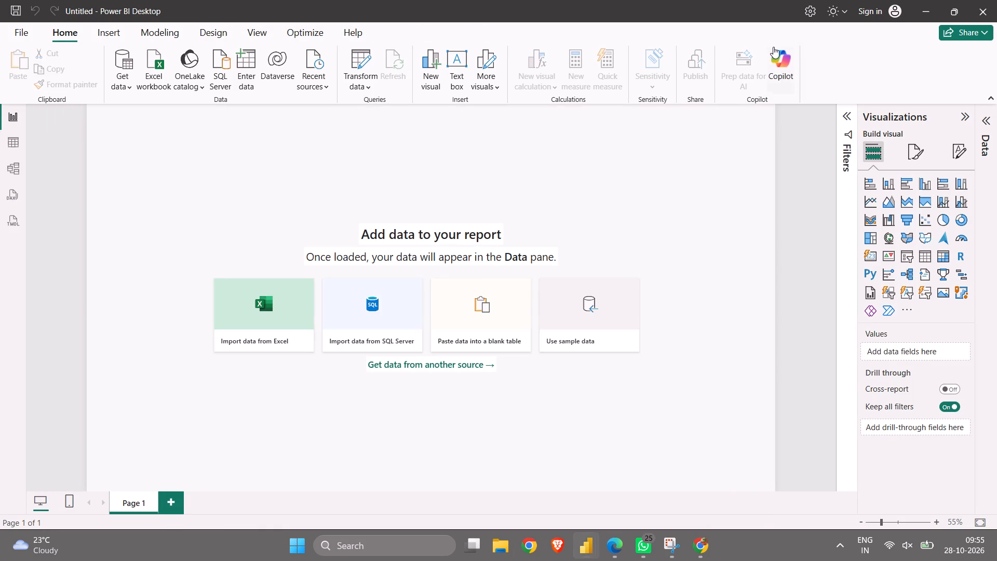
Start another Excel data import and browse the Downloads folder in List view for a workbook.
{"action": "left_click", "coordinate": [276, 275]}
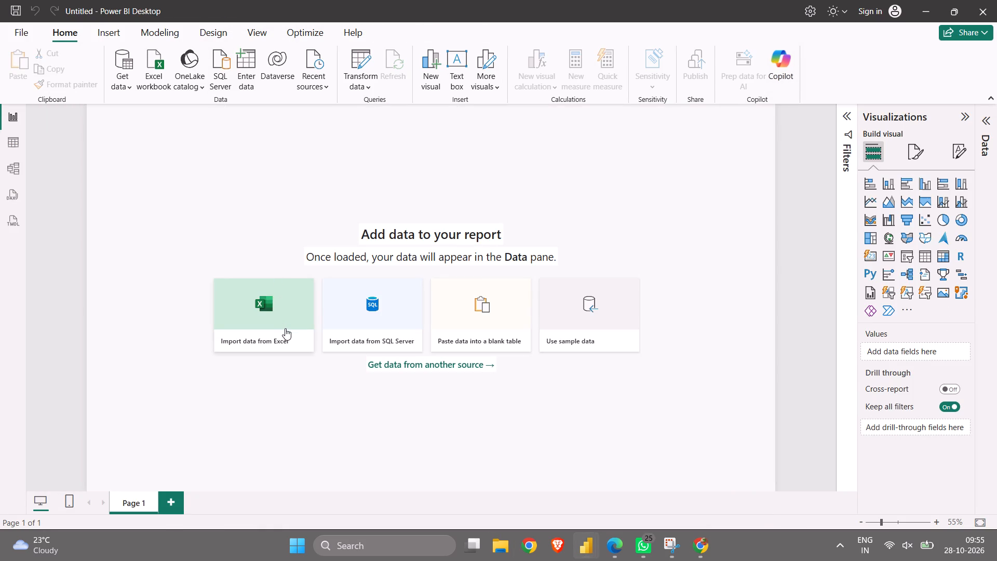
{"action": "left_click", "coordinate": [285, 328]}
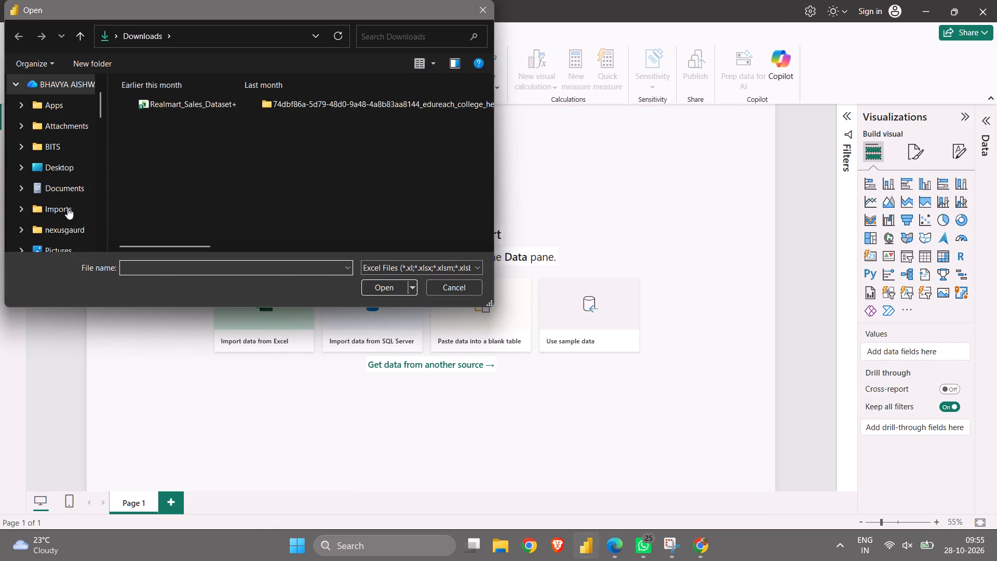
{"action": "scroll", "coordinate": [58, 213], "scroll_direction": "down", "scroll_amount": 1}
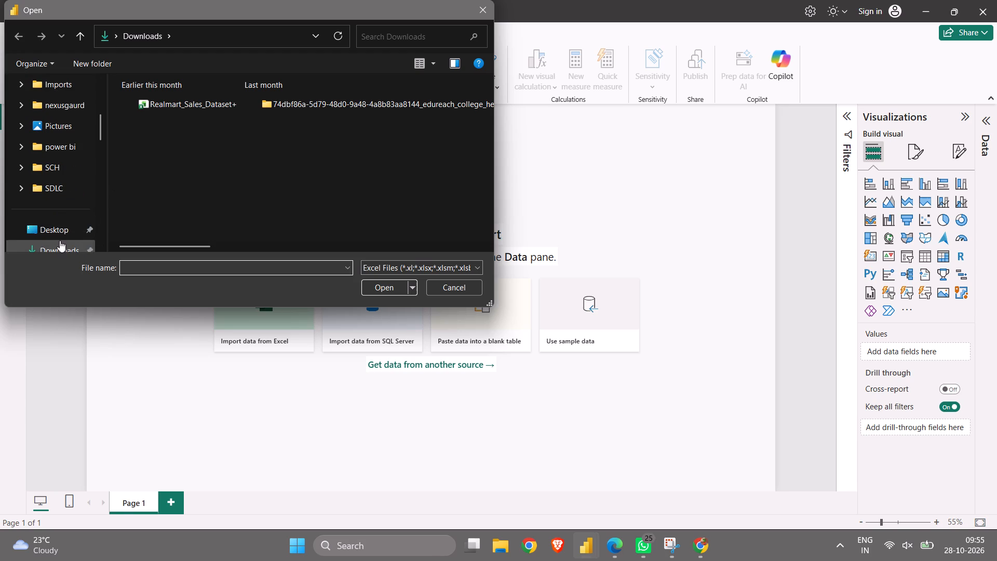
{"action": "left_click", "coordinate": [60, 241]}
{"action": "scroll", "coordinate": [63, 225], "scroll_direction": "down", "scroll_amount": 1}
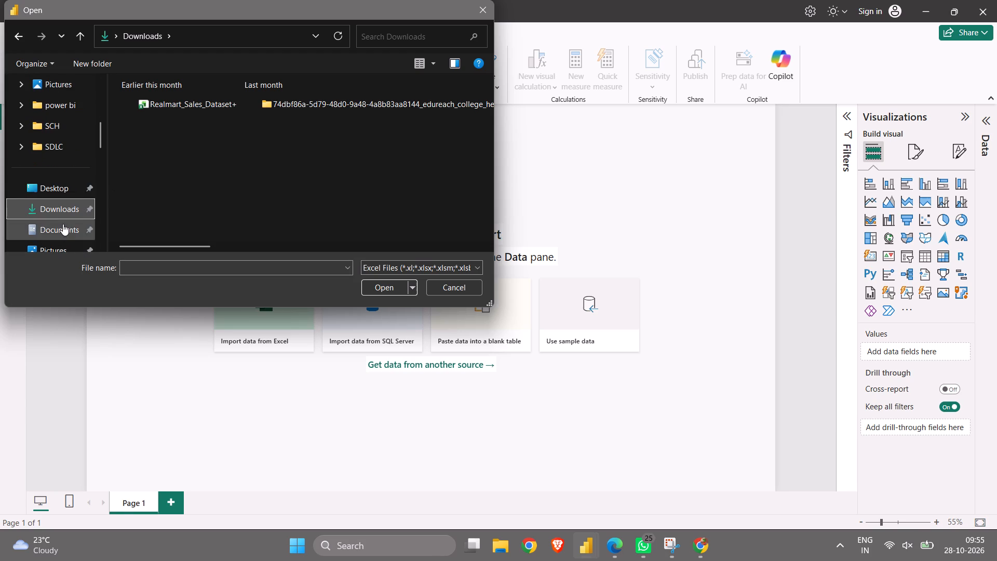
{"action": "double_click", "coordinate": [58, 208]}
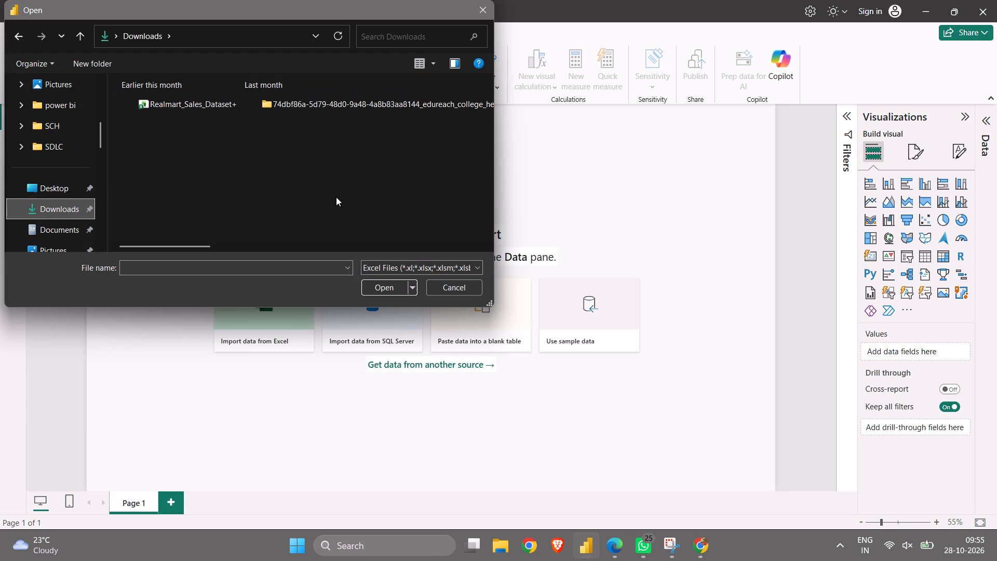
{"action": "scroll", "coordinate": [336, 197], "scroll_direction": "left", "scroll_amount": 4}
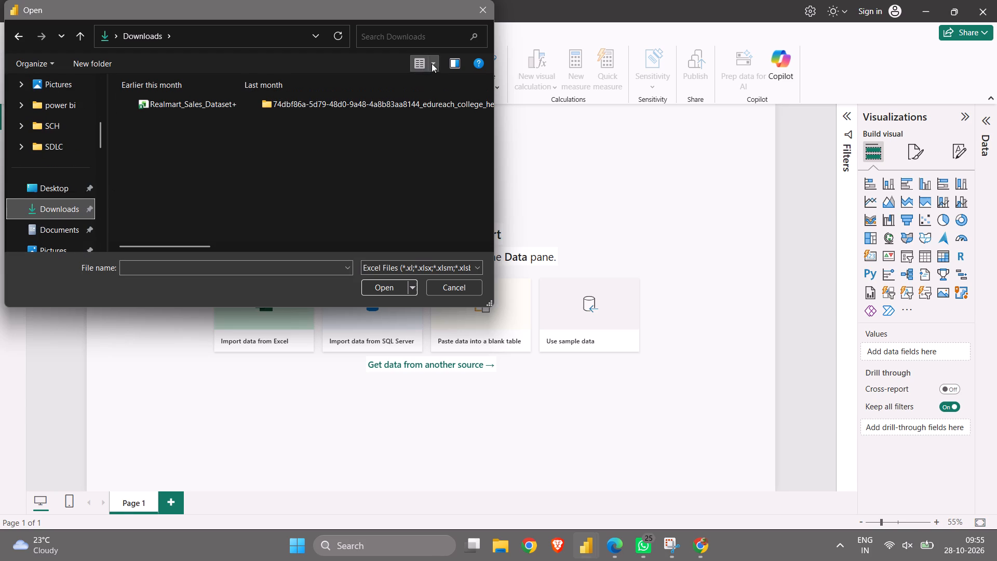
{"action": "left_click", "coordinate": [432, 63]}
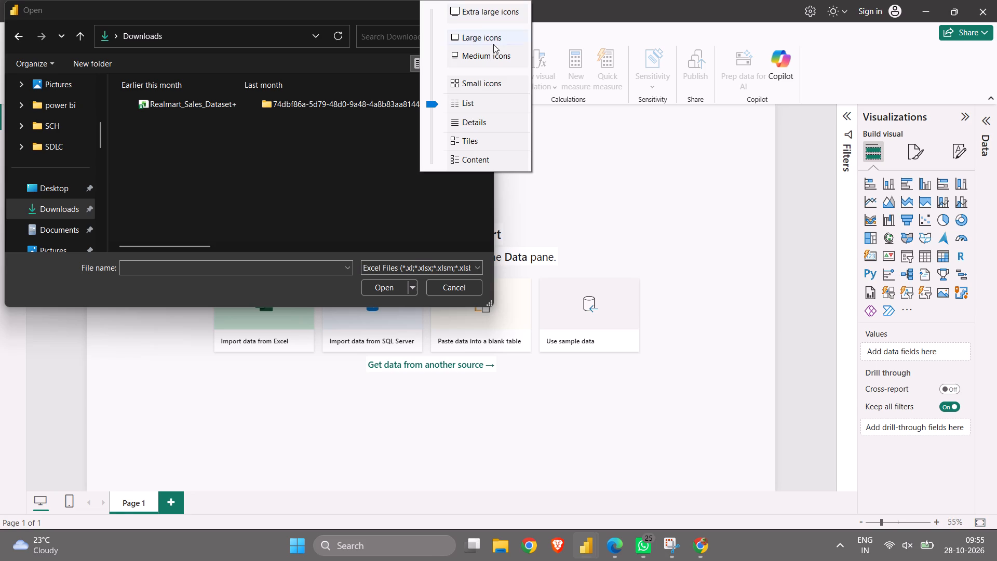
{"action": "left_click", "coordinate": [481, 99]}
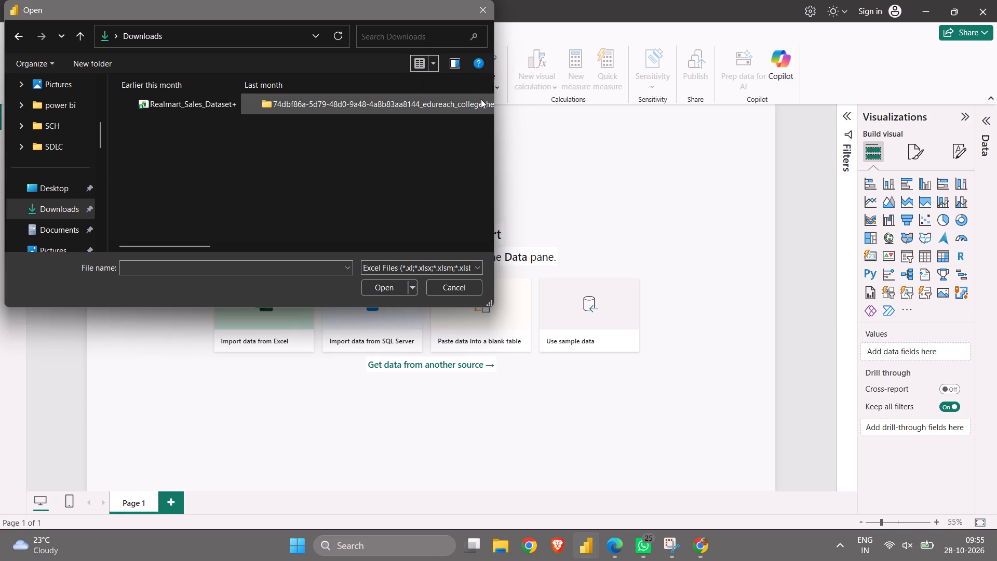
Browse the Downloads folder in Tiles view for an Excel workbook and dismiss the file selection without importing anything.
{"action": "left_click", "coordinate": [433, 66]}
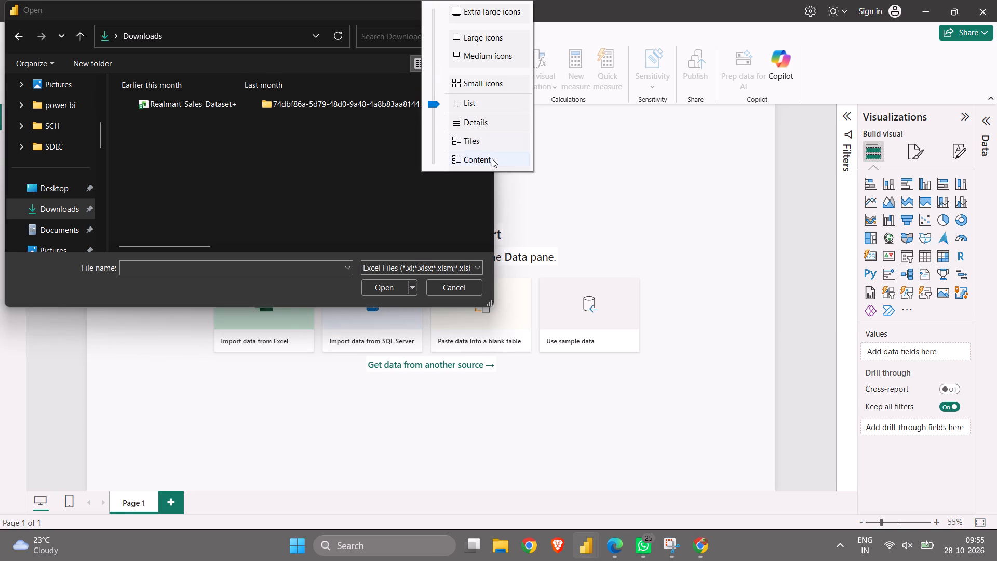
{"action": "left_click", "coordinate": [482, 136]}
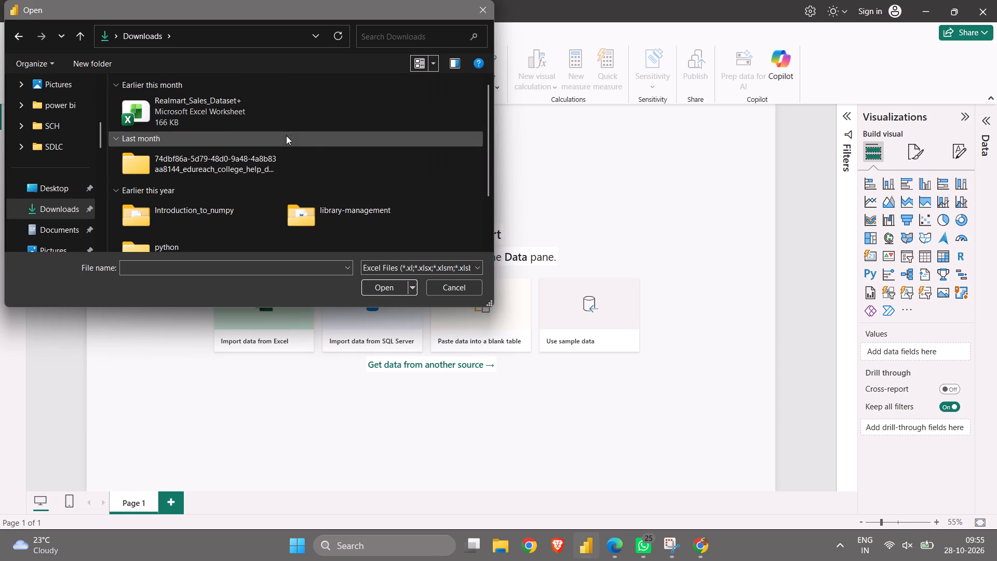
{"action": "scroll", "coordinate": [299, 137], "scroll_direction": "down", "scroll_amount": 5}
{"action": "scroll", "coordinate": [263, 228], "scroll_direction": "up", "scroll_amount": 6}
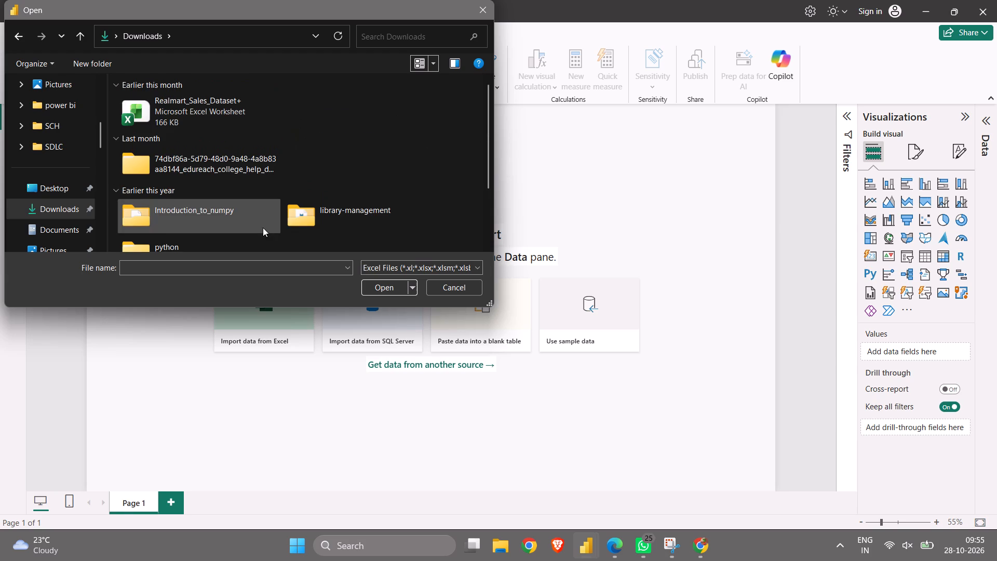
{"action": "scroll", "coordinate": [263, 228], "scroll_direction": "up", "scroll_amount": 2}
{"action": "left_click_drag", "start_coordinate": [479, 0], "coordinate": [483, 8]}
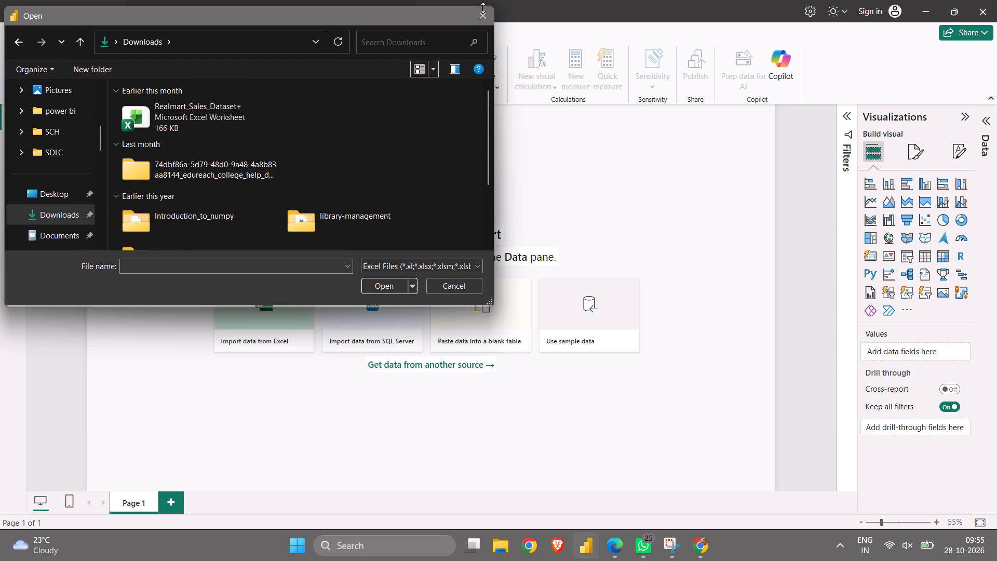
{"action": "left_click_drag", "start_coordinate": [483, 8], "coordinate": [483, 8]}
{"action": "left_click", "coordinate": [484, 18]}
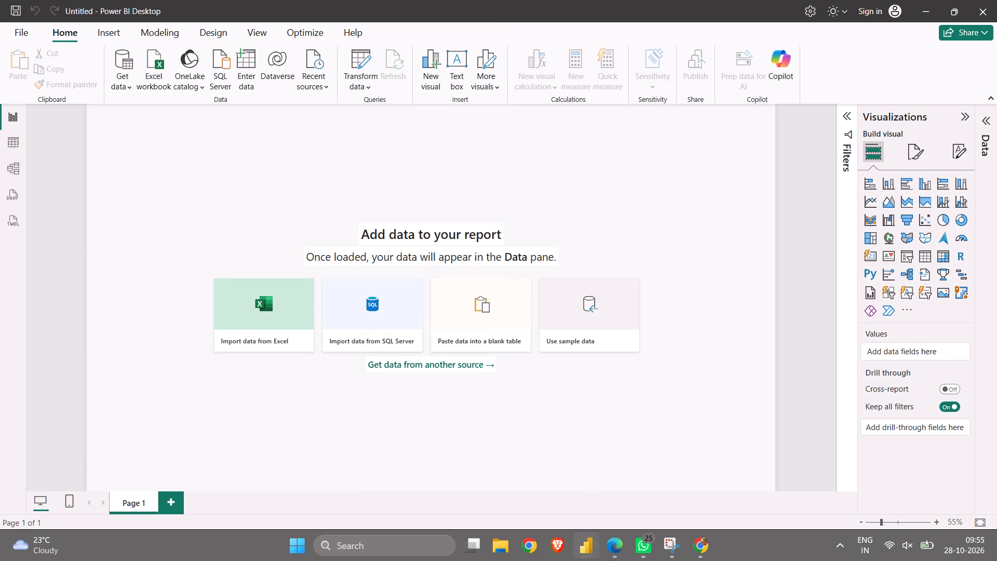
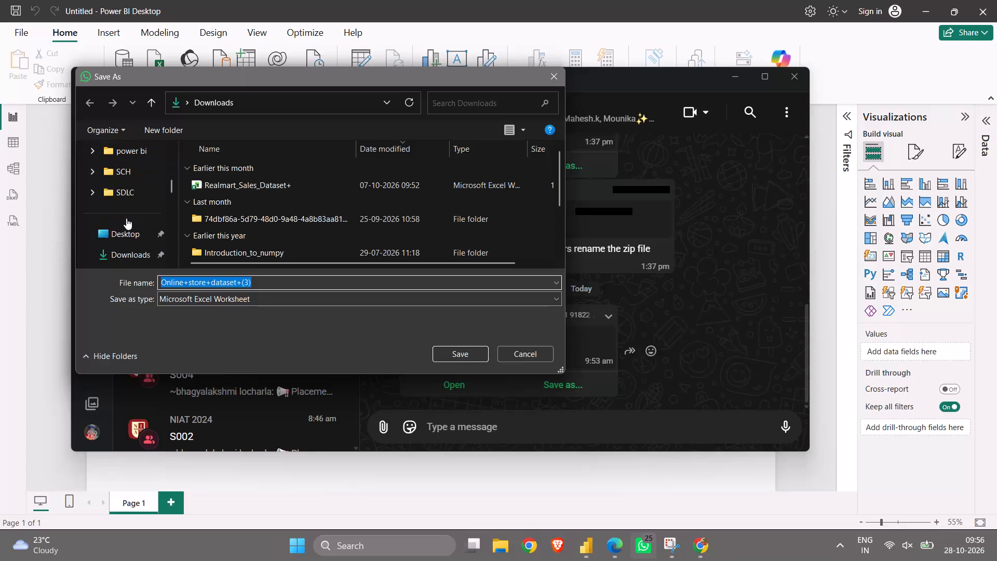
Choose the power bi folder as the save location for the Online+store+dataset+(3) Excel worksheet shared in the WhatsApp chat.
{"action": "left_click", "coordinate": [132, 159]}
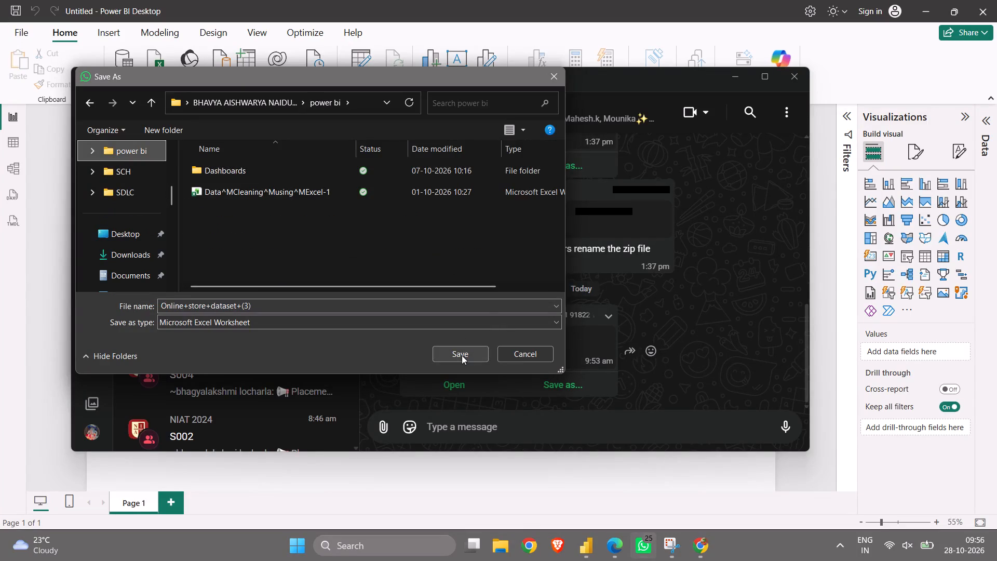
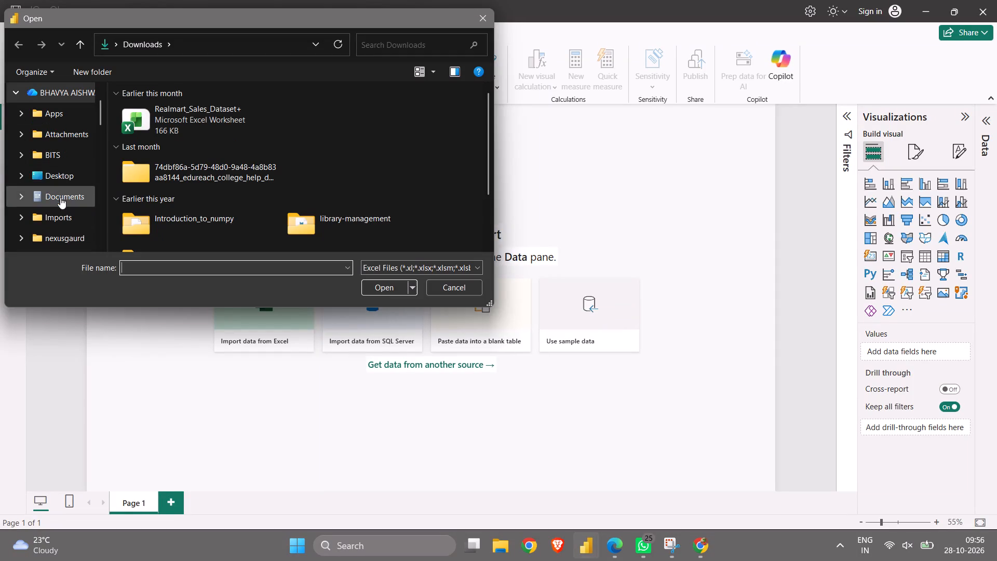
Open the Online+store+dataset+(3) workbook from the power bi folder as the Excel data source.
{"action": "scroll", "coordinate": [57, 217], "scroll_direction": "down", "scroll_amount": 1}
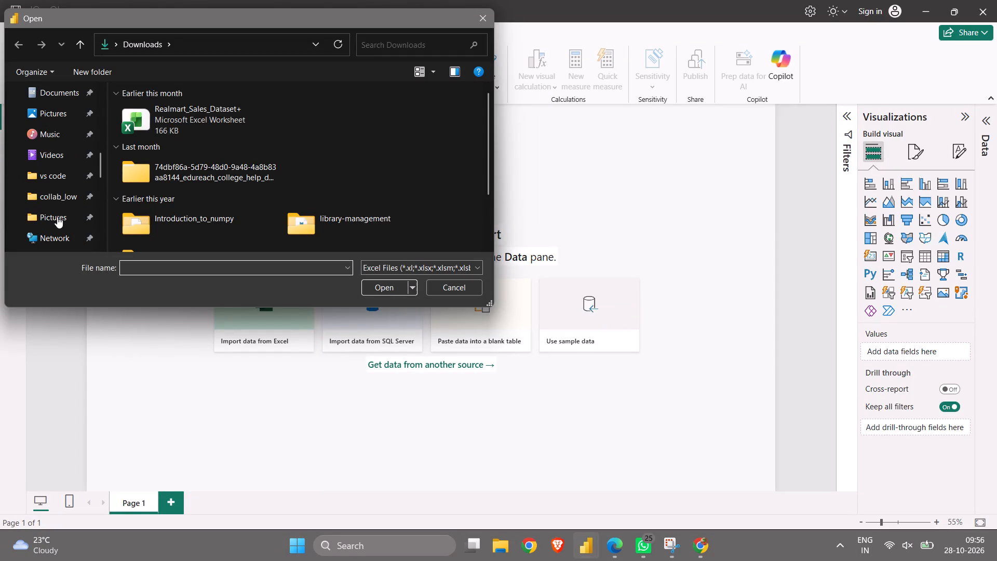
{"action": "scroll", "coordinate": [55, 171], "scroll_direction": "up", "scroll_amount": 2}
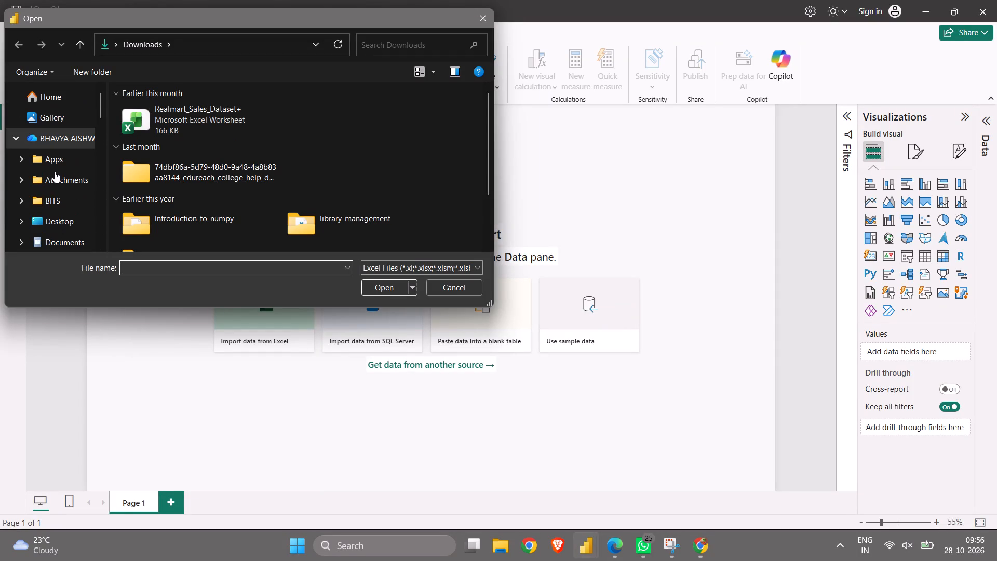
{"action": "scroll", "coordinate": [55, 214], "scroll_direction": "down", "scroll_amount": 3}
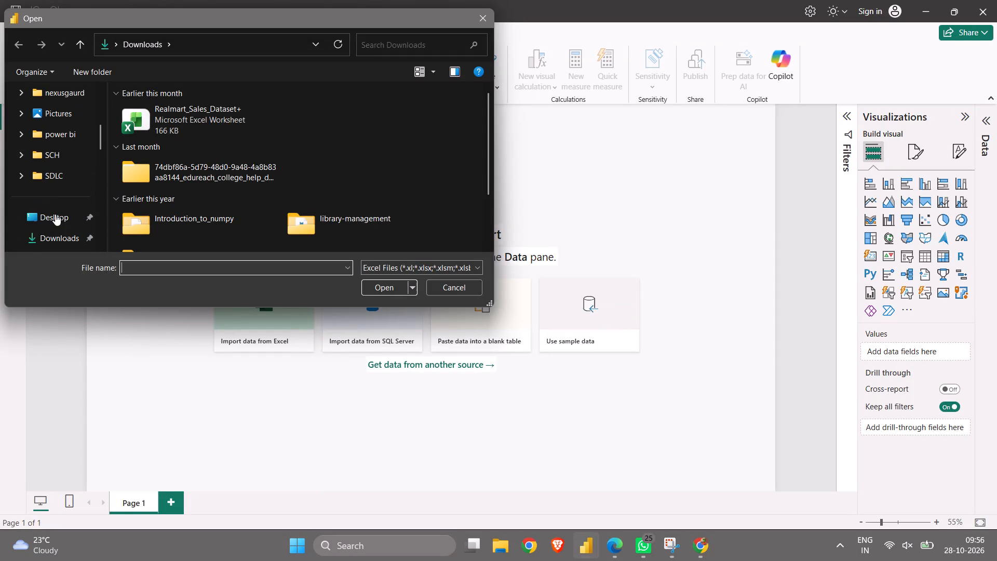
{"action": "left_click", "coordinate": [66, 135]}
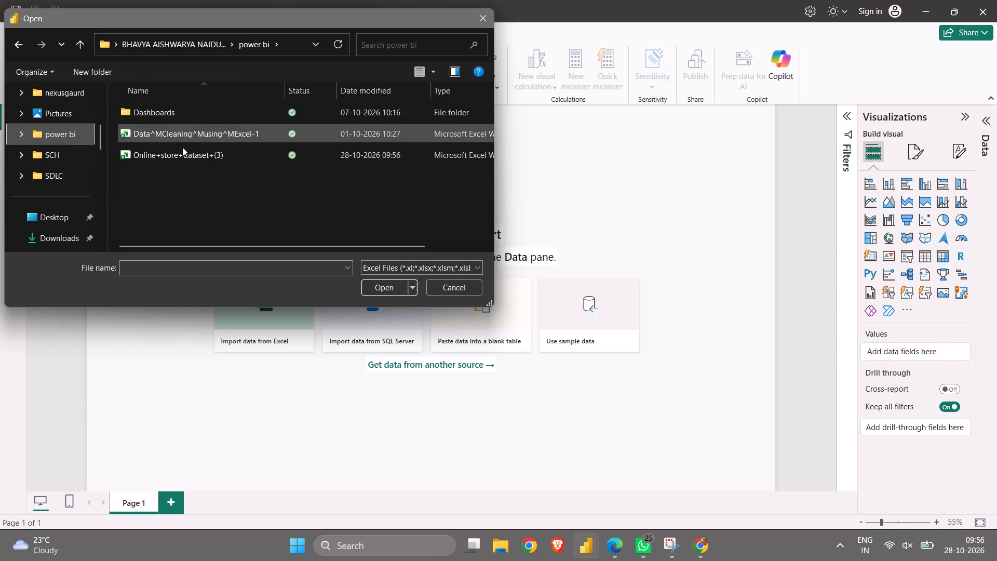
{"action": "left_click", "coordinate": [183, 154]}
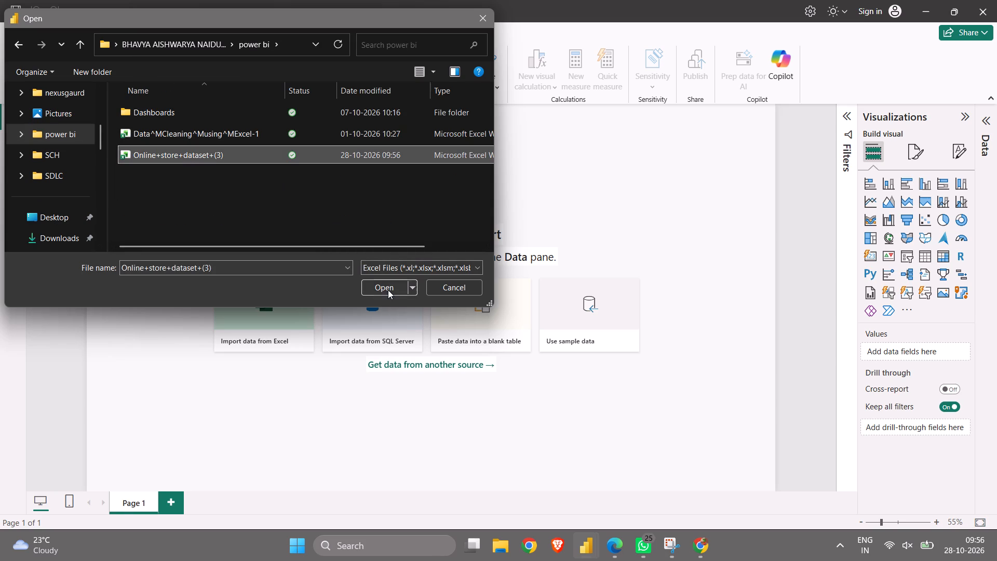
{"action": "left_click", "coordinate": [388, 289]}
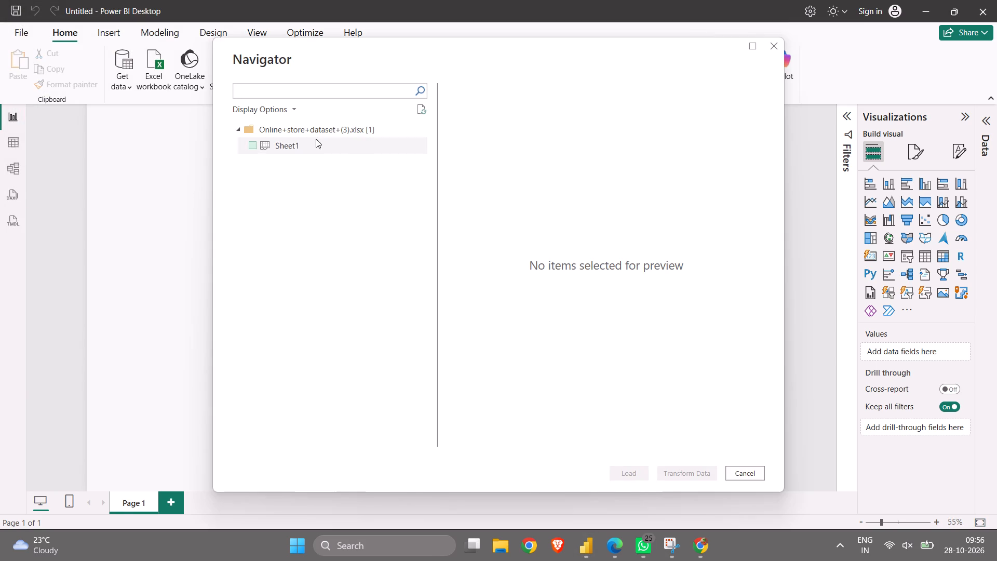
Preview Sheet1 of the Online+store+dataset+(3).xlsx workbook, examine its rows and columns across the full width, and refresh the preview.
{"action": "left_click", "coordinate": [315, 130]}
{"action": "left_click", "coordinate": [298, 150]}
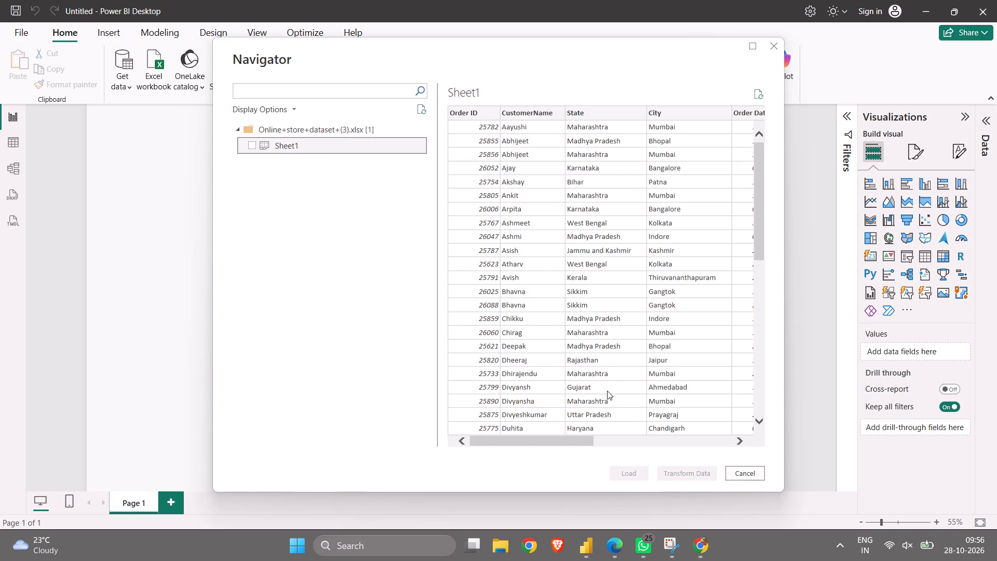
{"action": "scroll", "coordinate": [612, 383], "scroll_direction": "down", "scroll_amount": 20}
{"action": "scroll", "coordinate": [612, 383], "scroll_direction": "down", "scroll_amount": 20}
{"action": "scroll", "coordinate": [612, 383], "scroll_direction": "down", "scroll_amount": 11}
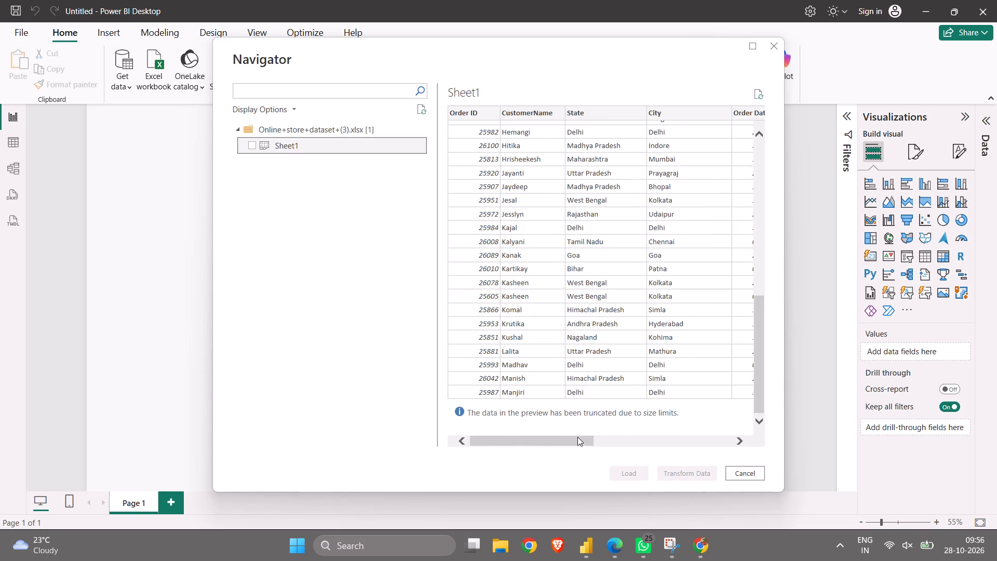
{"action": "left_click_drag", "start_coordinate": [577, 437], "coordinate": [844, 440]}
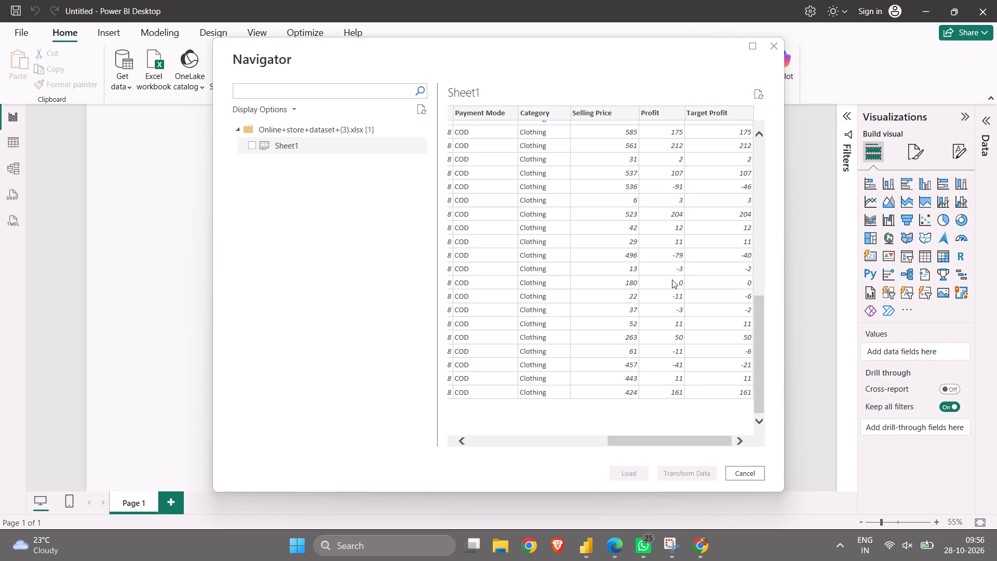
{"action": "left_click", "coordinate": [672, 279]}
{"action": "scroll", "coordinate": [572, 257], "scroll_direction": "right", "scroll_amount": 10}
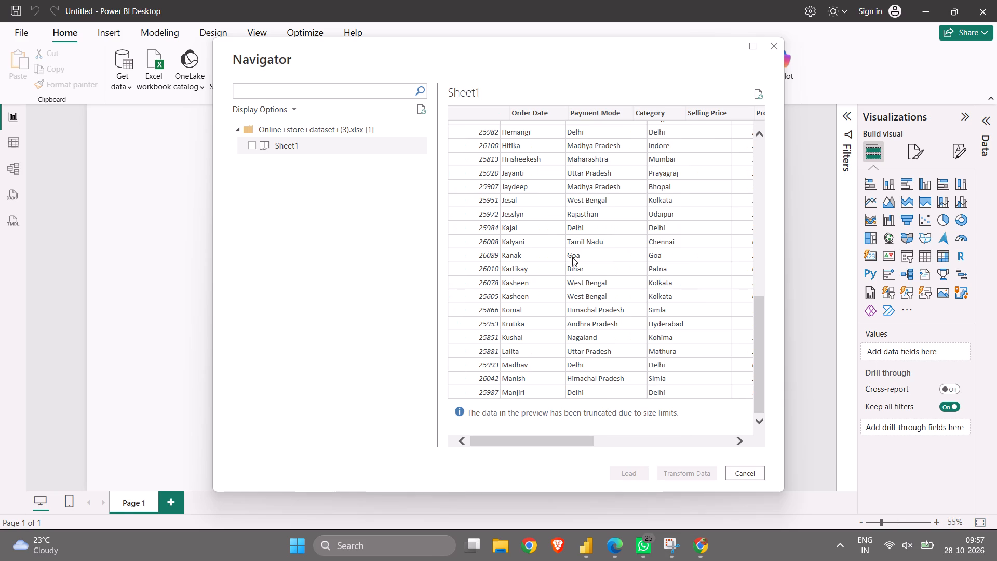
{"action": "left_click", "coordinate": [761, 95]}
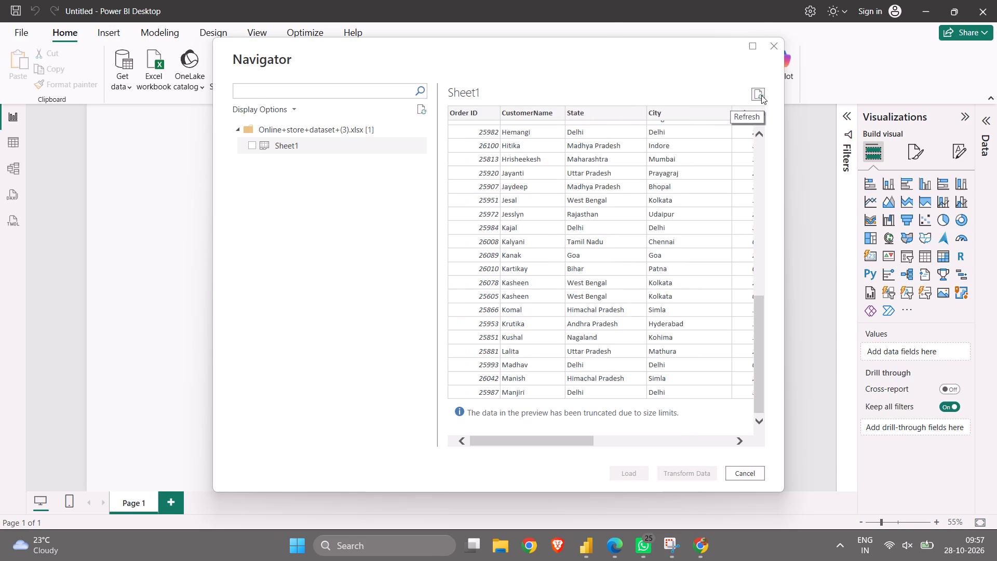
{"action": "scroll", "coordinate": [682, 308], "scroll_direction": "left", "scroll_amount": 9}
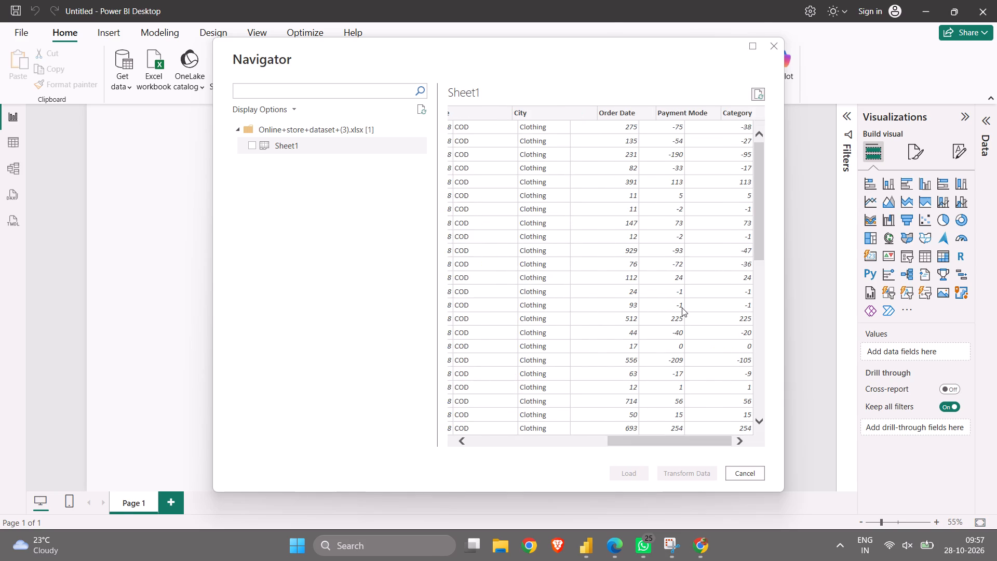
{"action": "scroll", "coordinate": [682, 308], "scroll_direction": "right", "scroll_amount": 15}
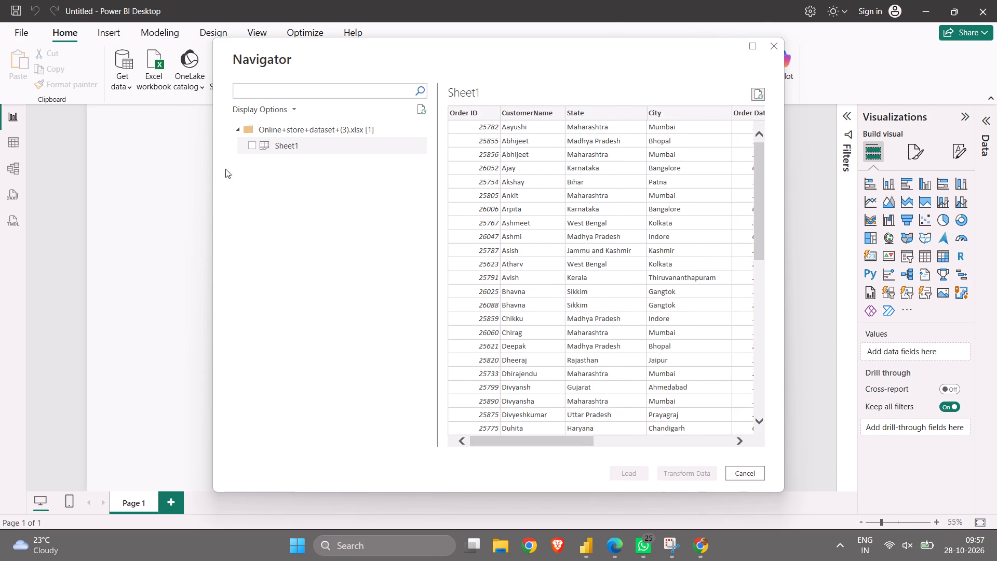
Mark Sheet1 of the online store dataset workbook for import.
{"action": "left_click", "coordinate": [290, 145]}
{"action": "left_click", "coordinate": [249, 144]}
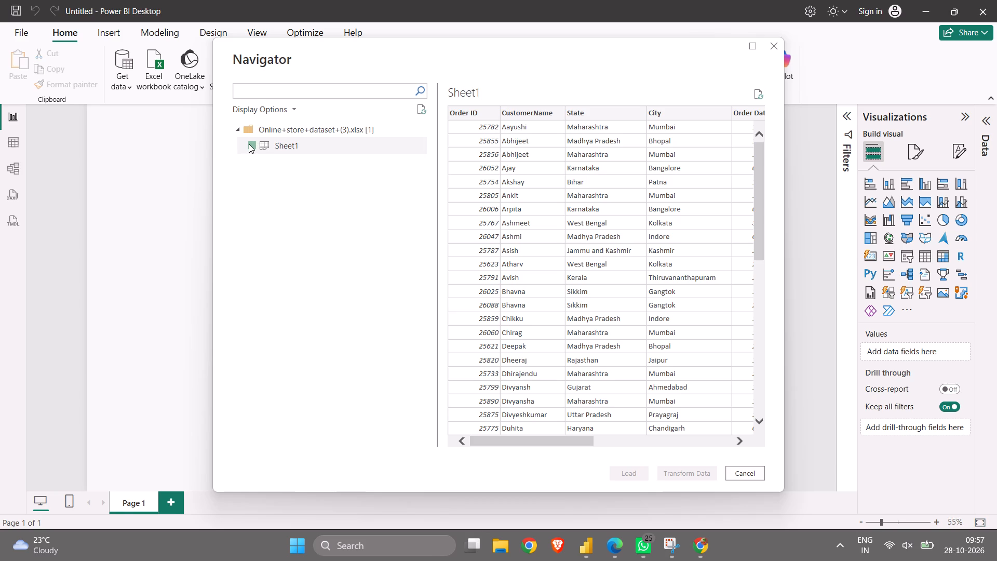
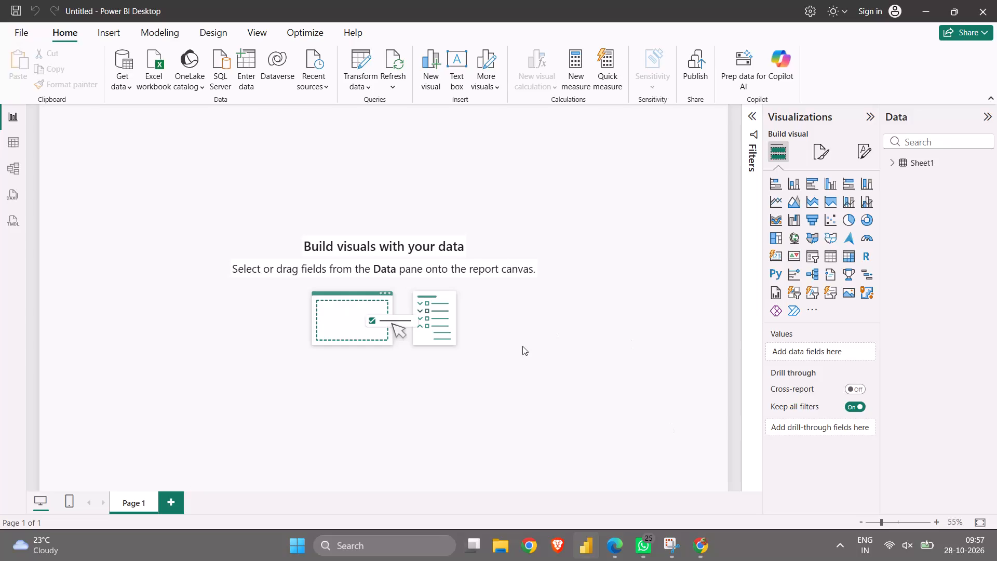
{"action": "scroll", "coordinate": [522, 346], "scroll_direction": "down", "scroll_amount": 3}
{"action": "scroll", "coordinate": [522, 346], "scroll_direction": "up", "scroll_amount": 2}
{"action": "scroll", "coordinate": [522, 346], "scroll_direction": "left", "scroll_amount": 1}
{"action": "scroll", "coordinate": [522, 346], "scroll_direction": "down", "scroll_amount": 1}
Expand the imported Sheet1 table to show its fields.
{"action": "left_click", "coordinate": [950, 168]}
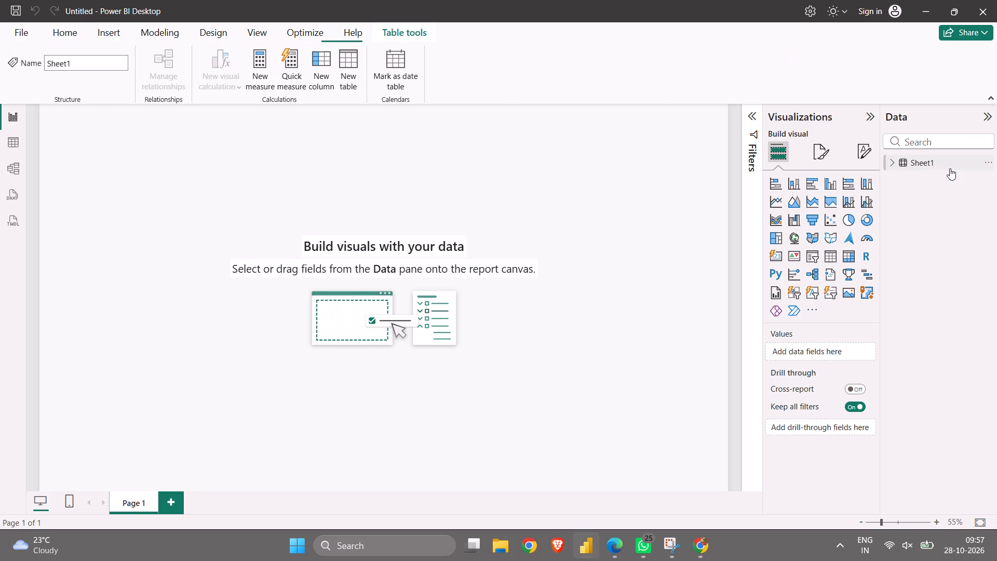
{"action": "left_click", "coordinate": [913, 162]}
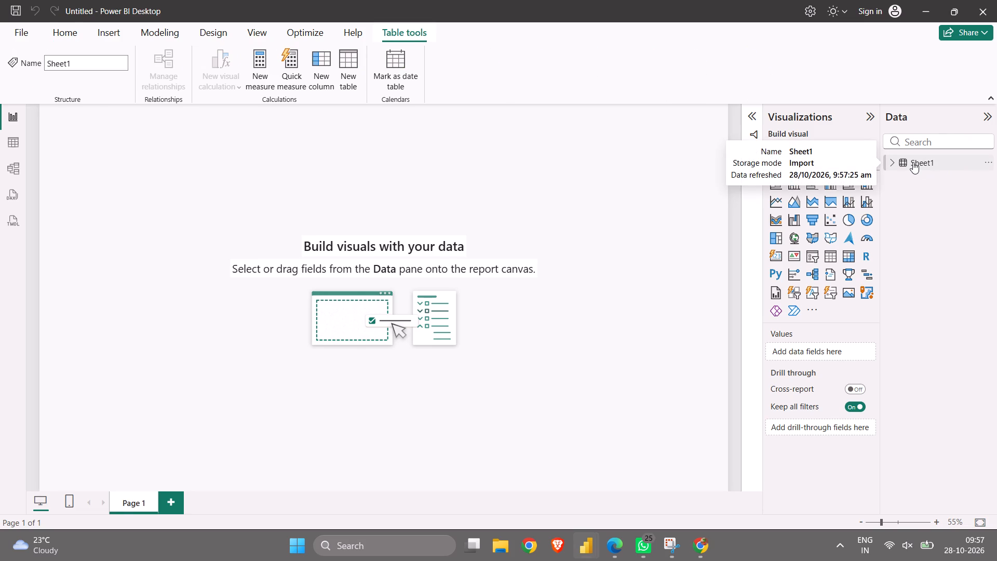
{"action": "left_click", "coordinate": [888, 159]}
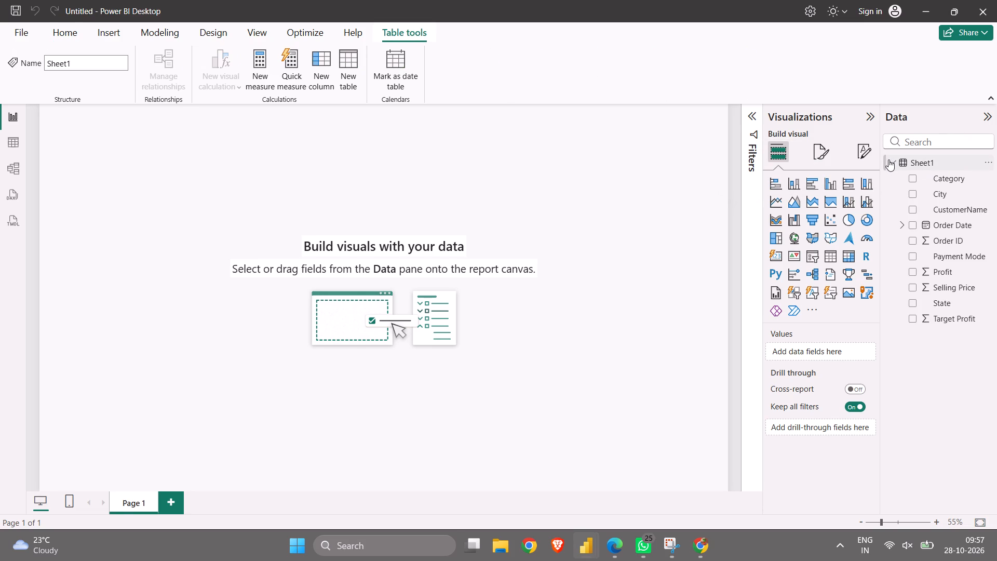
Open the start page with the options for new and recent reports.
{"action": "left_click", "coordinate": [73, 35]}
{"action": "left_click", "coordinate": [114, 27]}
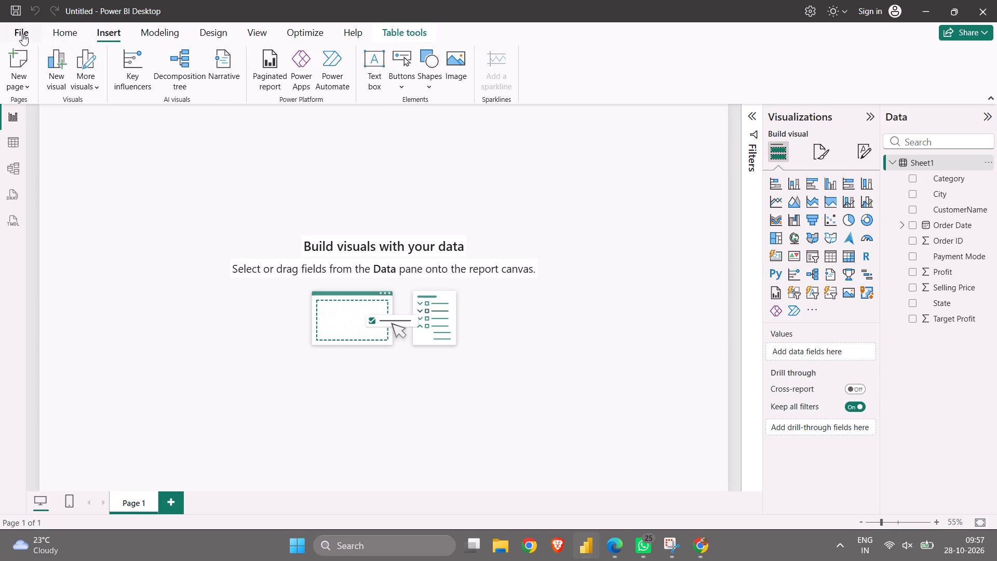
{"action": "left_click", "coordinate": [22, 34]}
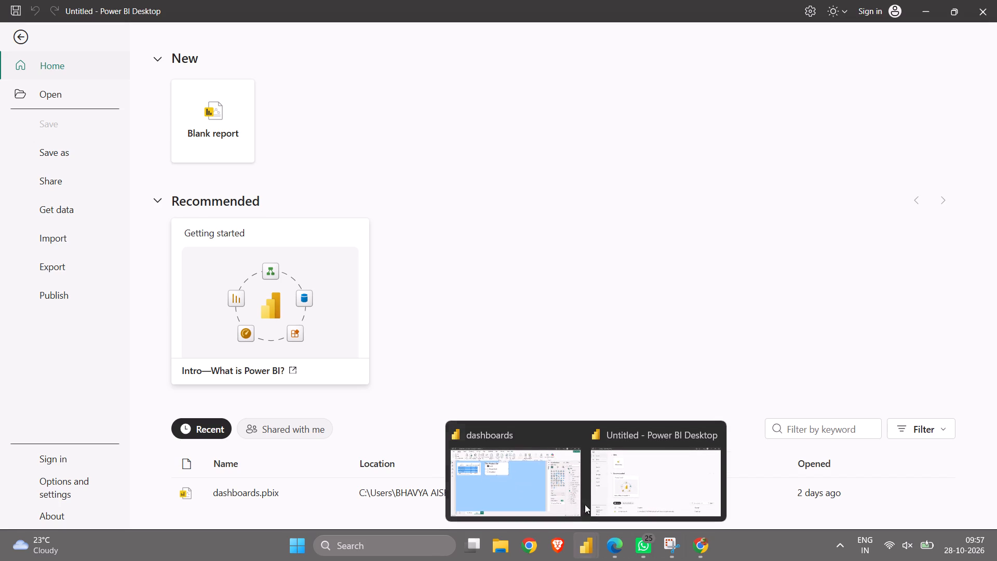
Close the separate dashboards report window and save its changes.
{"action": "left_click", "coordinate": [574, 435]}
{"action": "left_click", "coordinate": [529, 494]}
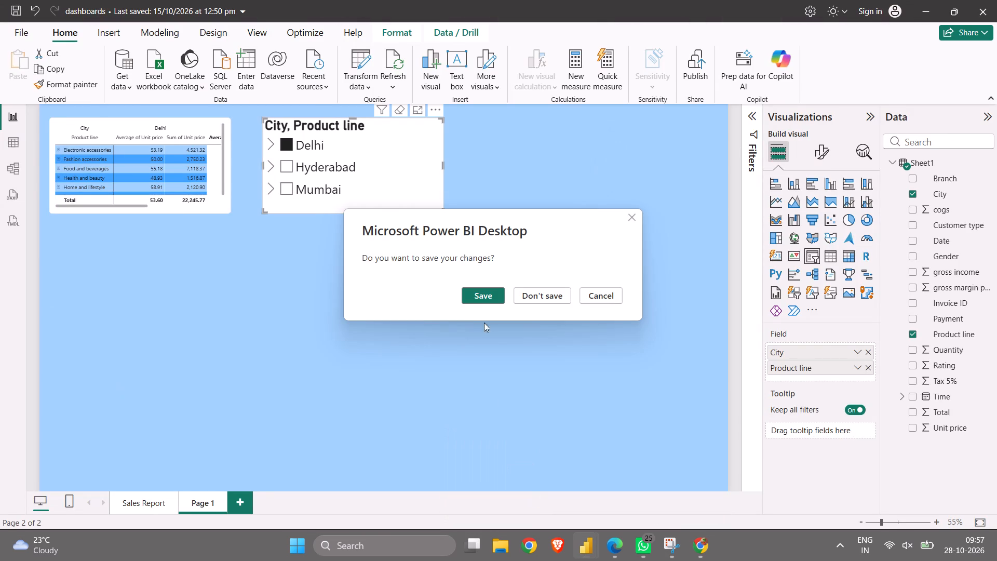
{"action": "left_click", "coordinate": [480, 297]}
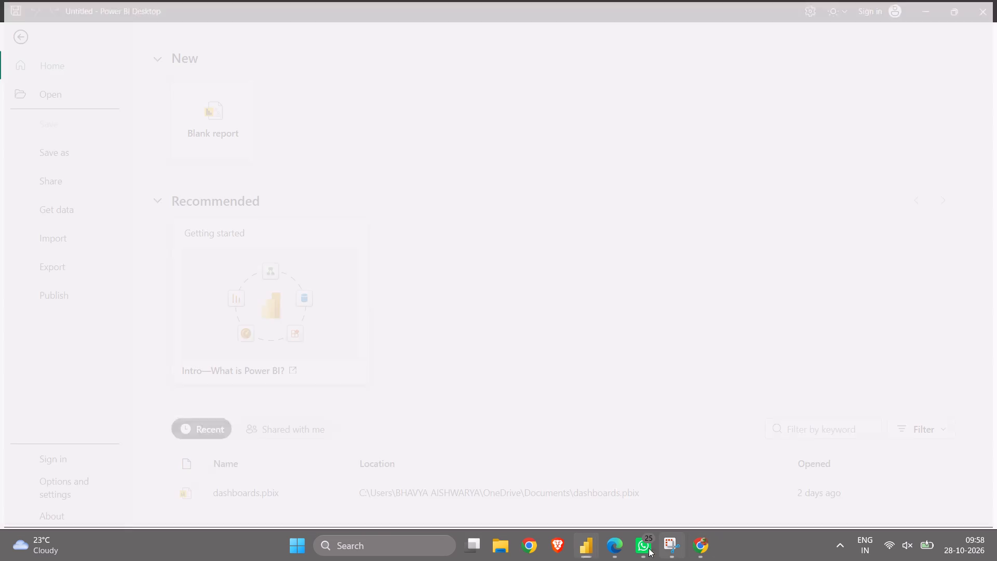
Create another blank report from the untitled report's start page and minimize the new report's window.
{"action": "left_click", "coordinate": [599, 501]}
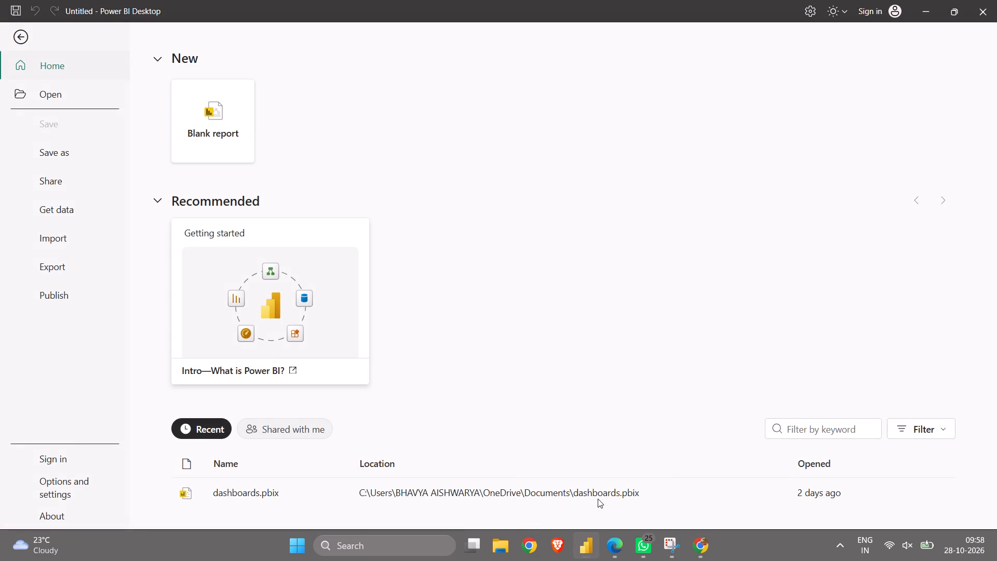
{"action": "left_click", "coordinate": [218, 142]}
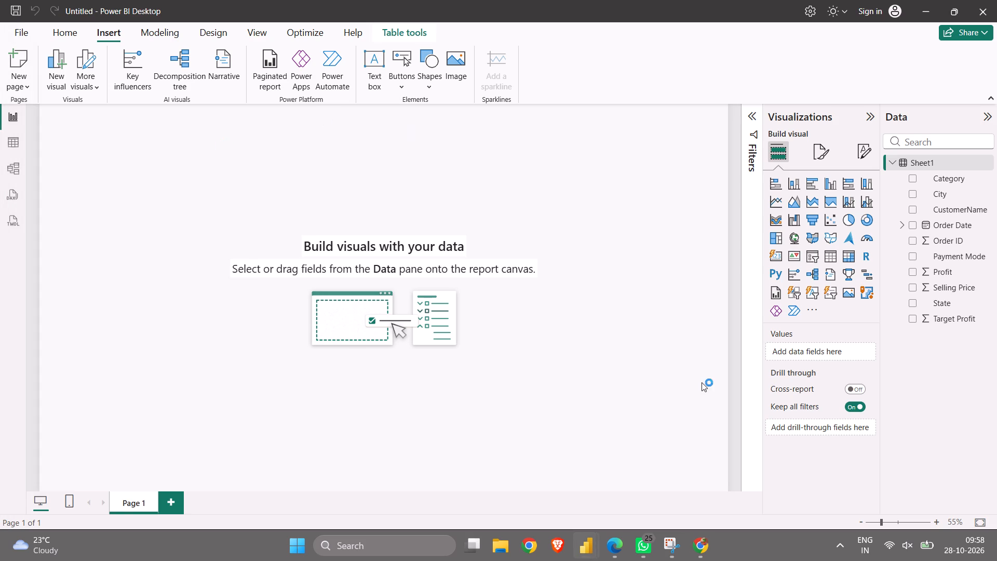
{"action": "scroll", "coordinate": [702, 382], "scroll_direction": "down", "scroll_amount": 1}
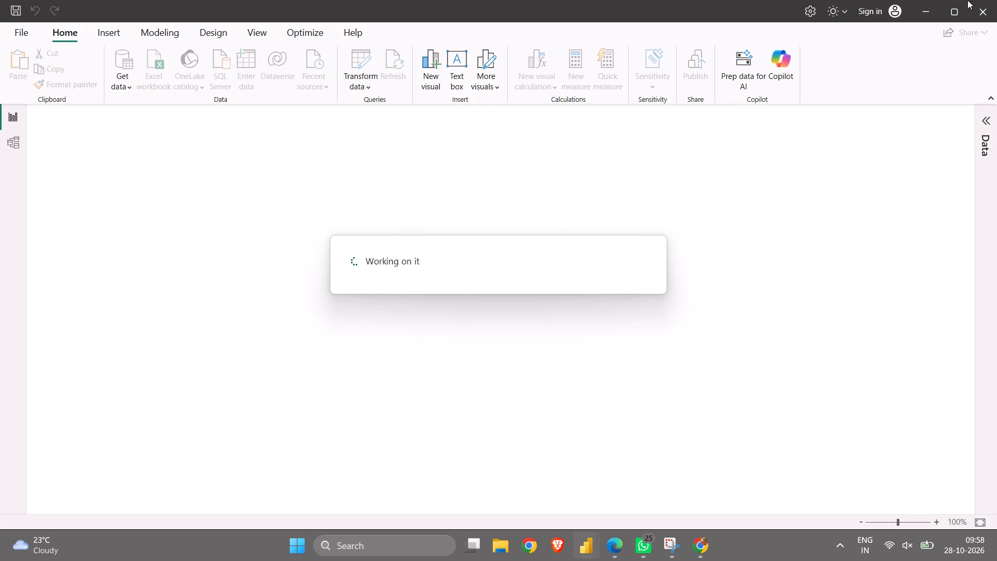
{"action": "left_click", "coordinate": [919, 14]}
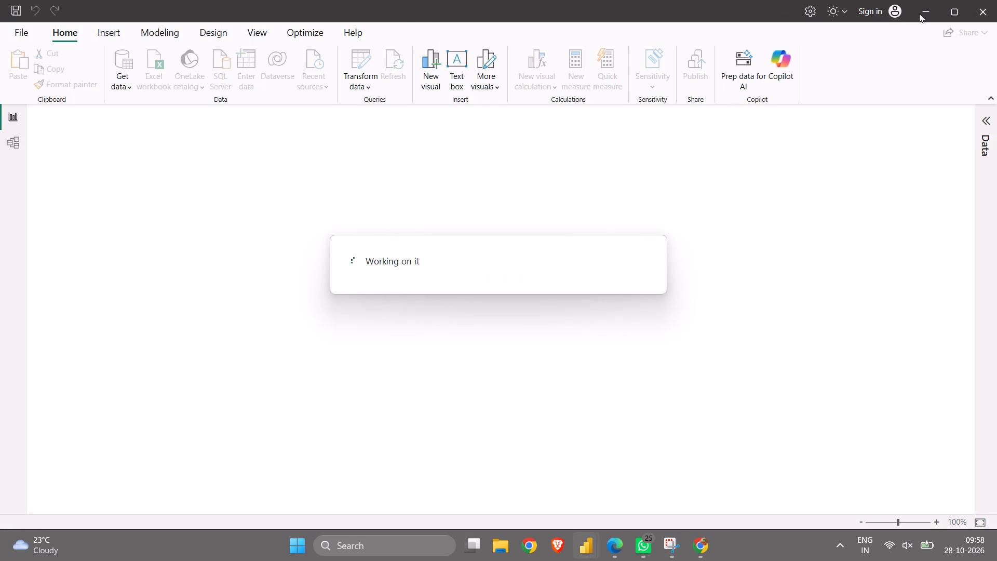
{"action": "left_click", "coordinate": [927, 7]}
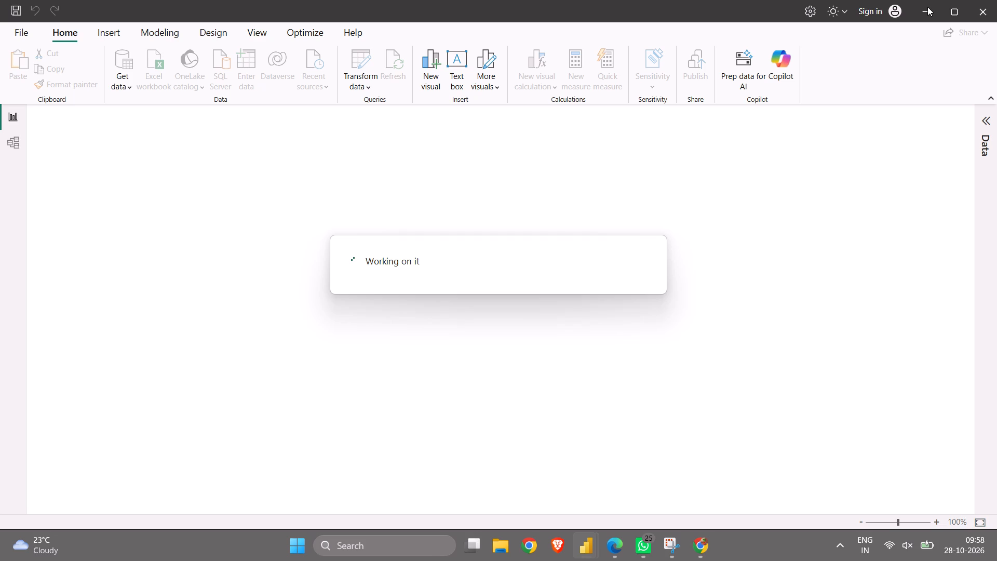
{"action": "left_click", "coordinate": [927, 7]}
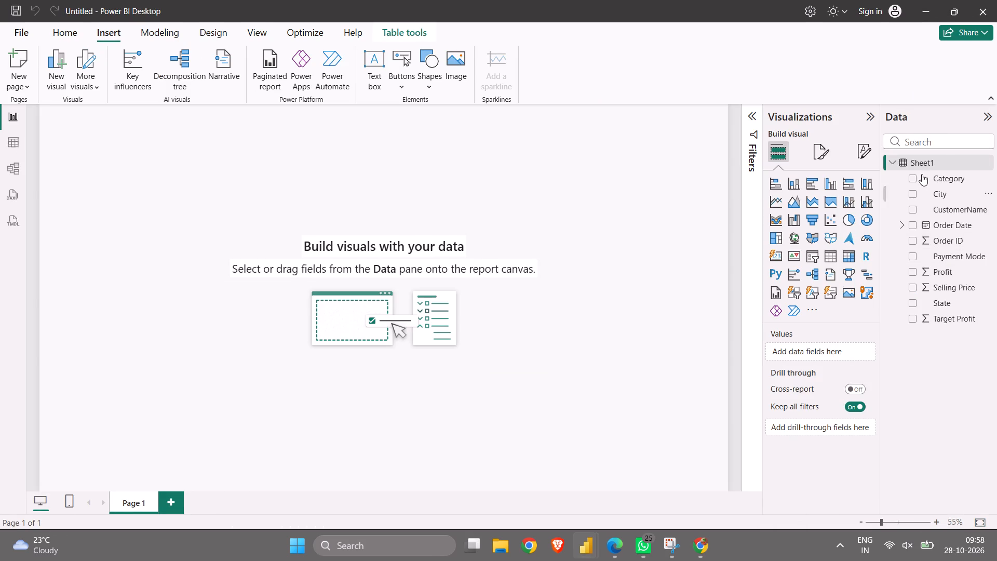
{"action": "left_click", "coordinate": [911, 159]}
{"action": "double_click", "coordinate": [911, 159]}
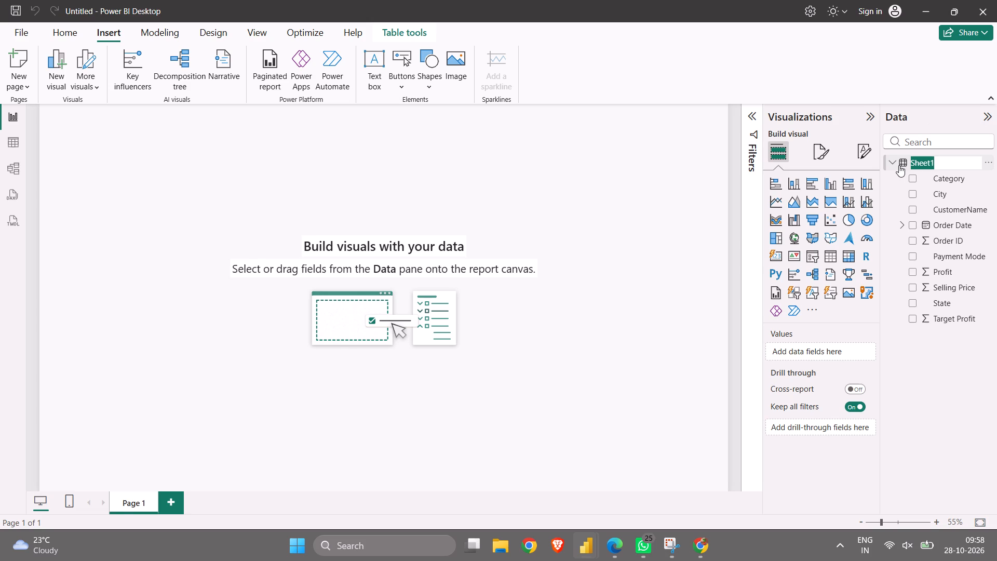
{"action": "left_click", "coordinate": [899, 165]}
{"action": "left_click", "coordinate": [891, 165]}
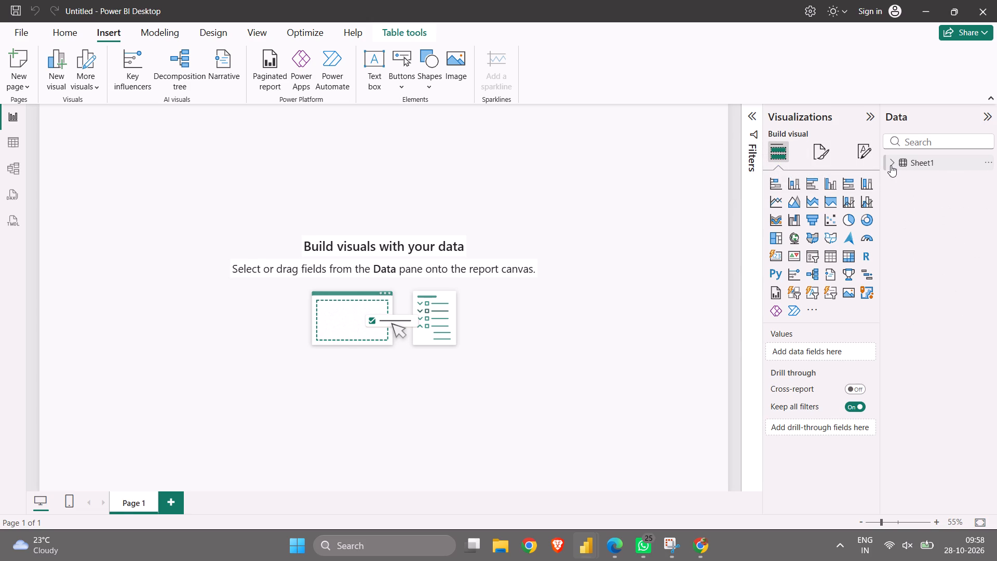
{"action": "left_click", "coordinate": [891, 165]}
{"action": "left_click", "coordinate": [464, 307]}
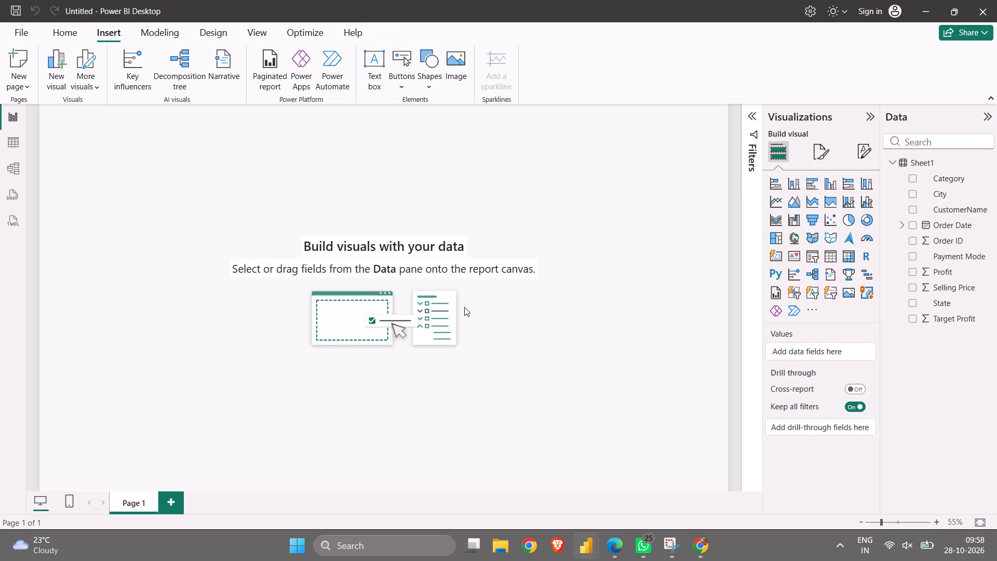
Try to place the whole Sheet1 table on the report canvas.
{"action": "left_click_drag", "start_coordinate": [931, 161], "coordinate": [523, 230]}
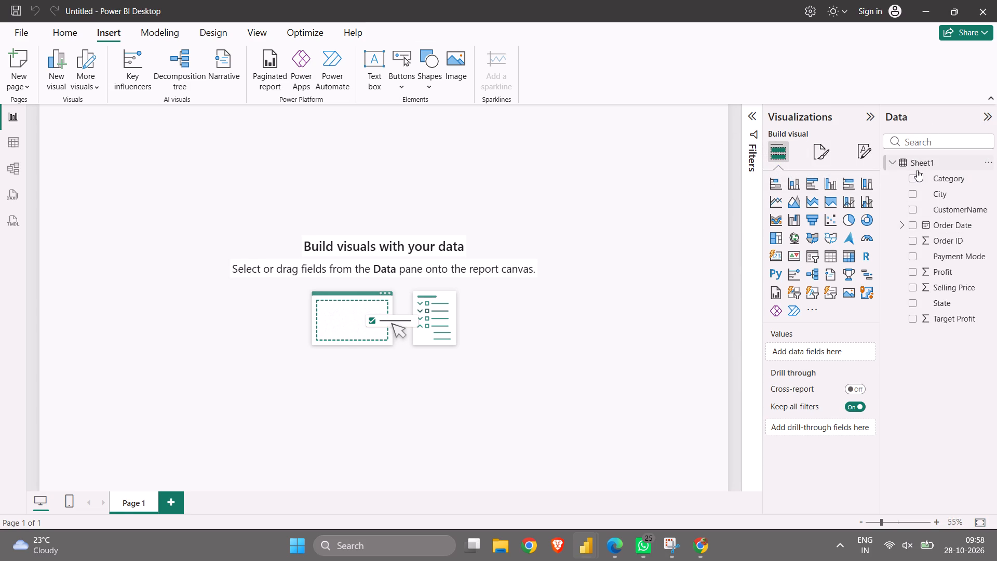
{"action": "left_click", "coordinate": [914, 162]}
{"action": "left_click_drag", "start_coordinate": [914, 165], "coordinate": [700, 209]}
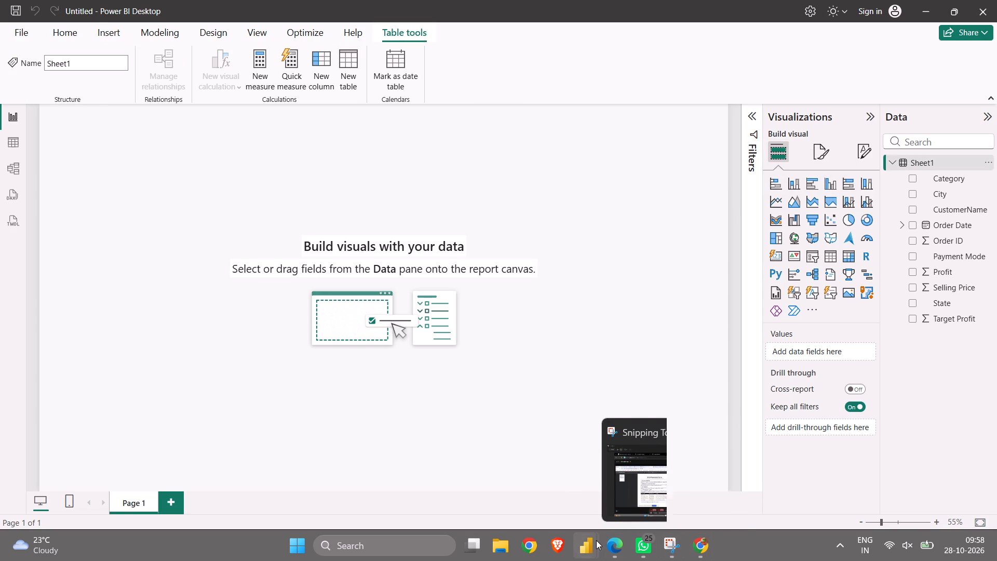
Switch to the new blank report, import Sheet1 from the Online+store+dataset+(3) Excel workbook, and open it for transformation in Power Query Editor.
{"action": "left_click", "coordinate": [627, 512]}
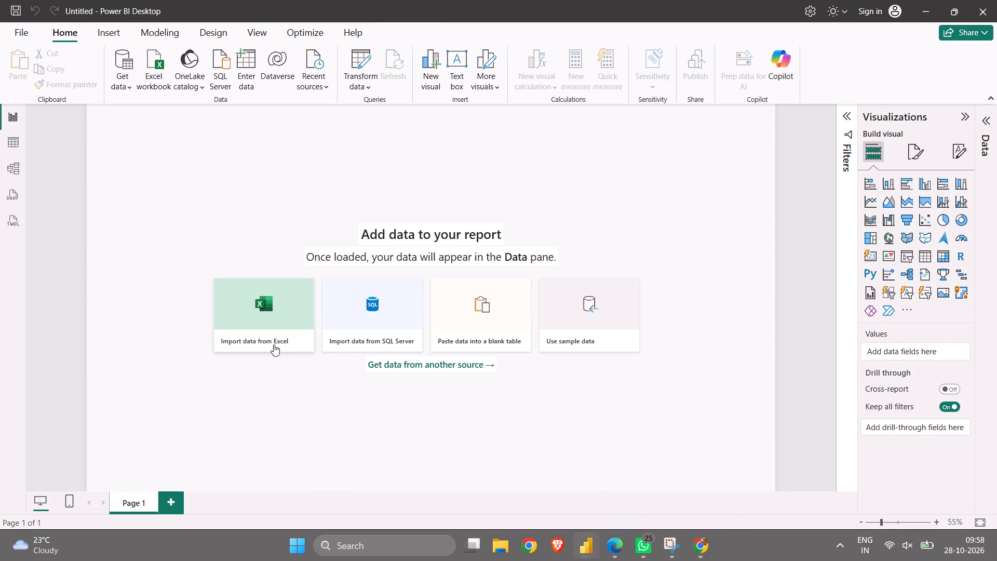
{"action": "left_click", "coordinate": [274, 344]}
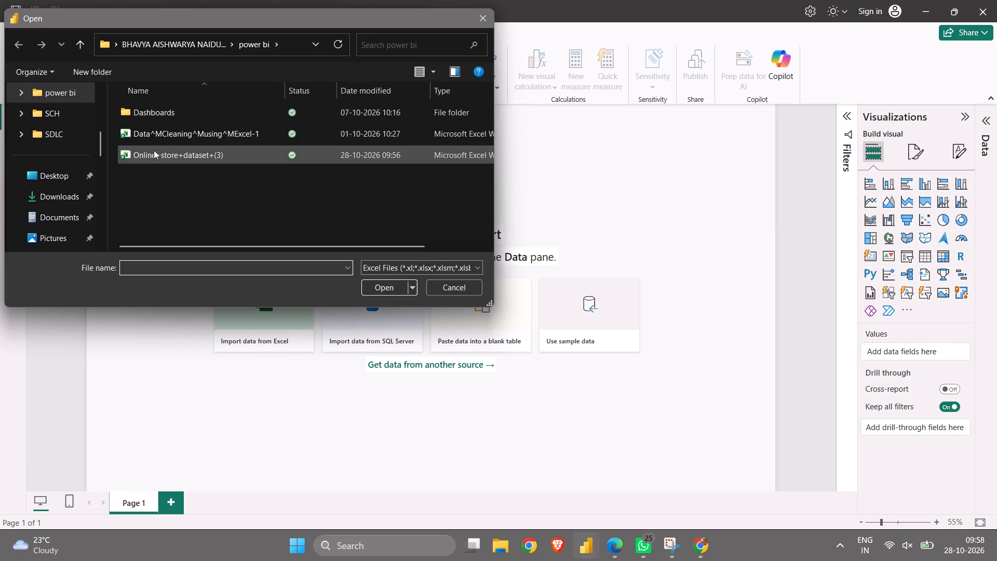
{"action": "left_click", "coordinate": [154, 150]}
{"action": "left_click", "coordinate": [371, 291]}
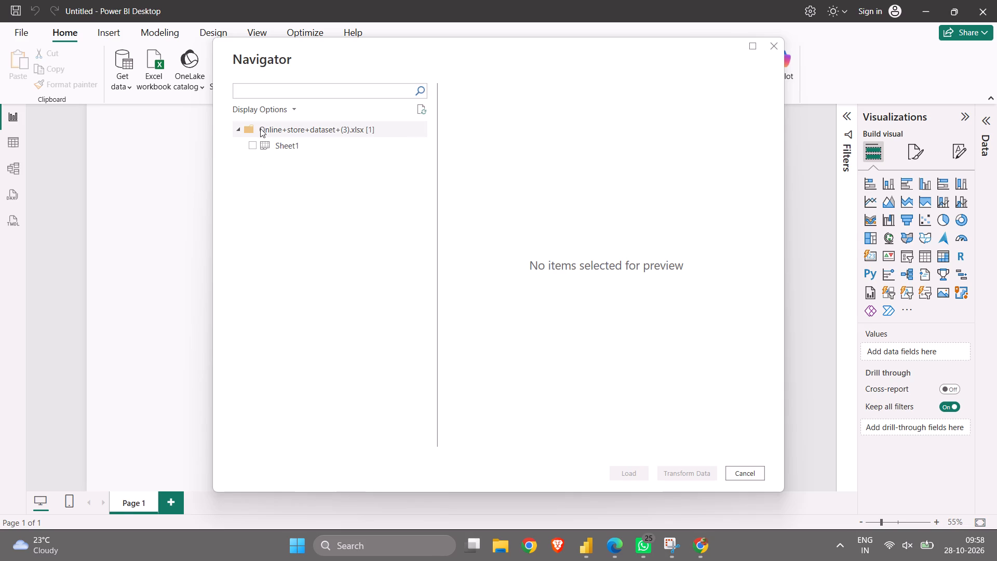
{"action": "left_click", "coordinate": [252, 143]}
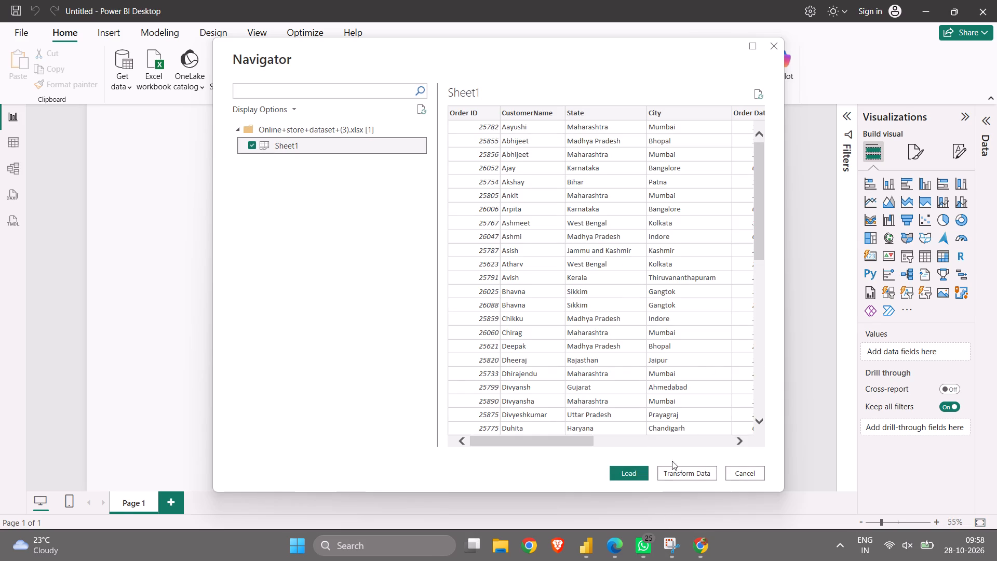
{"action": "left_click", "coordinate": [696, 475]}
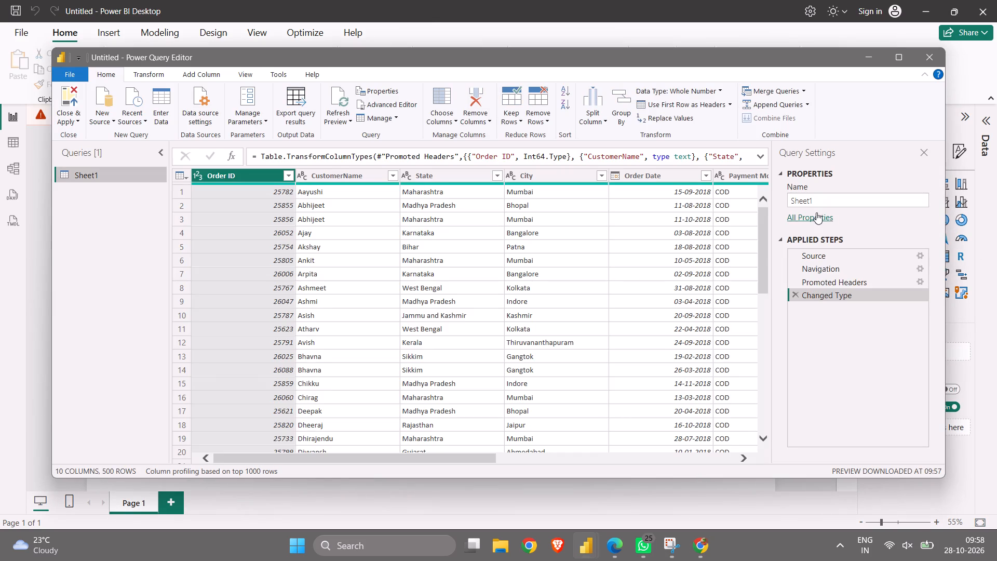
Examine the Sheet1 rows in Power Query Editor and maximize the editor window.
{"action": "scroll", "coordinate": [837, 357], "scroll_direction": "down", "scroll_amount": 7}
{"action": "scroll", "coordinate": [603, 337], "scroll_direction": "left", "scroll_amount": 1}
{"action": "scroll", "coordinate": [603, 337], "scroll_direction": "down", "scroll_amount": 2}
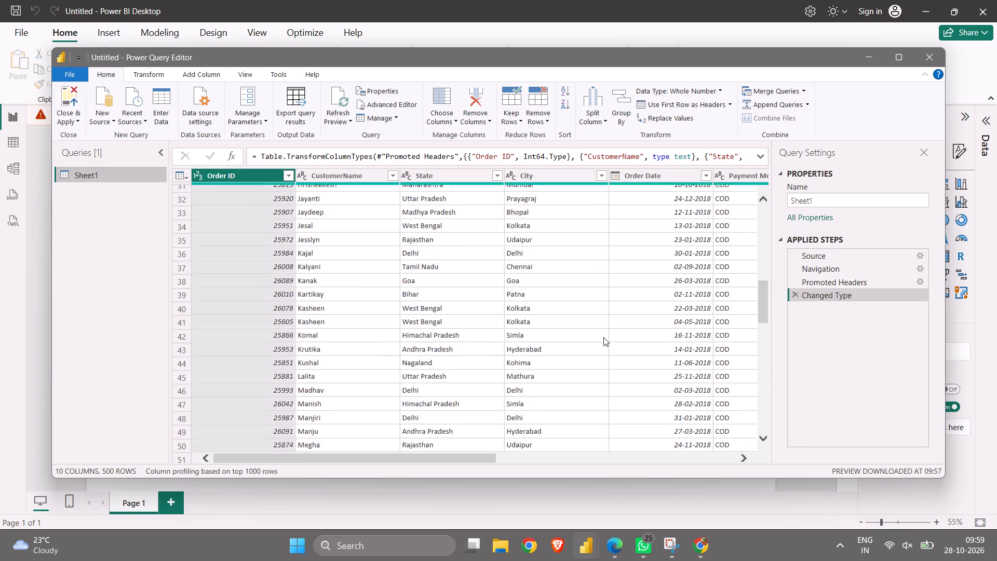
{"action": "scroll", "coordinate": [603, 337], "scroll_direction": "down", "scroll_amount": 2}
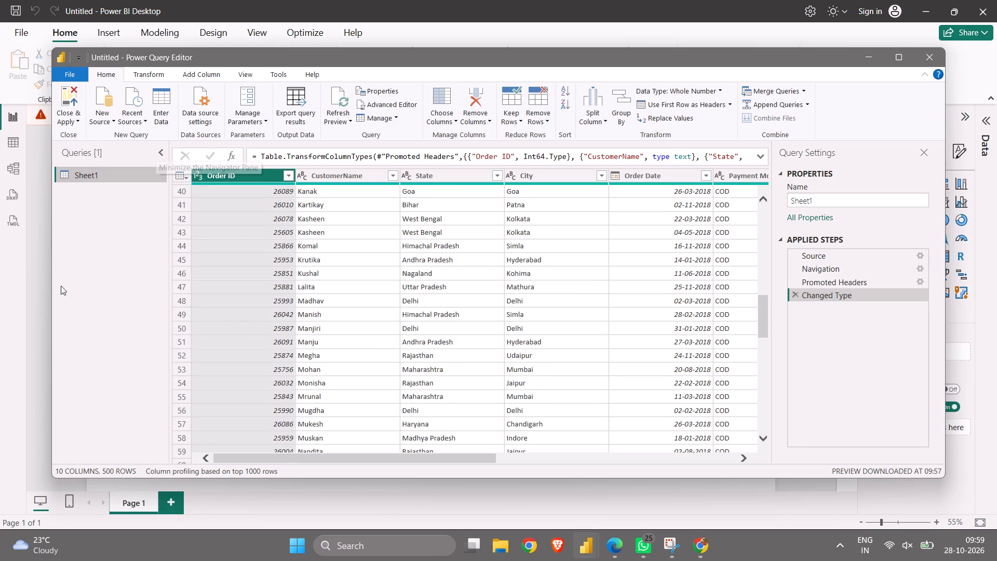
{"action": "left_click", "coordinate": [46, 200]}
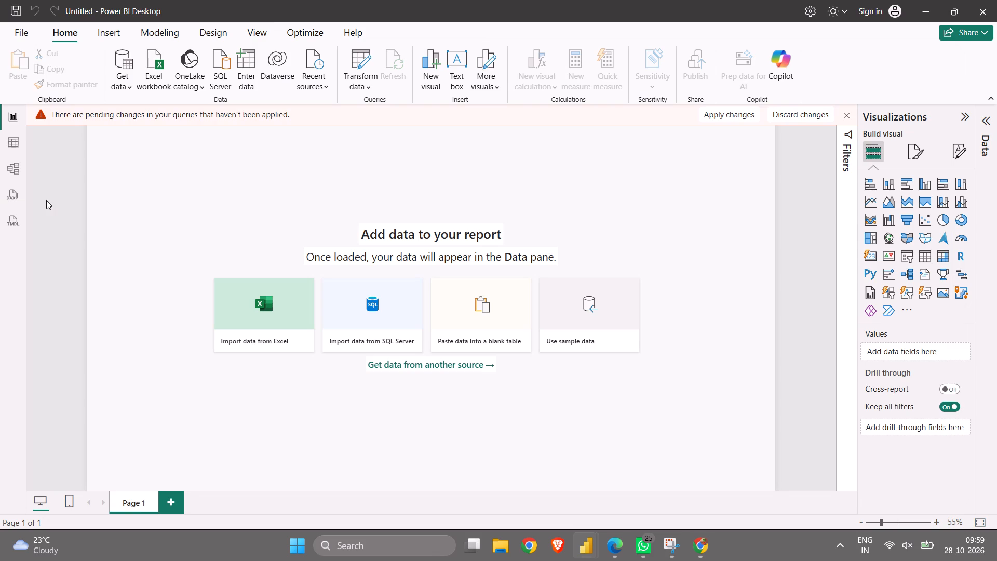
{"action": "scroll", "coordinate": [281, 164], "scroll_direction": "up", "scroll_amount": 1}
{"action": "left_click", "coordinate": [708, 556]}
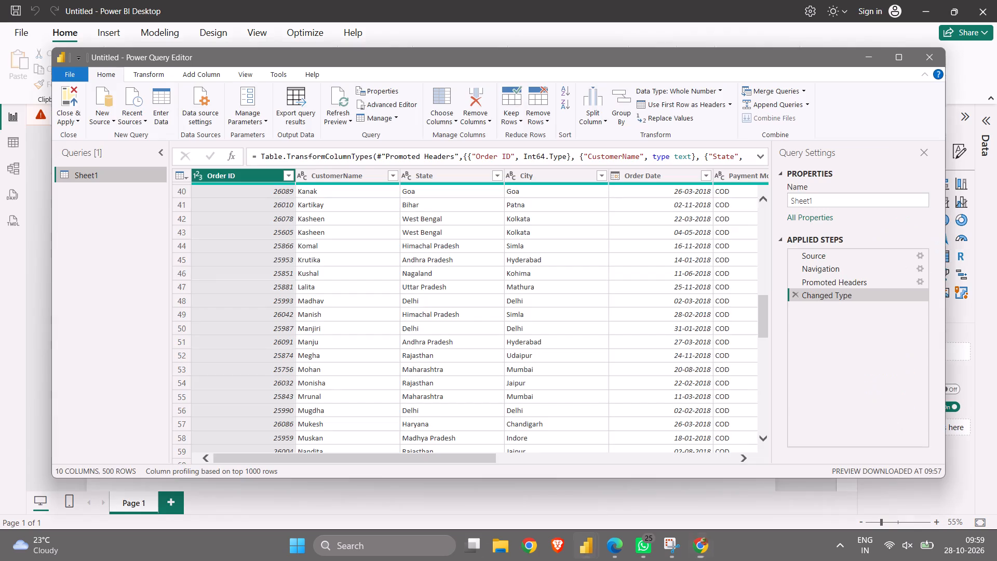
{"action": "left_click", "coordinate": [890, 59]}
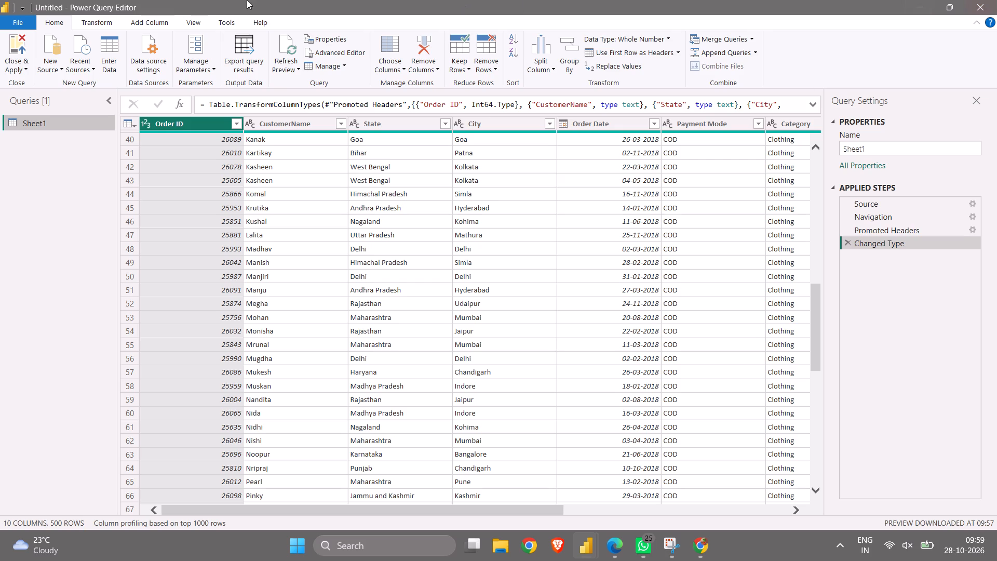
Close Power Query Editor, applying the changes to load Sheet1 into the report, and expand the Data pane.
{"action": "left_click", "coordinate": [996, 0]}
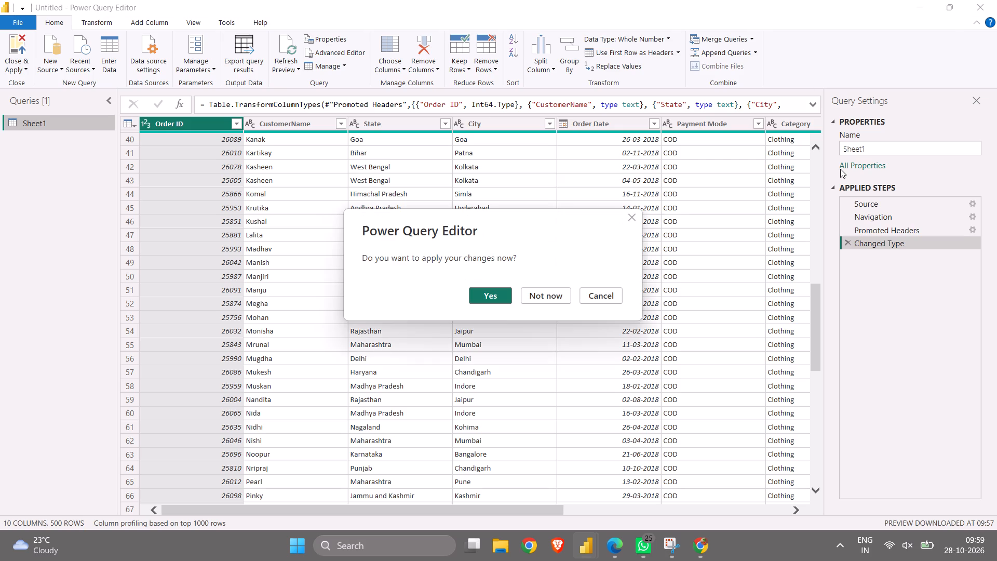
{"action": "left_click", "coordinate": [495, 294]}
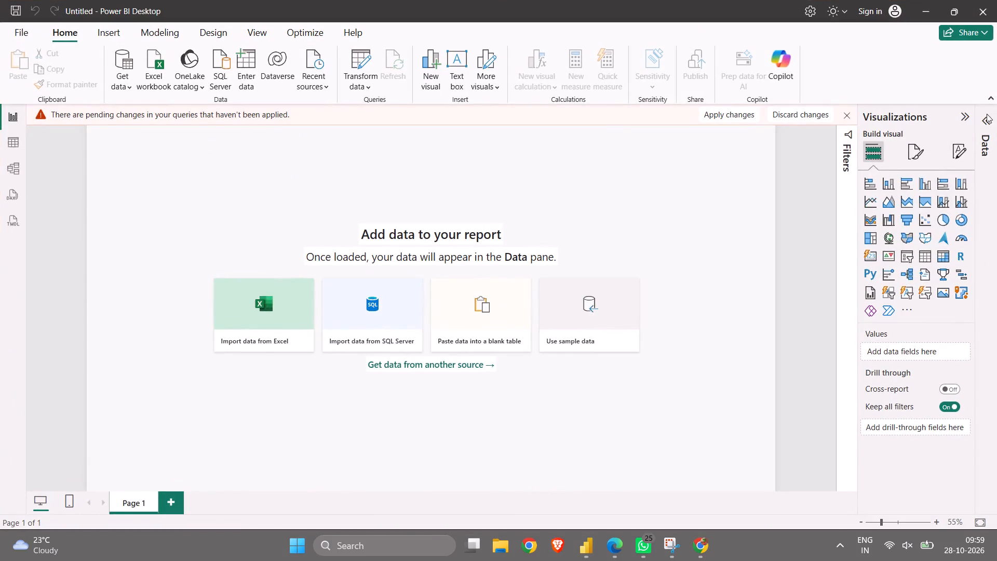
{"action": "left_click", "coordinate": [992, 119]}
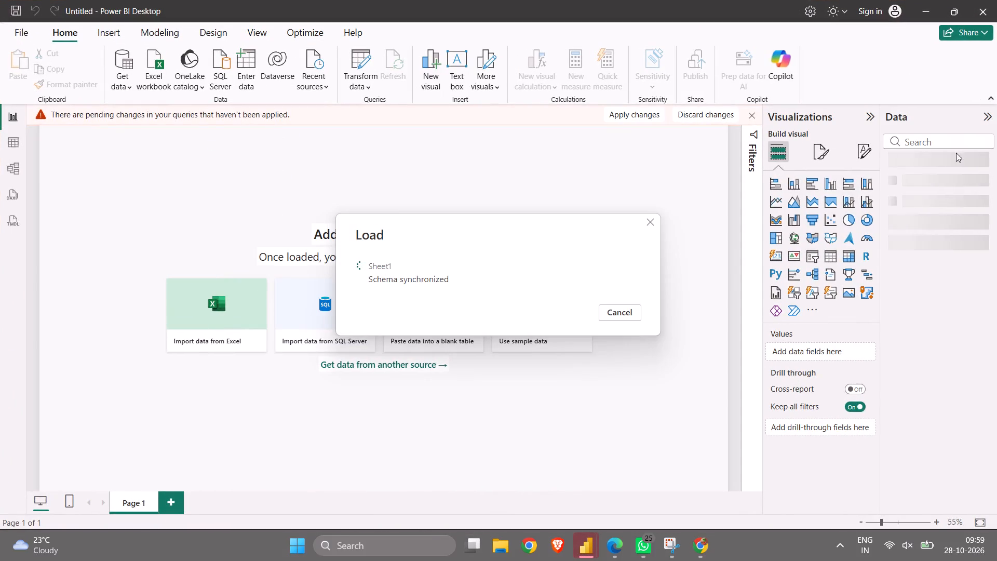
{"action": "left_click", "coordinate": [632, 314]}
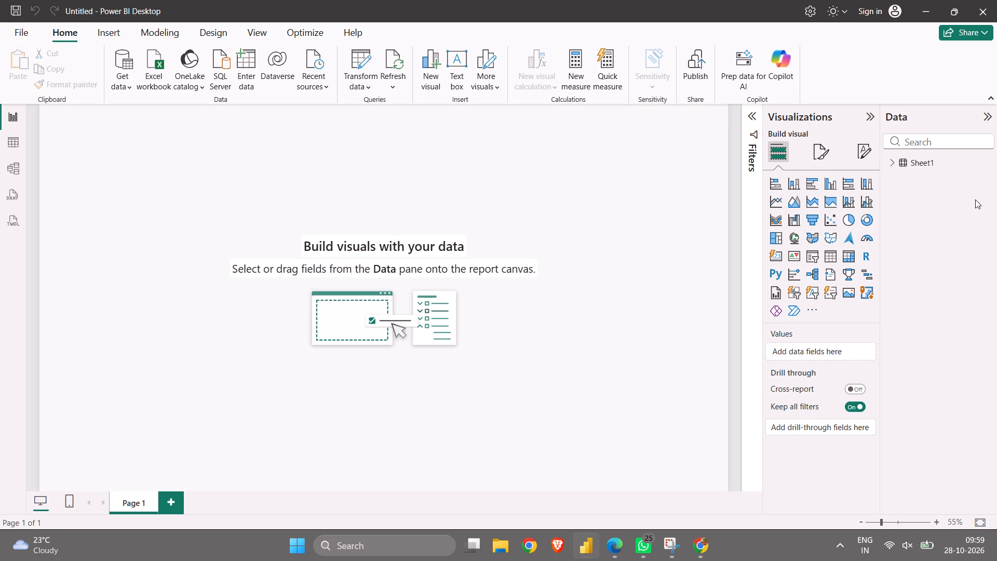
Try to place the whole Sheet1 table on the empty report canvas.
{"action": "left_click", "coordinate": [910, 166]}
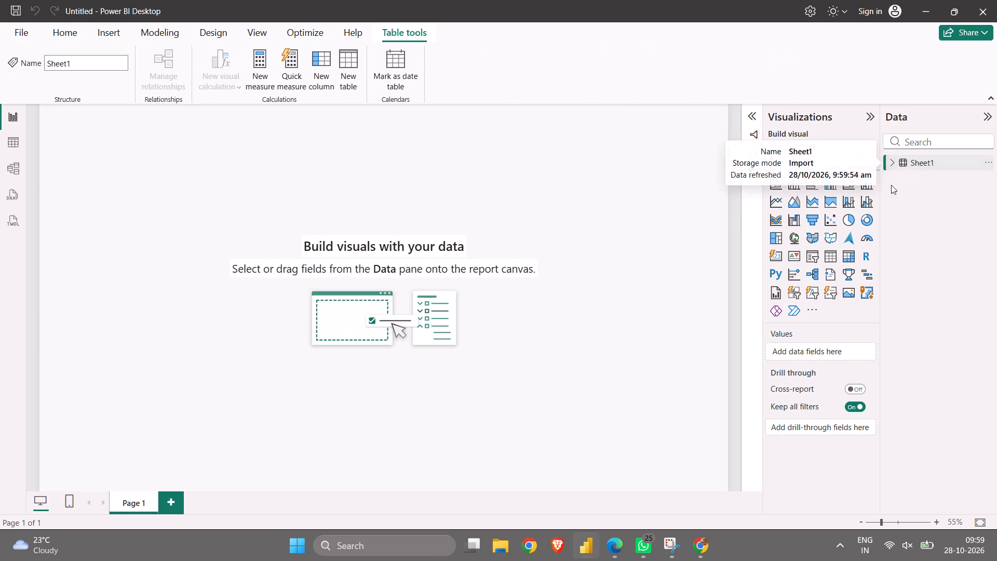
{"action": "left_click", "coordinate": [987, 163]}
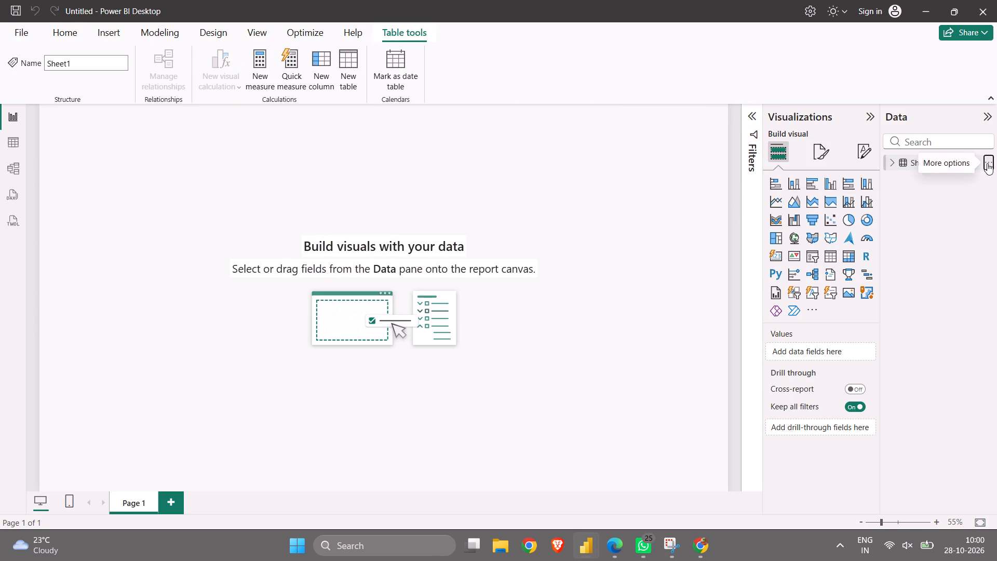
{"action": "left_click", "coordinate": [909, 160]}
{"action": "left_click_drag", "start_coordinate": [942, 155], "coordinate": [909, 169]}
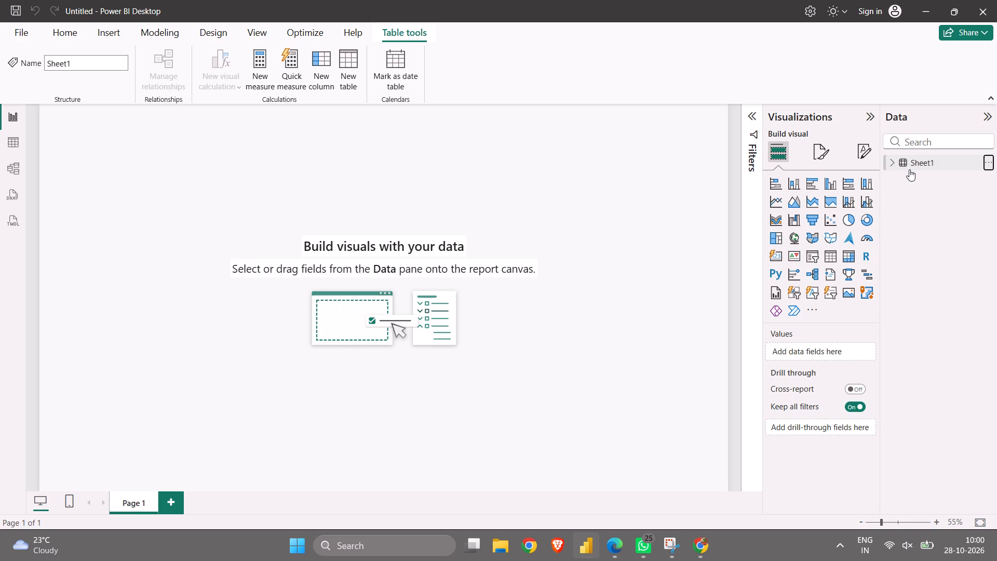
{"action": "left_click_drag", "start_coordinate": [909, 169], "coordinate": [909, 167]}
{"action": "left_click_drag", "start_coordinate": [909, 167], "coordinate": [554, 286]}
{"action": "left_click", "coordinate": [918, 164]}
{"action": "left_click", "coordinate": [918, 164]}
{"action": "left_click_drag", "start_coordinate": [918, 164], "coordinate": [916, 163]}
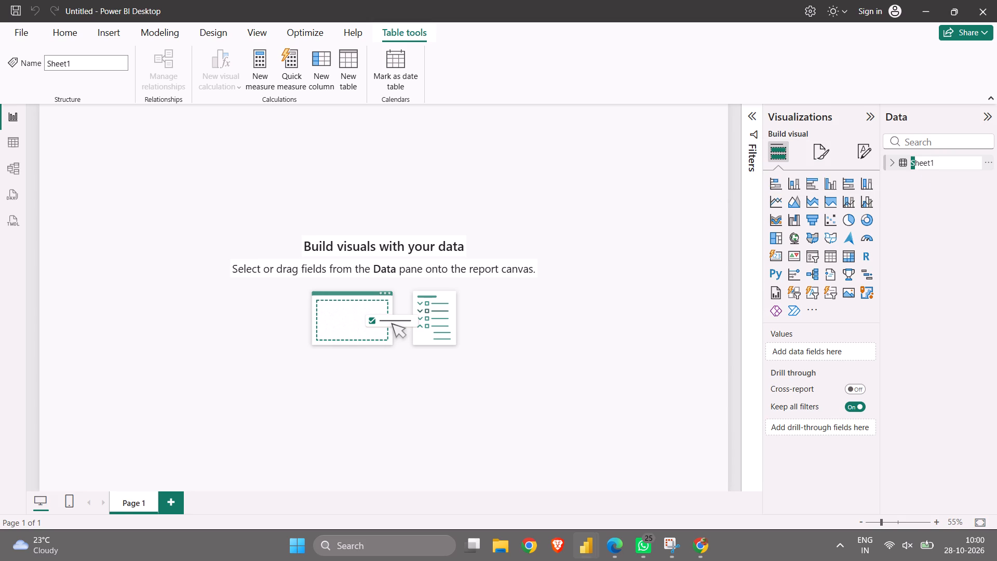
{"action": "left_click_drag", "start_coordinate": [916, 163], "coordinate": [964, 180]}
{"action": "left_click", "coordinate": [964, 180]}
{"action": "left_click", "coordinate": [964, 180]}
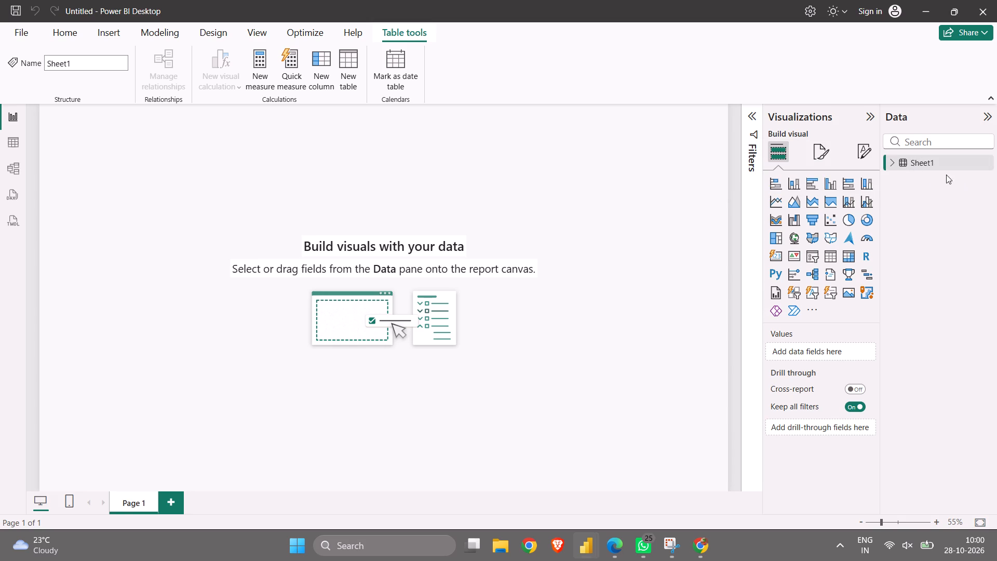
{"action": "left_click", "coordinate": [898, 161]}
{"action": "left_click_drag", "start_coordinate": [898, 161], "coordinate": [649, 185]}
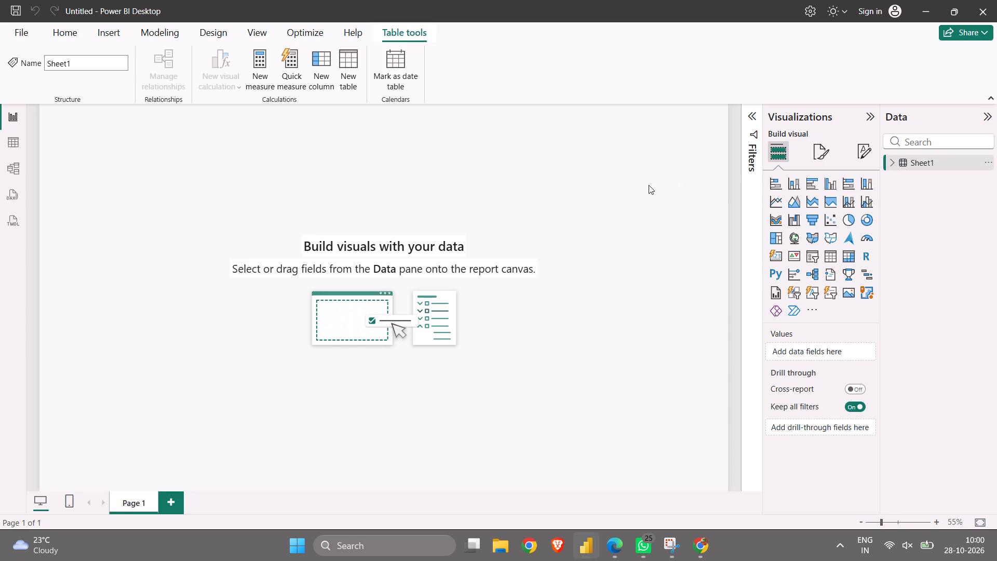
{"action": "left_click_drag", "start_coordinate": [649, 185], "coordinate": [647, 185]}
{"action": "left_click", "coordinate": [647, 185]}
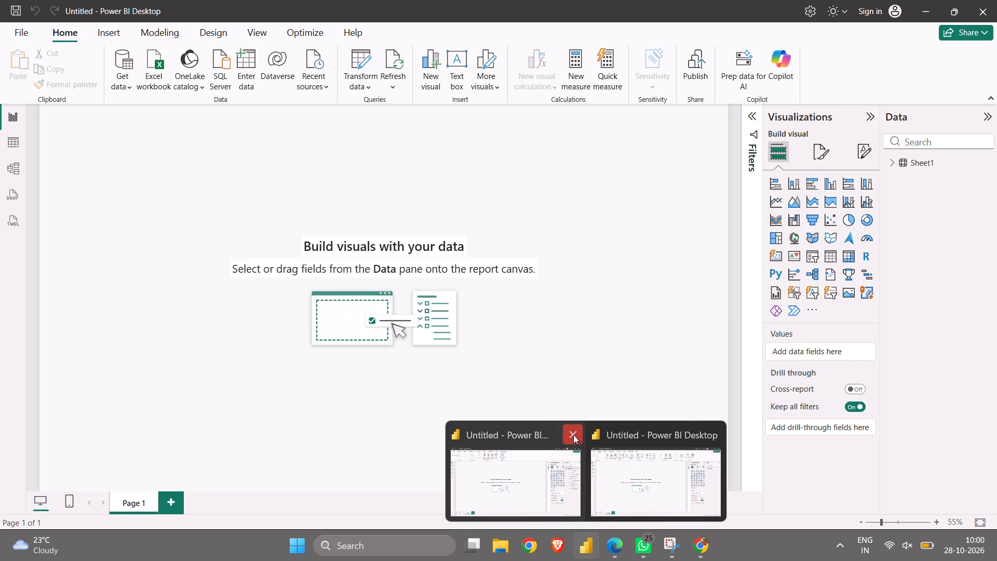
Close the other untitled report window without saving its changes.
{"action": "left_click", "coordinate": [573, 434]}
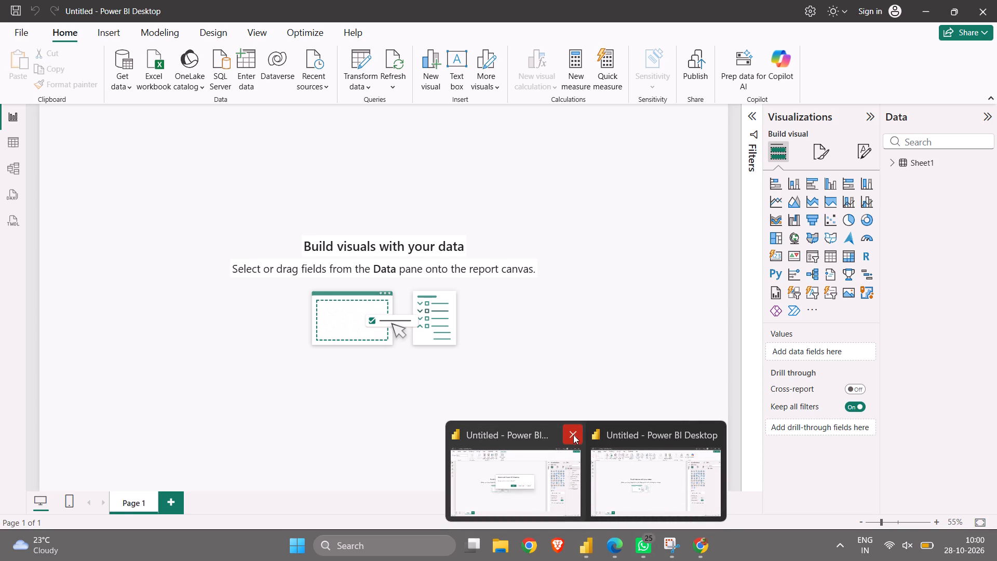
{"action": "left_click", "coordinate": [547, 471]}
{"action": "left_click", "coordinate": [549, 294]}
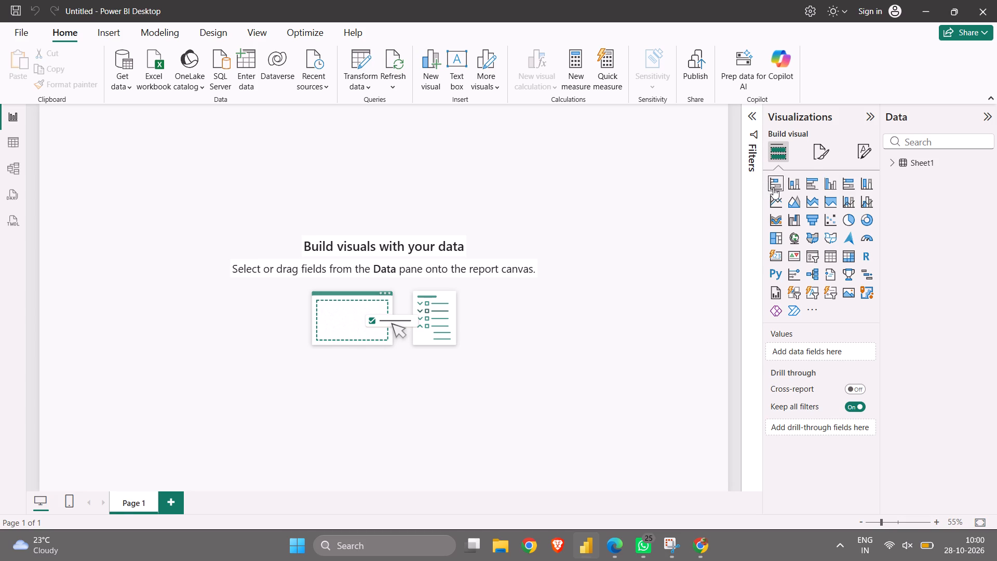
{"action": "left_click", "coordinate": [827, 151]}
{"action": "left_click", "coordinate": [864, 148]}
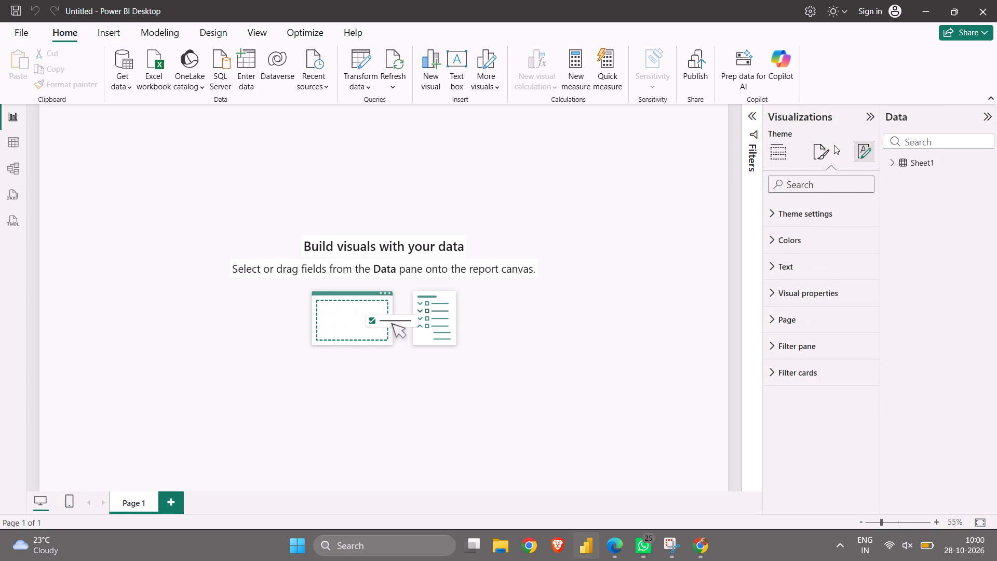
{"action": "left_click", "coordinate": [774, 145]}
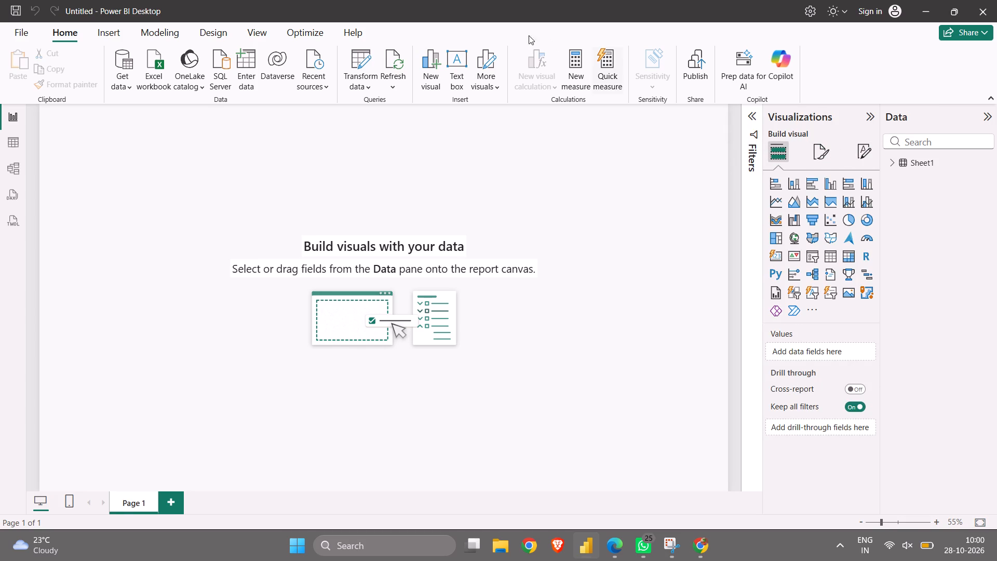
Insert a text box in the report page's upper-left corner and resize it into a wide, shallow rectangle.
{"action": "left_click", "coordinate": [455, 60]}
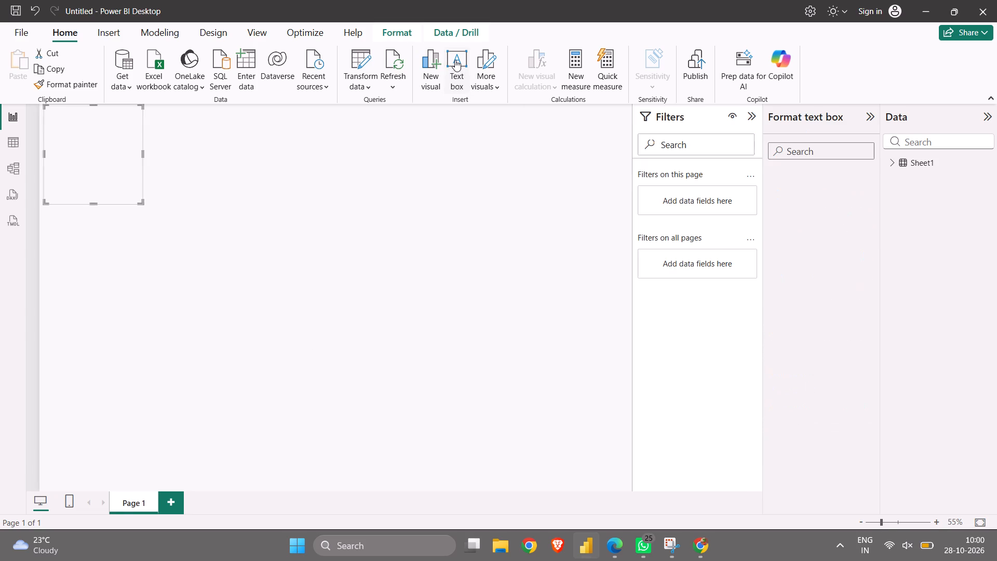
{"action": "left_click_drag", "start_coordinate": [118, 212], "coordinate": [260, 192]}
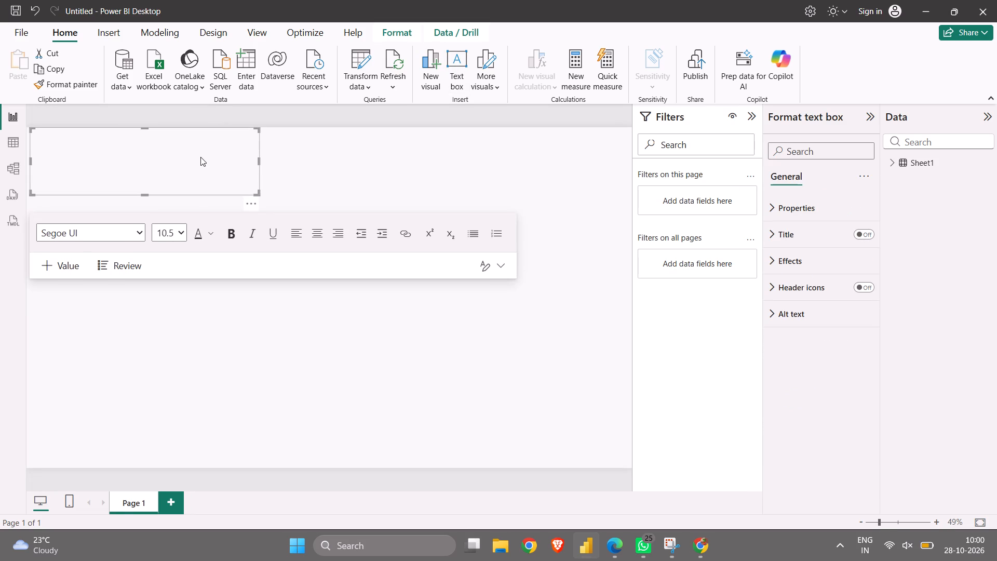
{"action": "left_click_drag", "start_coordinate": [200, 157], "coordinate": [144, 129]}
{"action": "left_click", "coordinate": [144, 129]}
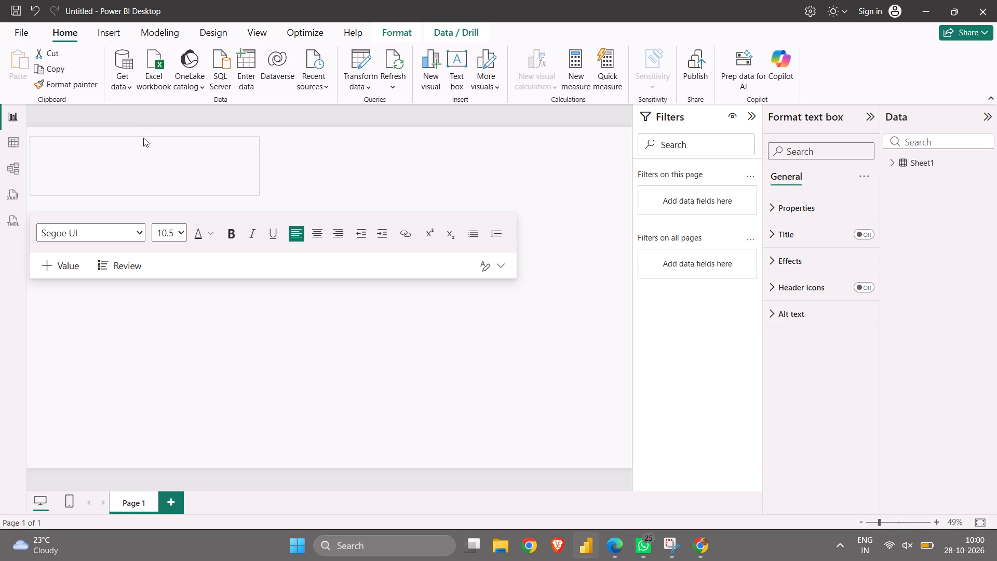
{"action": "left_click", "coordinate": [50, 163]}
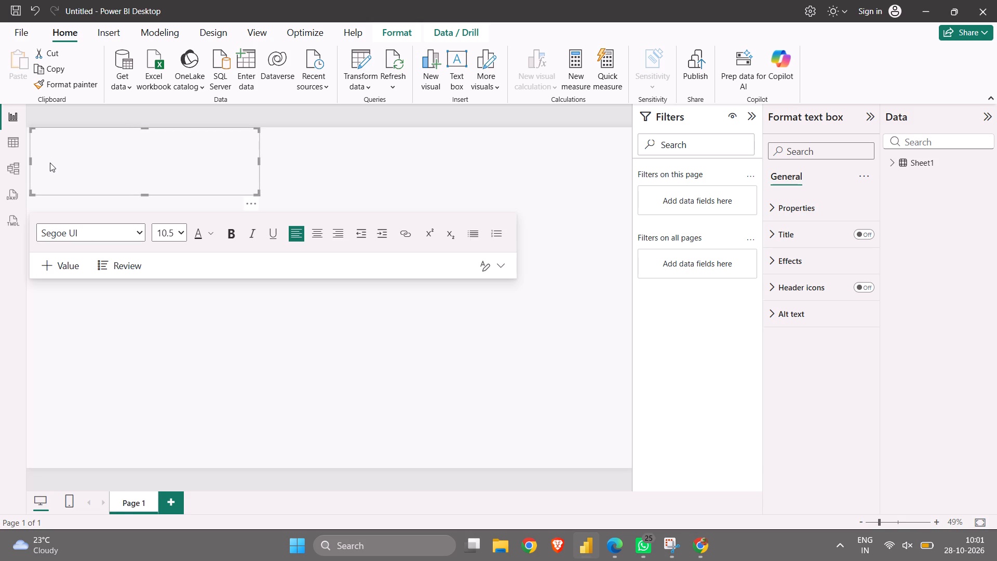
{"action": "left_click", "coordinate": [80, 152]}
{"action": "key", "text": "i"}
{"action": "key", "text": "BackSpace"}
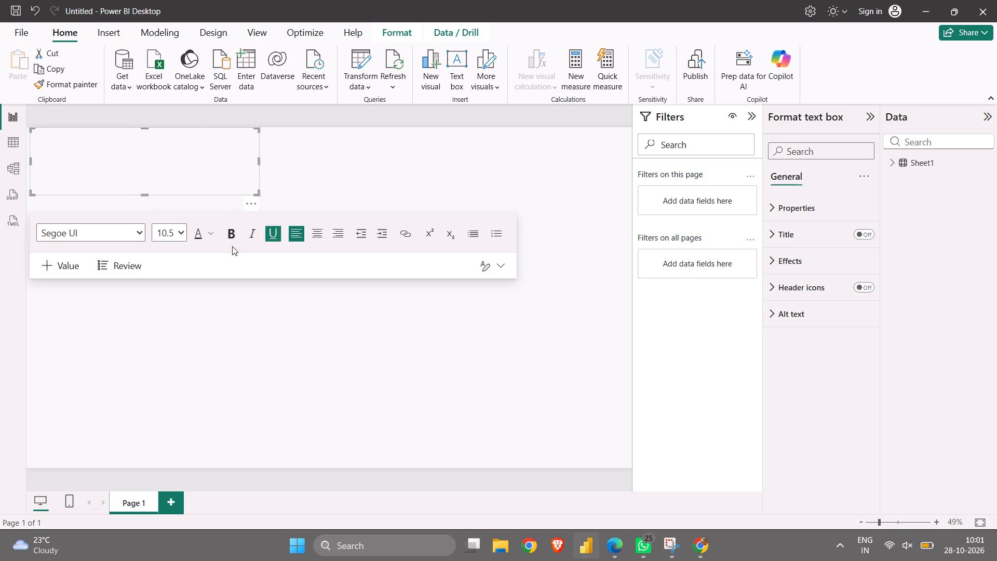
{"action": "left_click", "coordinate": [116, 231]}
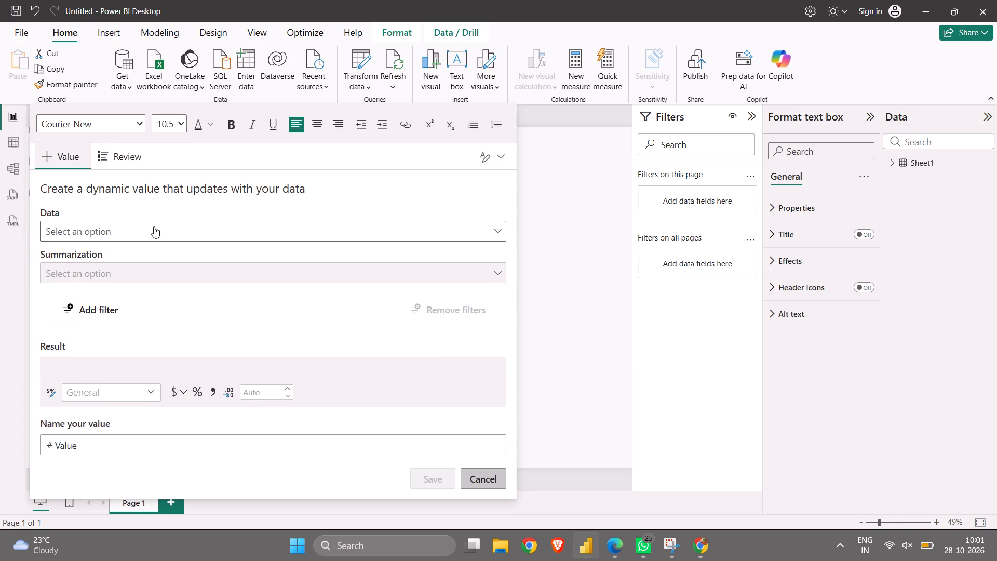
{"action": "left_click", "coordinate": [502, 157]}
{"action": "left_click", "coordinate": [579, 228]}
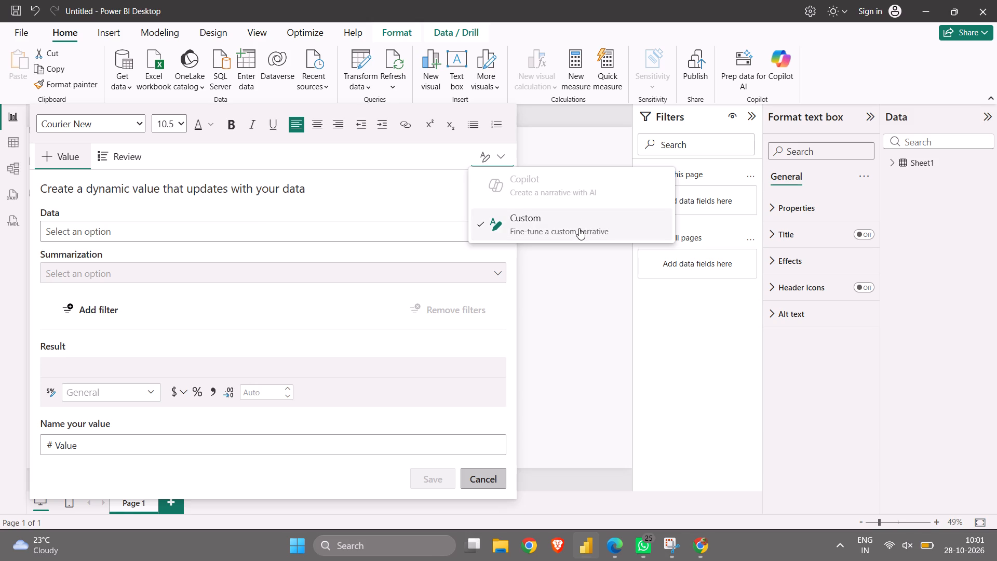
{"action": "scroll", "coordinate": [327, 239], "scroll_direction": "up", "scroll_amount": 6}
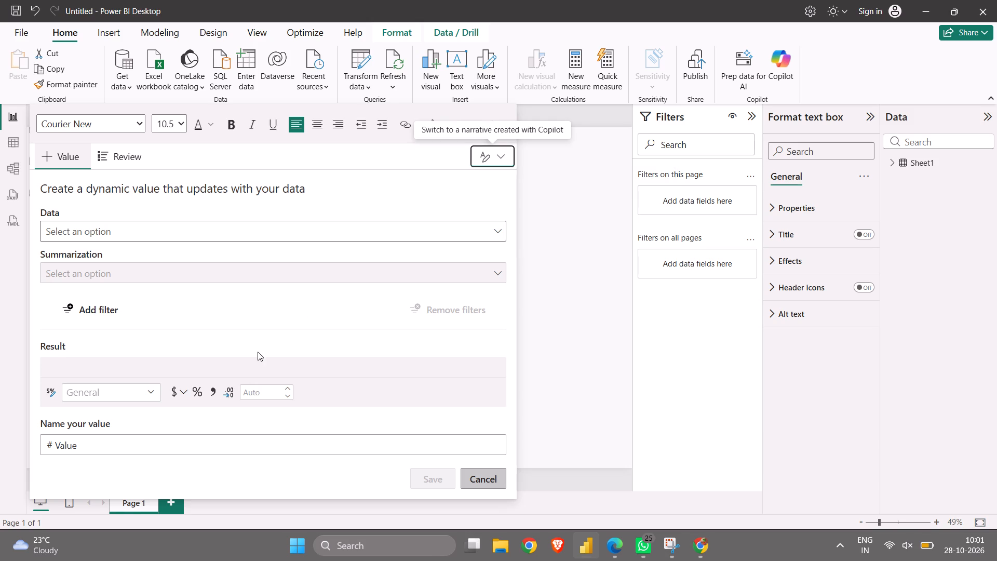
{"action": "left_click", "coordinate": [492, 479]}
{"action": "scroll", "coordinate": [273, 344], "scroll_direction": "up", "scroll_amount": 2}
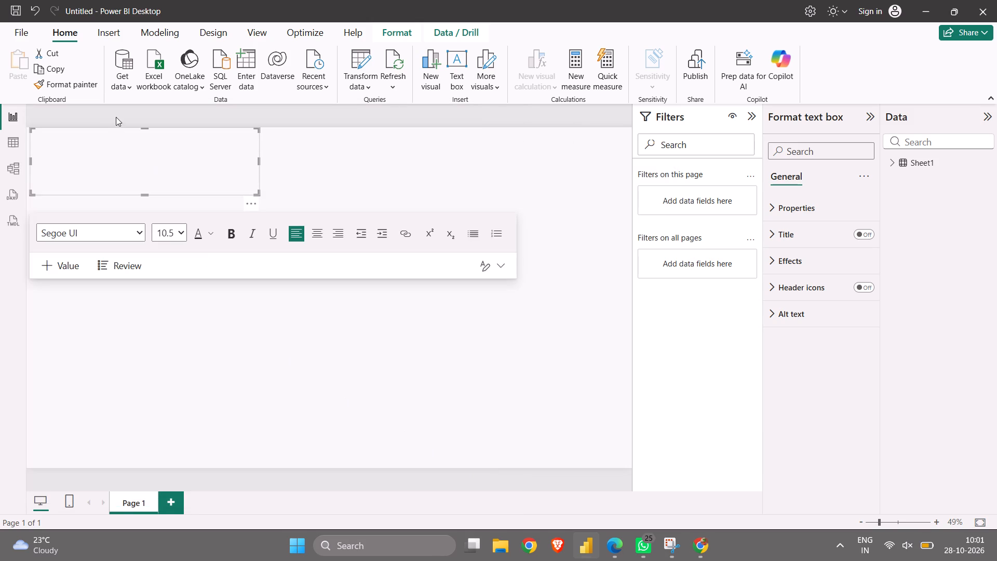
Reduce the text box's height slightly by lowering its top edge.
{"action": "left_click_drag", "start_coordinate": [145, 127], "coordinate": [147, 135]}
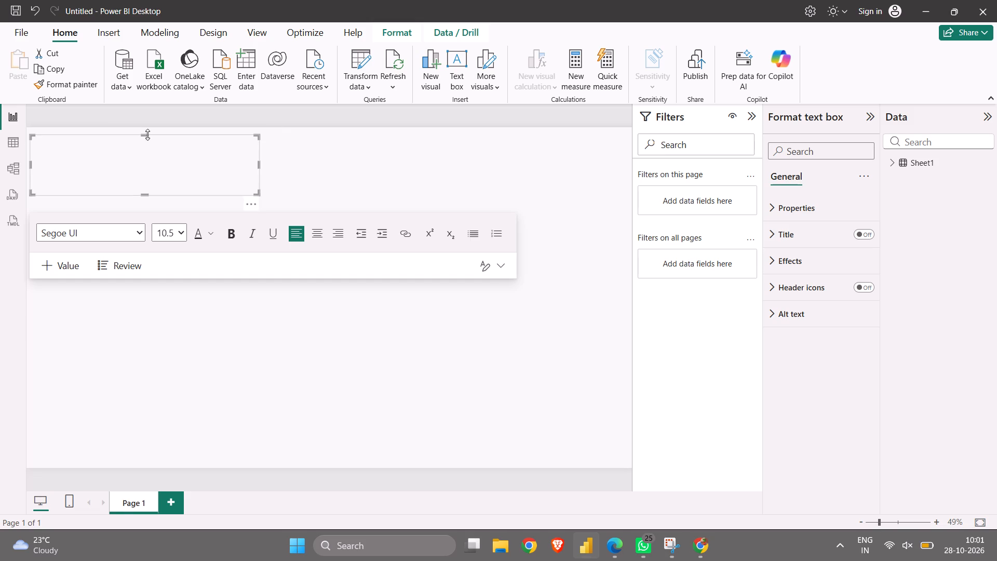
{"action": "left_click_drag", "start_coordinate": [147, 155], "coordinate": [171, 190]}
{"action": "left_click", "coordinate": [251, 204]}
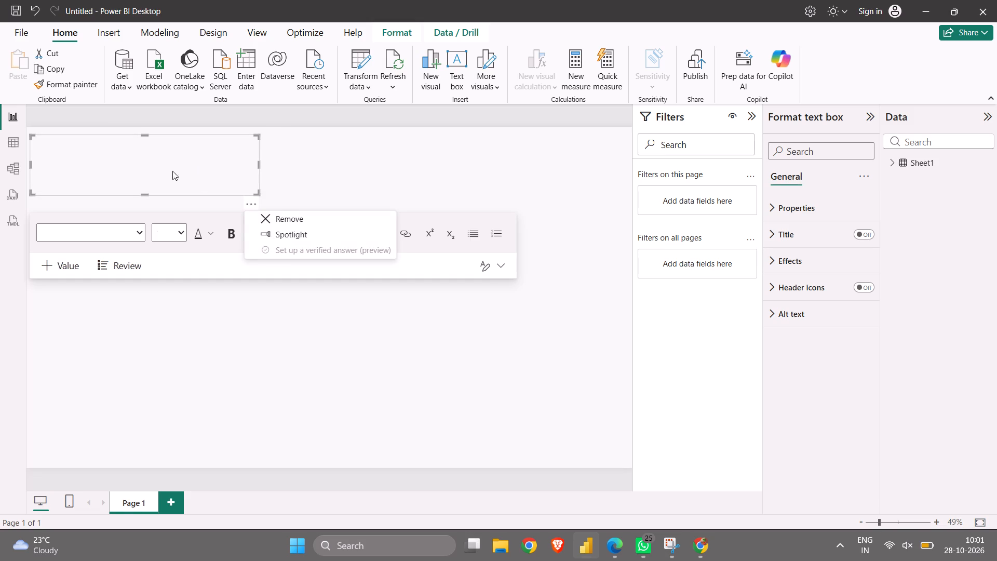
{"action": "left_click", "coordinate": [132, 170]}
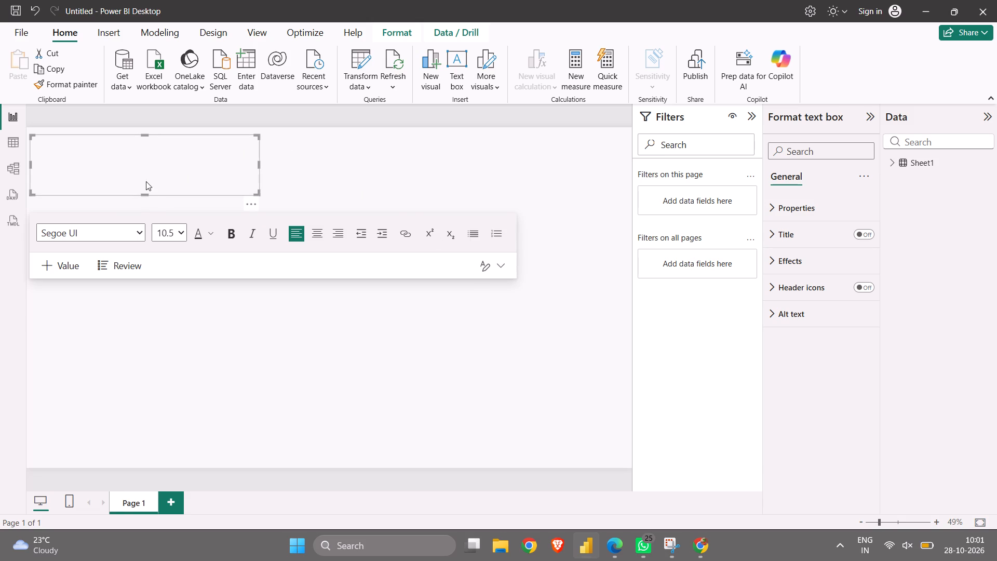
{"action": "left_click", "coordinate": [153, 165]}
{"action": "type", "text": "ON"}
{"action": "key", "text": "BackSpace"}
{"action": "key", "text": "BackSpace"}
Enter the heading "Online store Dashboard" in the text box at font size 60.
{"action": "left_click", "coordinate": [178, 230]}
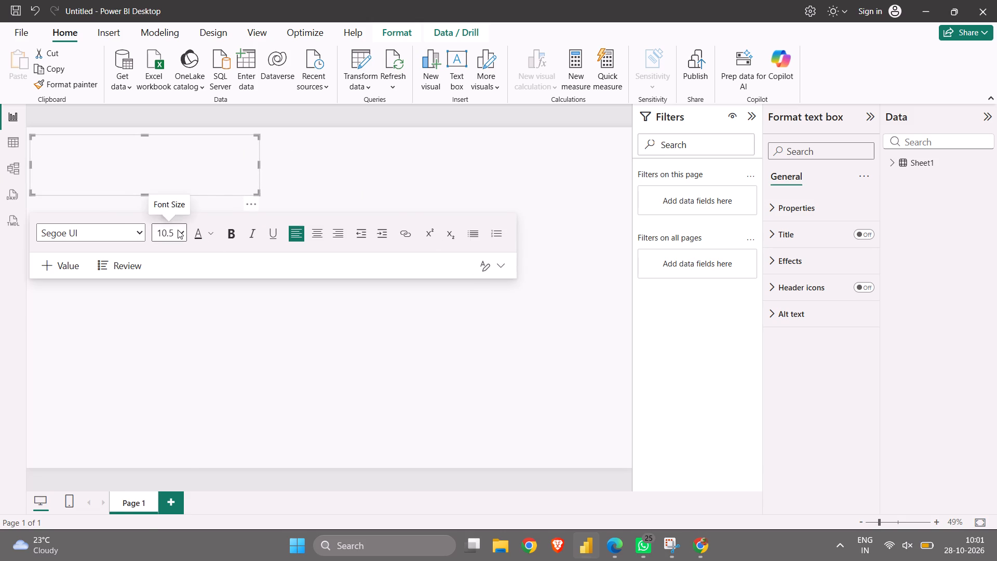
{"action": "scroll", "coordinate": [178, 479], "scroll_direction": "down", "scroll_amount": 2}
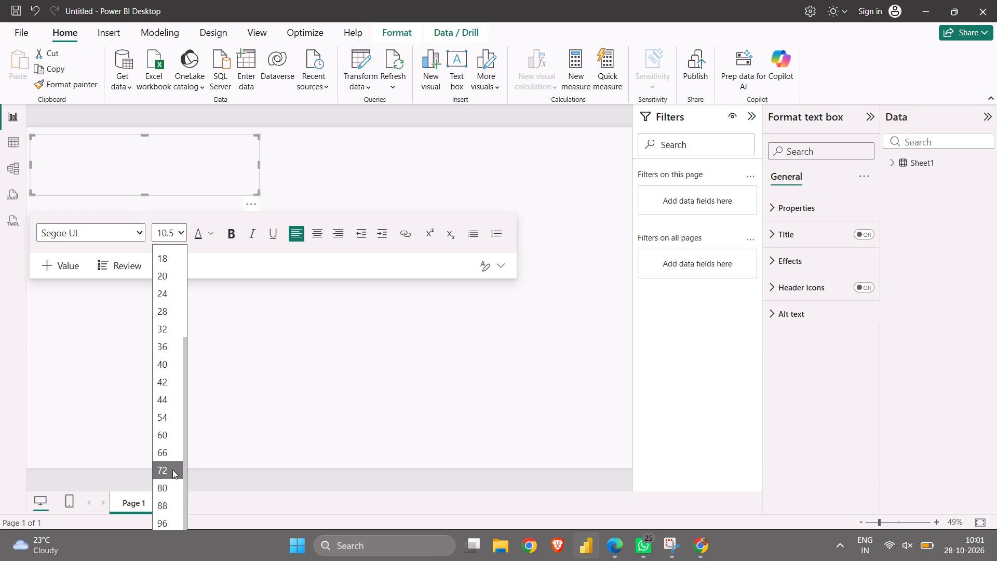
{"action": "left_click", "coordinate": [172, 430]}
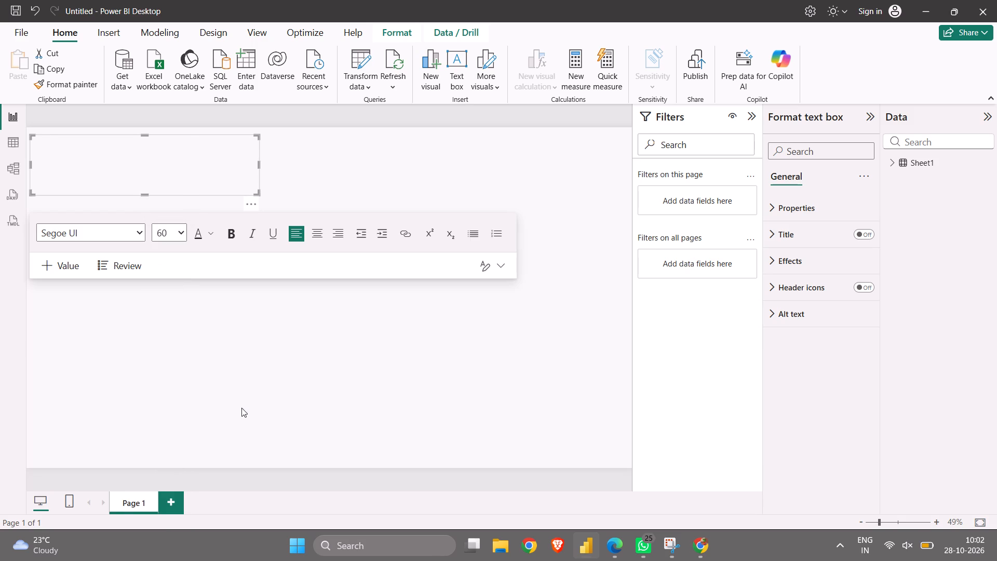
{"action": "type", "text": "ON"}
{"action": "key", "text": "BackSpace"}
{"action": "type", "text": "nl"}
{"action": "type", "text": "ine store"}
{"action": "key", "text": "space"}
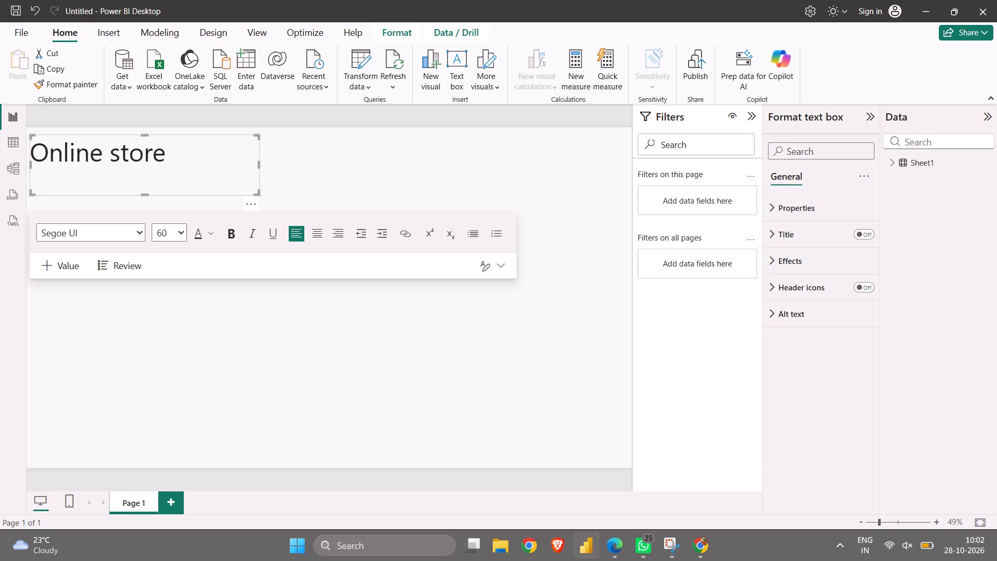
{"action": "type", "text": "Das"}
{"action": "type", "text": "hboard"}
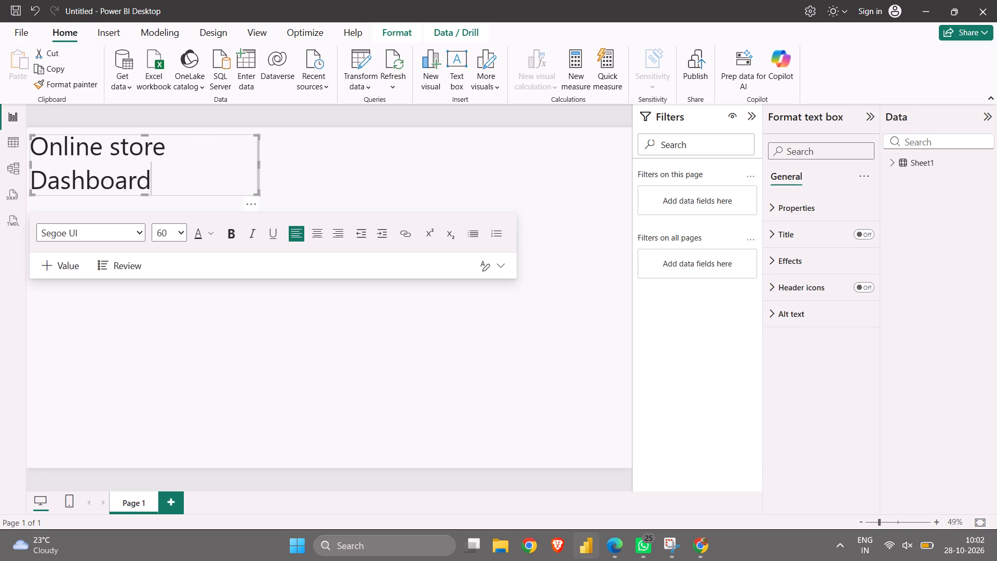
Capitalize the "s" of "store" so the heading reads "Online Store Dashboard".
{"action": "key", "text": "Left"}
{"action": "key", "text": "Left"}
{"action": "key", "text": "Left"}
{"action": "key", "text": "Left"}
{"action": "key", "text": "Left"}
{"action": "key", "text": "Left"}
{"action": "key", "text": "Left"}
{"action": "key", "text": "Left"}
{"action": "key", "text": "Left"}
{"action": "key", "text": "Left"}
{"action": "key", "text": "Left"}
{"action": "key", "text": "Left"}
{"action": "key", "text": "Left"}
{"action": "key", "text": "Left"}
{"action": "key", "text": "Left"}
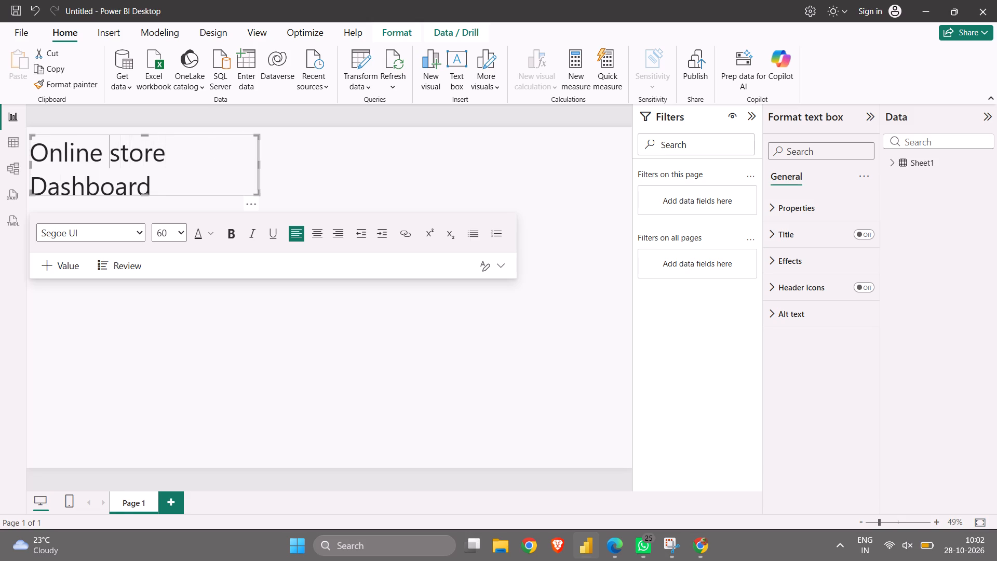
{"action": "key", "text": "Right"}
{"action": "key", "text": "BackSpace"}
{"action": "key", "text": "shift+s"}
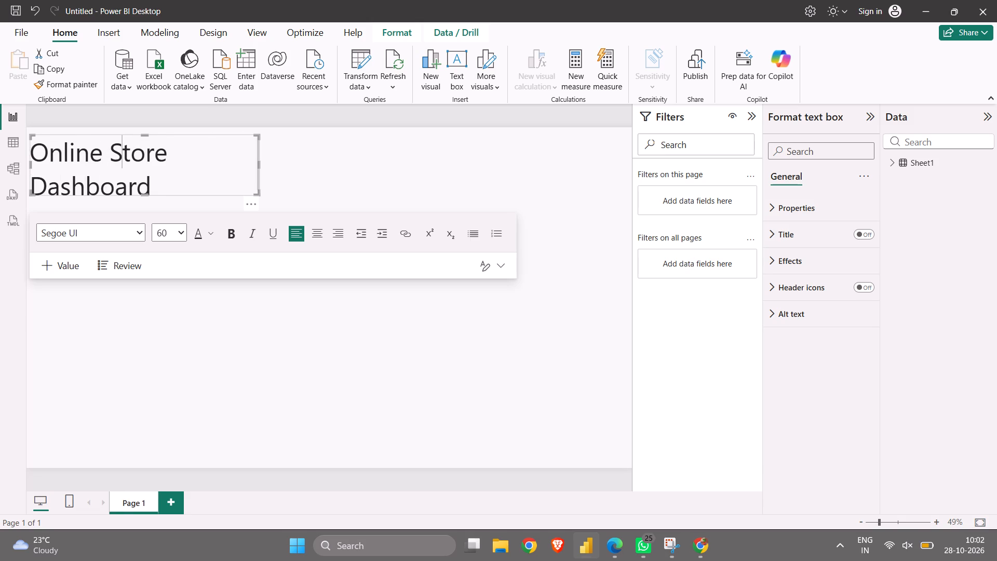
{"action": "left_click", "coordinate": [198, 173]}
Turn on the heading text box's background effect and set its color to a medium gray.
{"action": "left_click", "coordinate": [805, 261]}
{"action": "scroll", "coordinate": [813, 358], "scroll_direction": "down", "scroll_amount": 1}
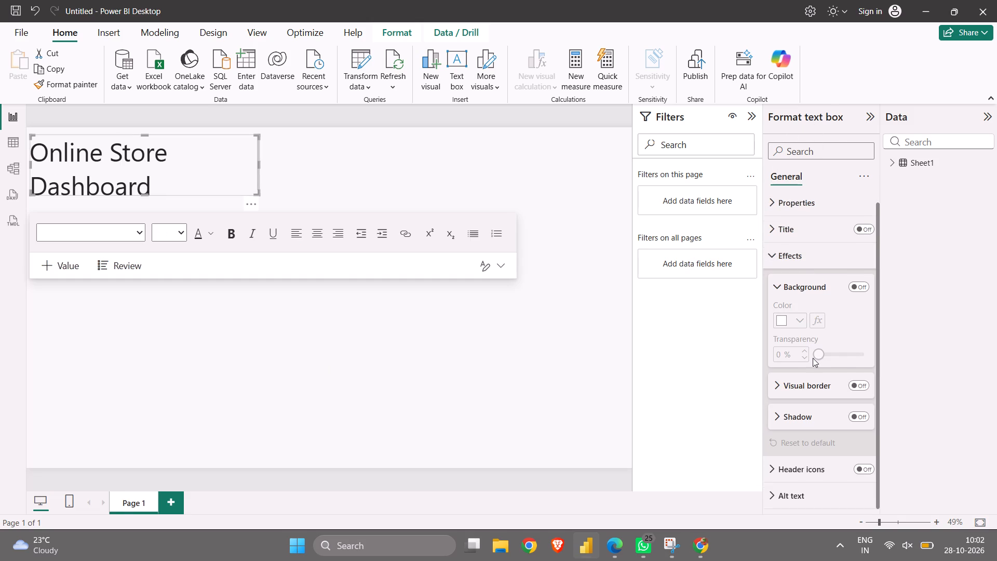
{"action": "scroll", "coordinate": [813, 358], "scroll_direction": "down", "scroll_amount": 1}
{"action": "left_click", "coordinate": [851, 282]}
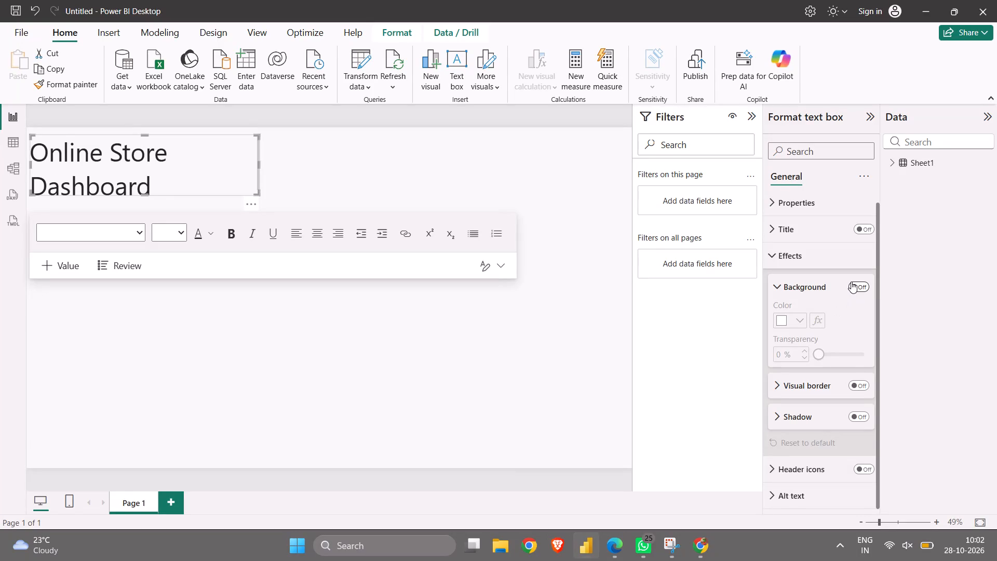
{"action": "left_click", "coordinate": [799, 316]}
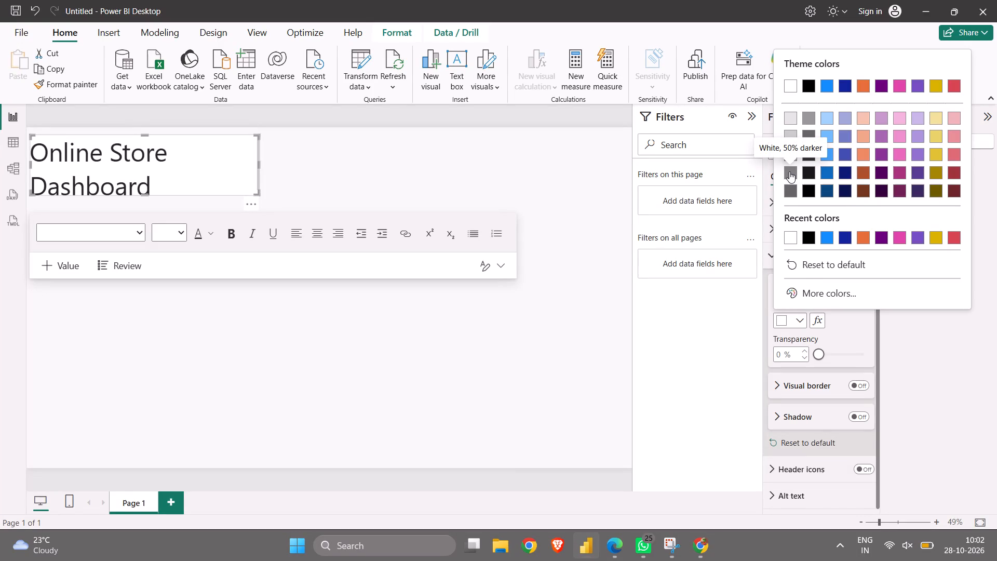
{"action": "left_click", "coordinate": [793, 156]}
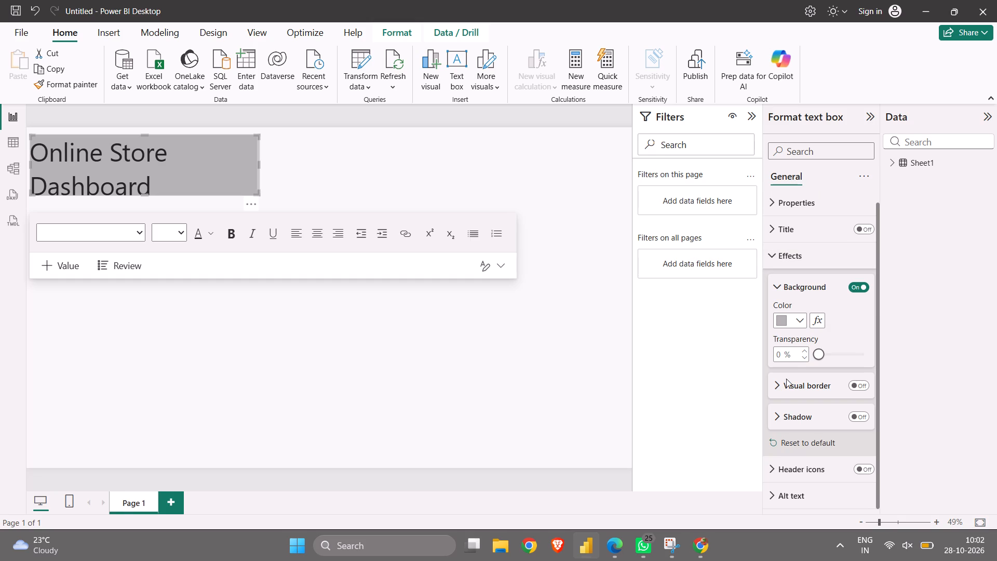
Examine the text box's alt text, size and position settings.
{"action": "left_click", "coordinate": [782, 489]}
{"action": "scroll", "coordinate": [782, 489], "scroll_direction": "down", "scroll_amount": 5}
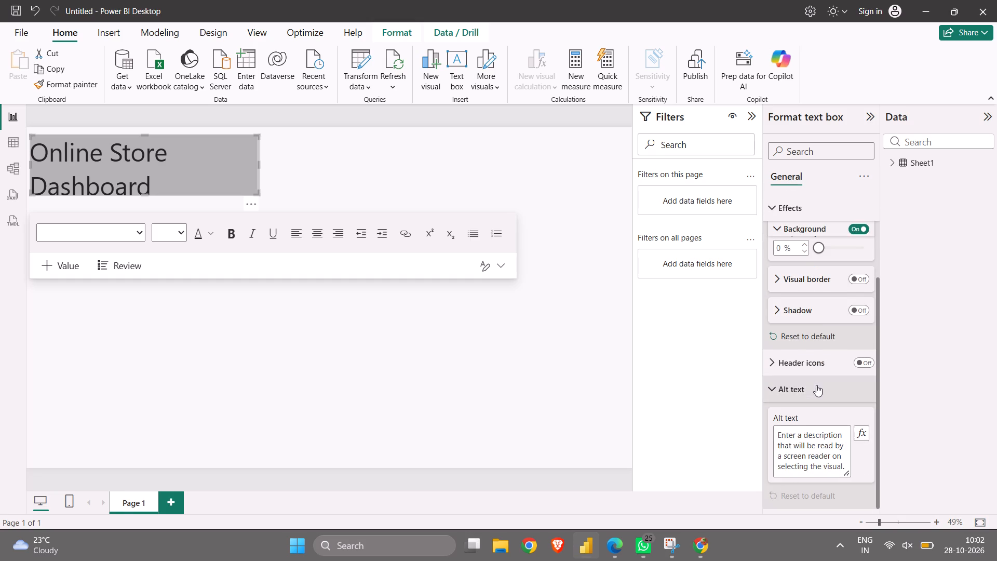
{"action": "scroll", "coordinate": [816, 385], "scroll_direction": "up", "scroll_amount": 7}
{"action": "left_click", "coordinate": [773, 210]}
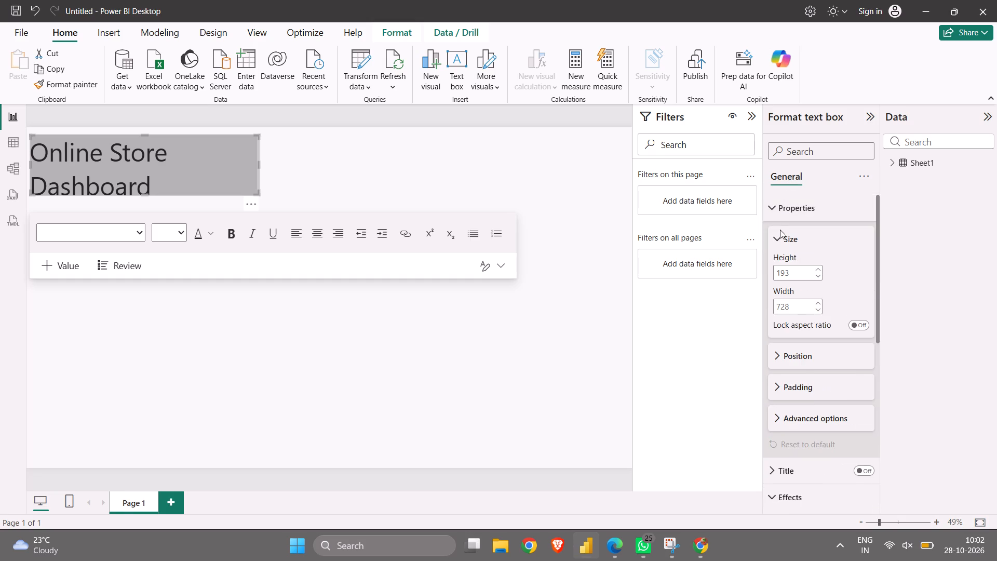
{"action": "left_click", "coordinate": [791, 355]}
{"action": "scroll", "coordinate": [791, 355], "scroll_direction": "down", "scroll_amount": 1}
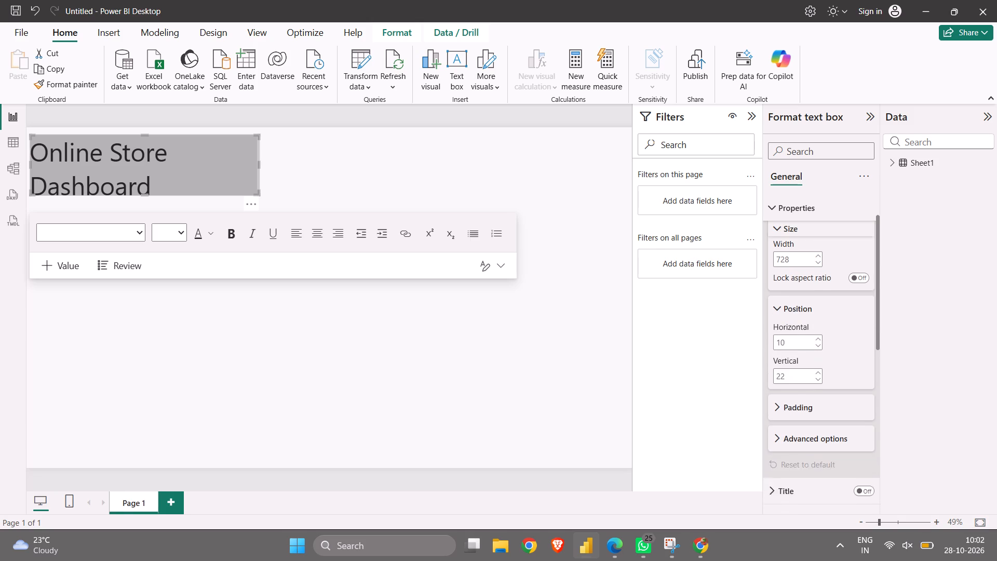
{"action": "scroll", "coordinate": [791, 355], "scroll_direction": "down", "scroll_amount": 1}
Turn on the text box's title option and set the title text color to white.
{"action": "left_click", "coordinate": [780, 437]}
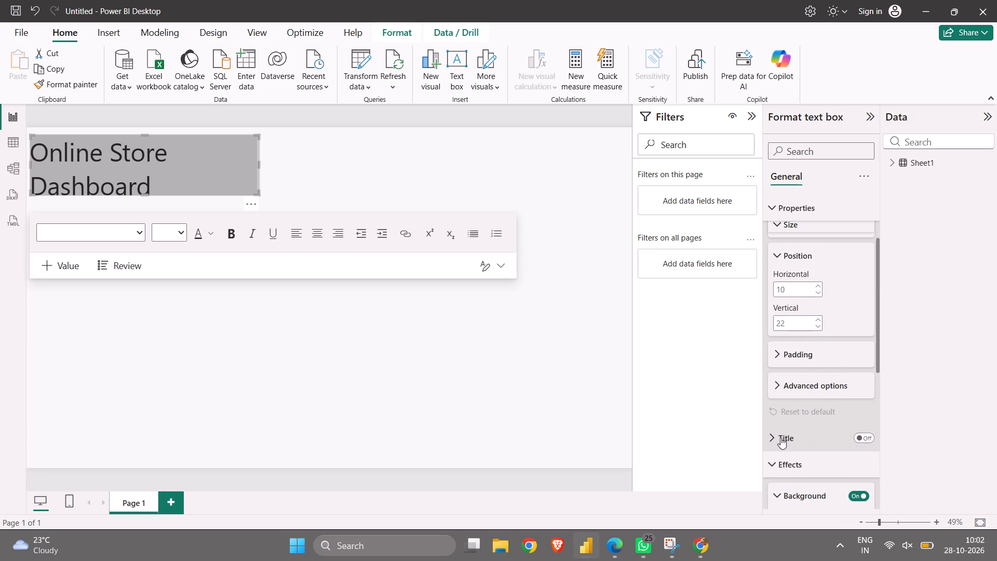
{"action": "scroll", "coordinate": [780, 437], "scroll_direction": "down", "scroll_amount": 3}
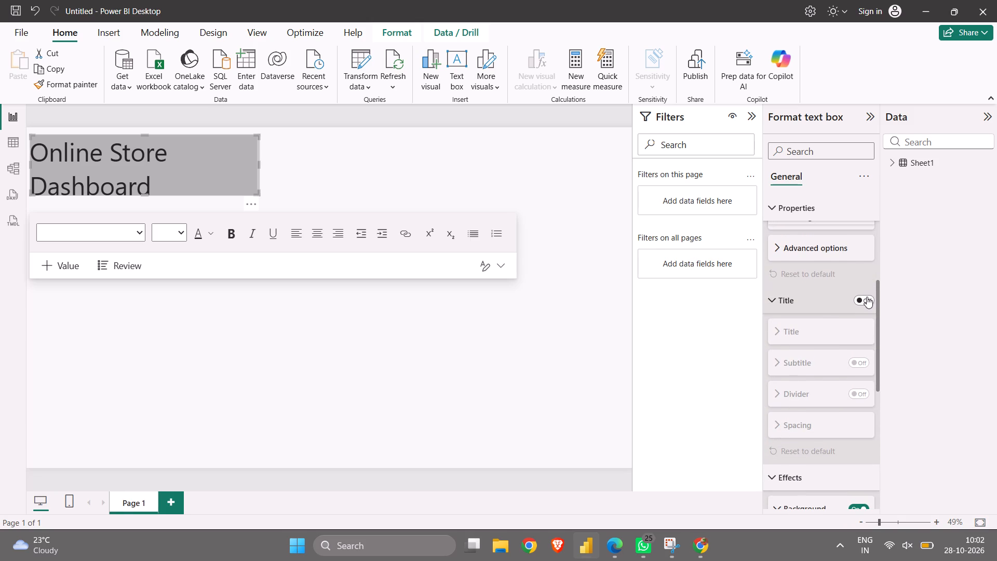
{"action": "left_click", "coordinate": [866, 298]}
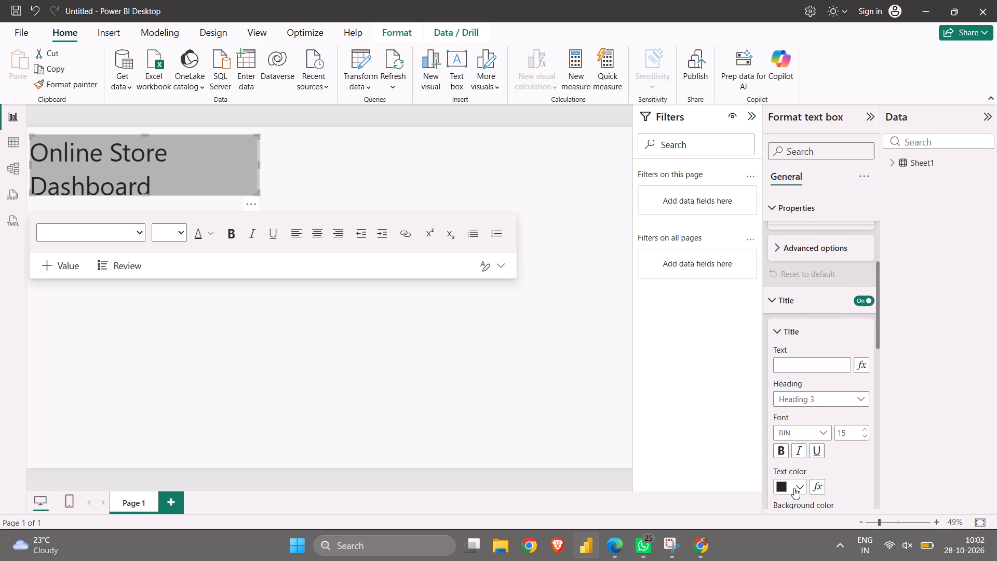
{"action": "left_click", "coordinate": [794, 488]}
{"action": "left_click", "coordinate": [791, 256]}
Center the "Online Store Dashboard" heading in its text box and set its font size to 66.
{"action": "left_click", "coordinate": [317, 234]}
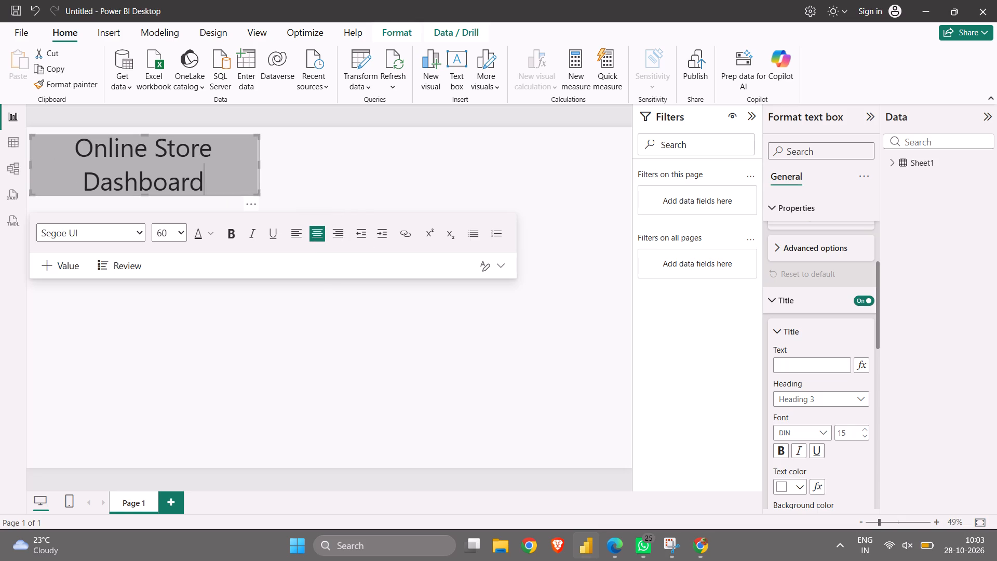
{"action": "left_click", "coordinate": [180, 231]}
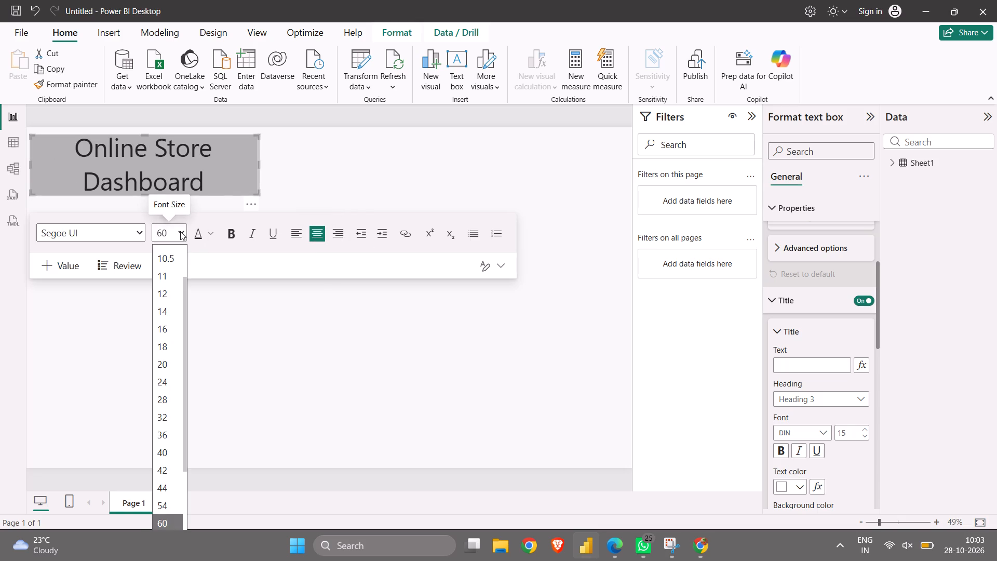
{"action": "scroll", "coordinate": [171, 482], "scroll_direction": "down", "scroll_amount": 1}
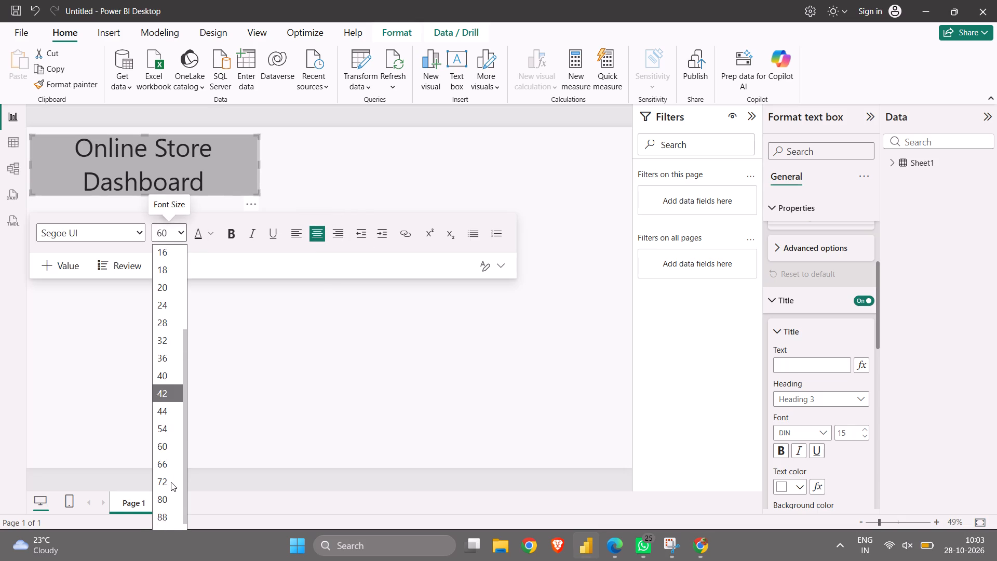
{"action": "left_click", "coordinate": [163, 451]}
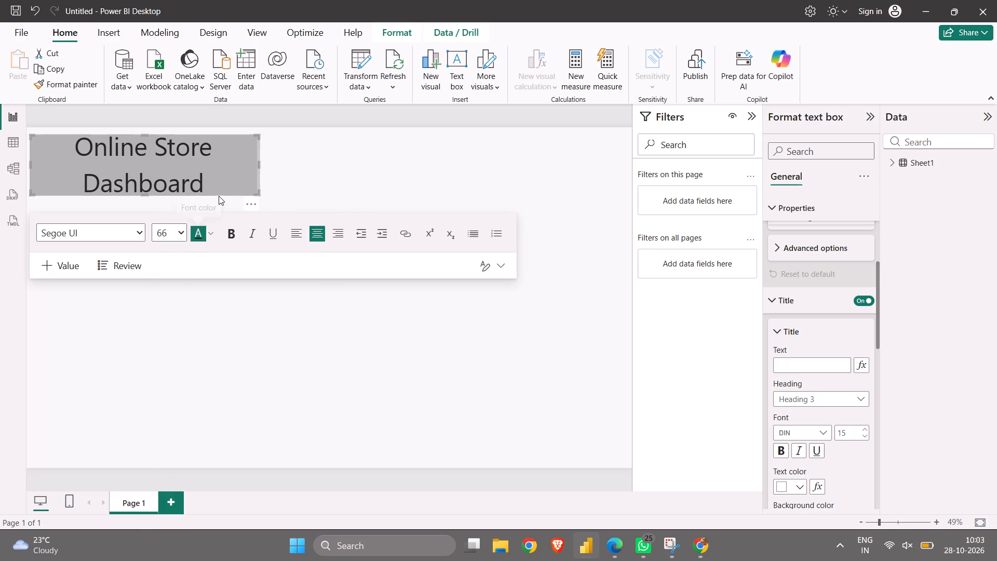
{"action": "left_click", "coordinate": [220, 185]}
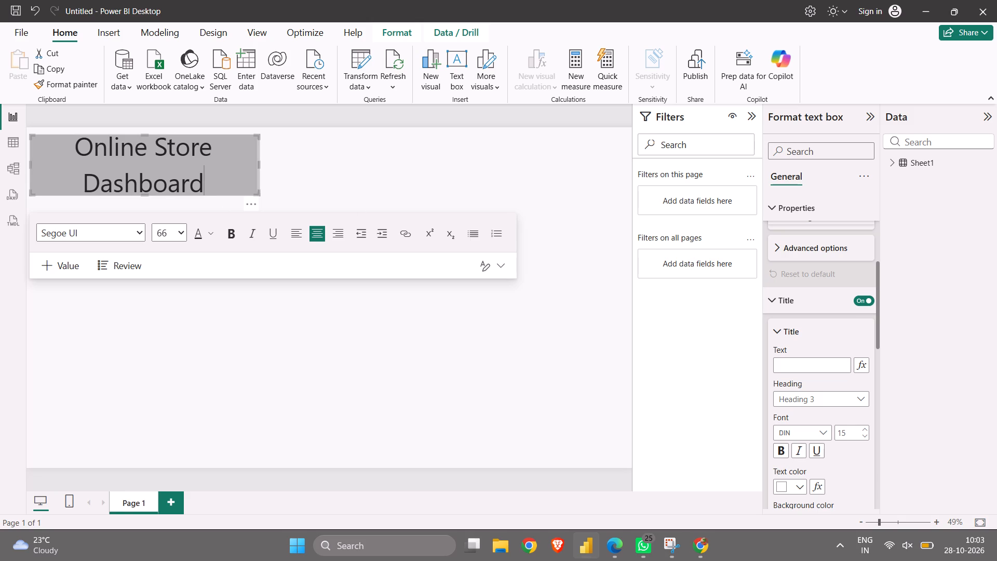
Examine the heading text box's title, effects, size, position, padding and advanced options settings.
{"action": "scroll", "coordinate": [807, 486], "scroll_direction": "down", "scroll_amount": 1}
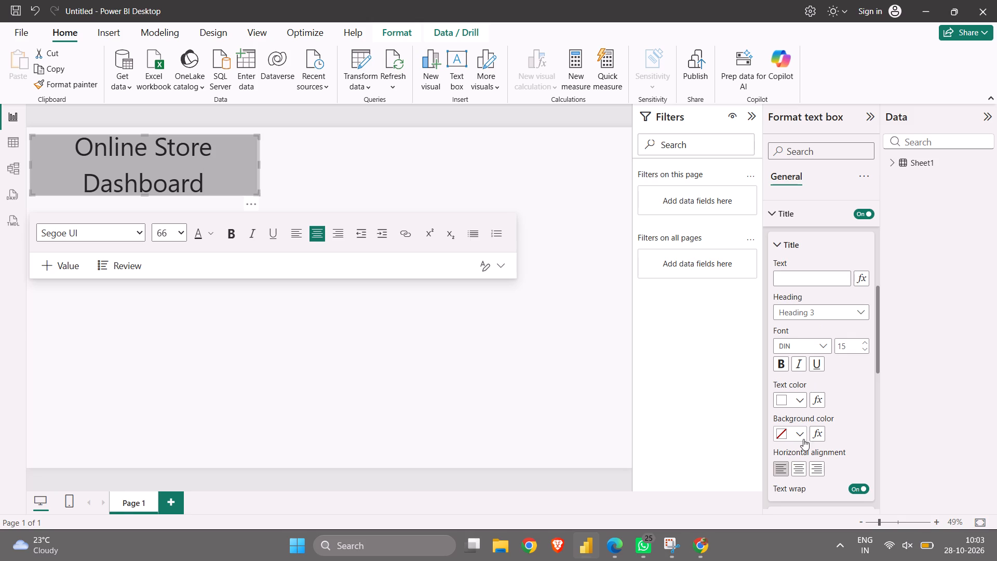
{"action": "scroll", "coordinate": [801, 435], "scroll_direction": "down", "scroll_amount": 2}
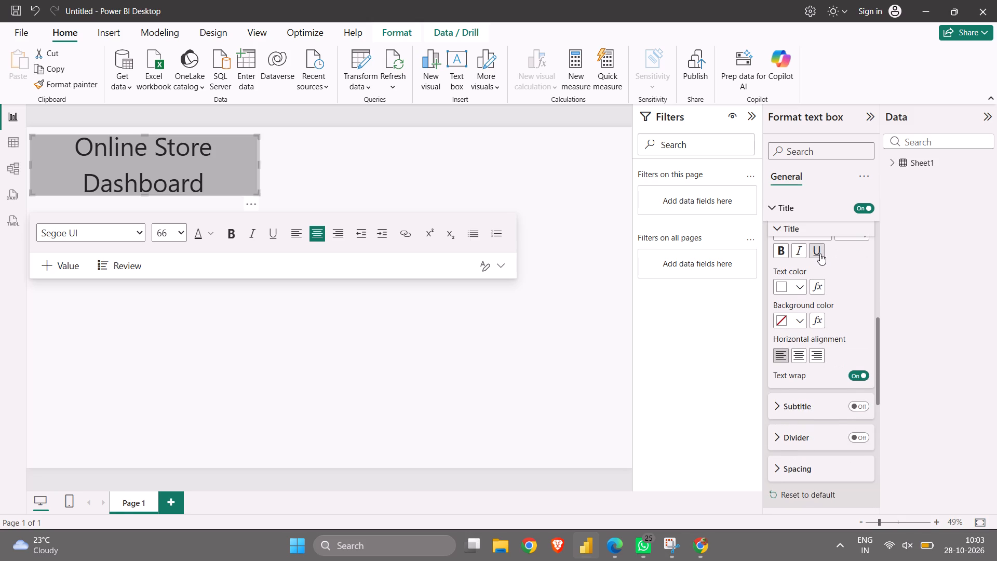
{"action": "scroll", "coordinate": [820, 253], "scroll_direction": "up", "scroll_amount": 1}
{"action": "scroll", "coordinate": [815, 346], "scroll_direction": "up", "scroll_amount": 1}
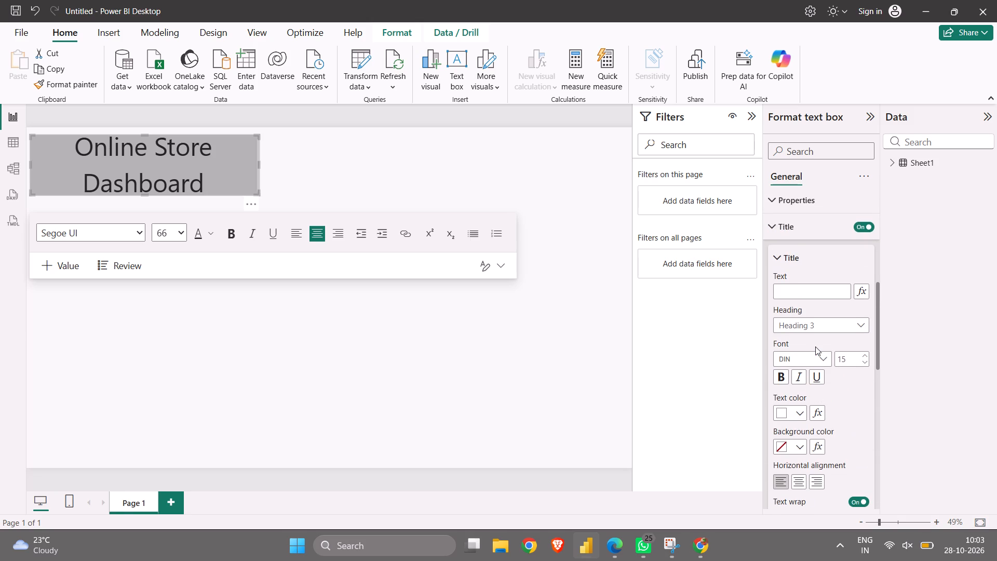
{"action": "scroll", "coordinate": [815, 346], "scroll_direction": "up", "scroll_amount": 2}
{"action": "scroll", "coordinate": [823, 254], "scroll_direction": "up", "scroll_amount": 5}
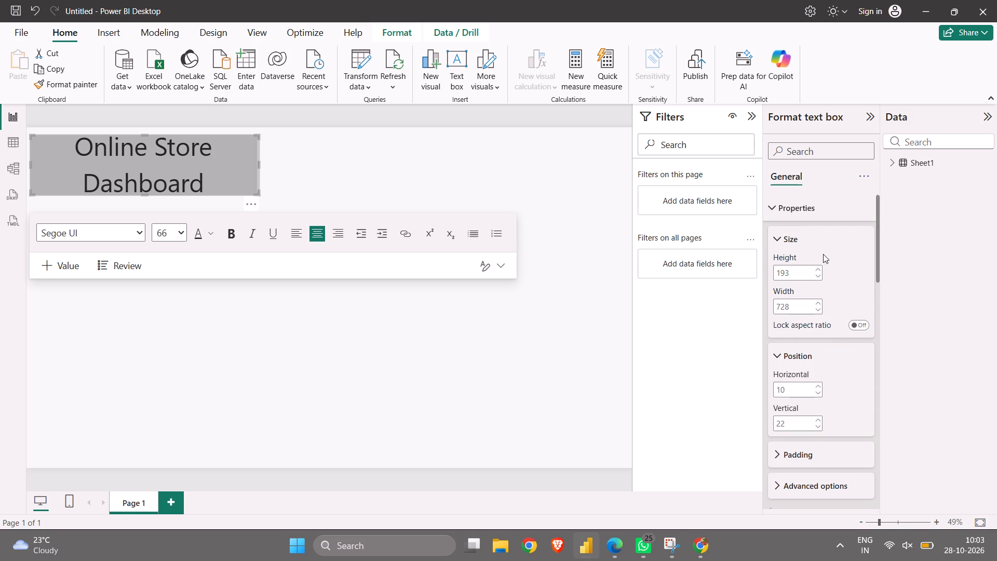
{"action": "scroll", "coordinate": [823, 254], "scroll_direction": "up", "scroll_amount": 3}
{"action": "left_click", "coordinate": [793, 199]}
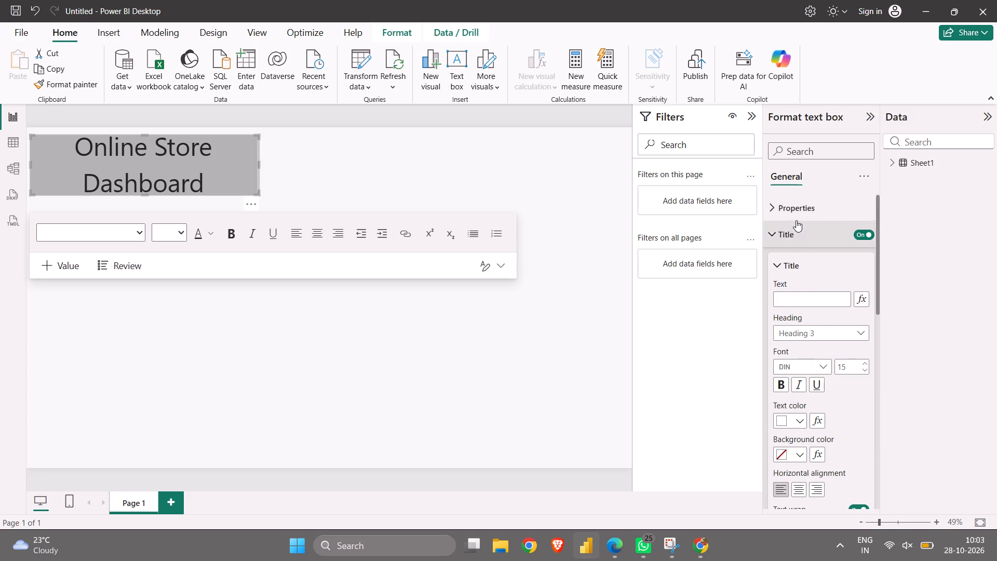
{"action": "left_click", "coordinate": [796, 226]}
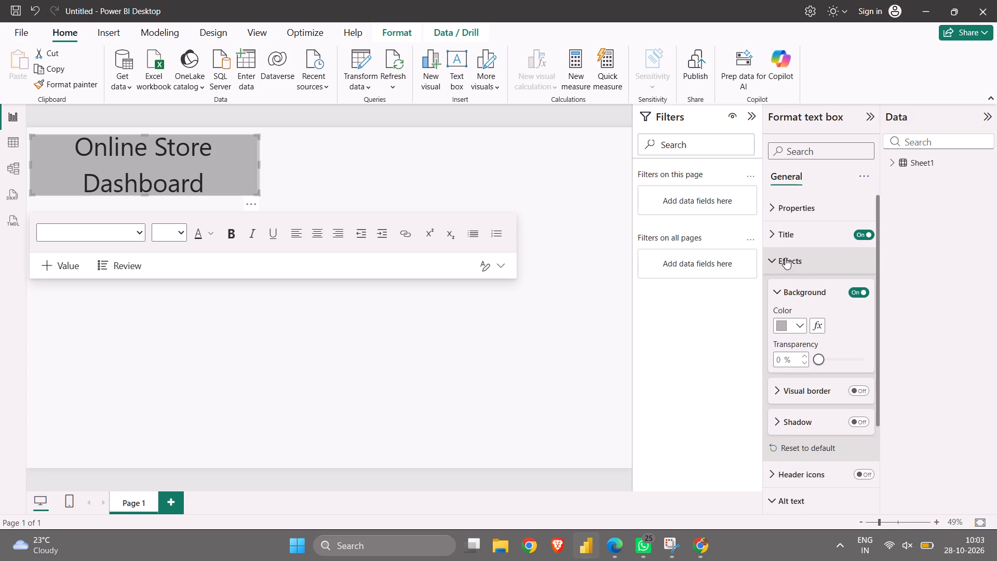
{"action": "left_click", "coordinate": [770, 206]}
{"action": "scroll", "coordinate": [814, 406], "scroll_direction": "down", "scroll_amount": 1}
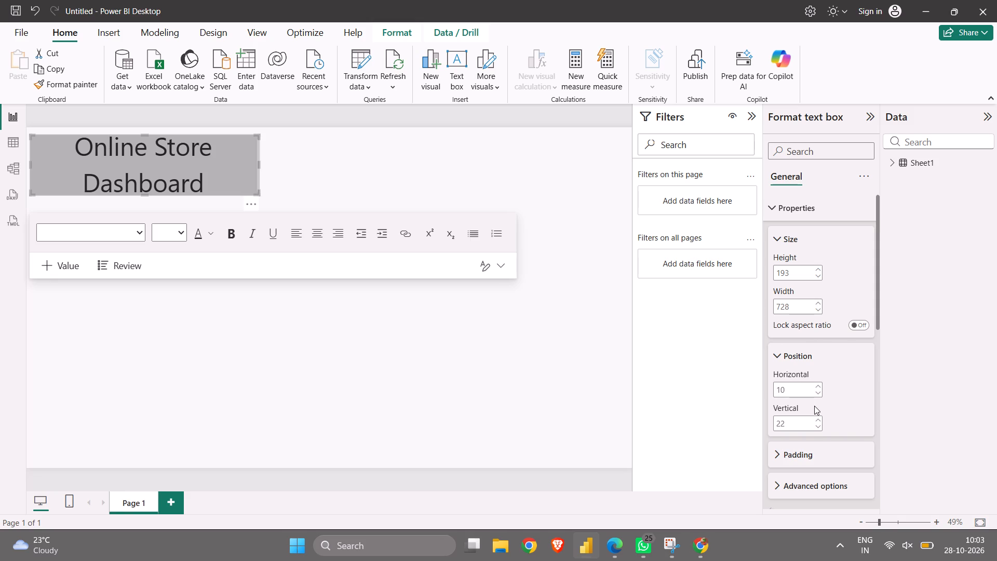
{"action": "scroll", "coordinate": [814, 406], "scroll_direction": "down", "scroll_amount": 1}
{"action": "left_click", "coordinate": [780, 408]}
{"action": "scroll", "coordinate": [780, 408], "scroll_direction": "down", "scroll_amount": 3}
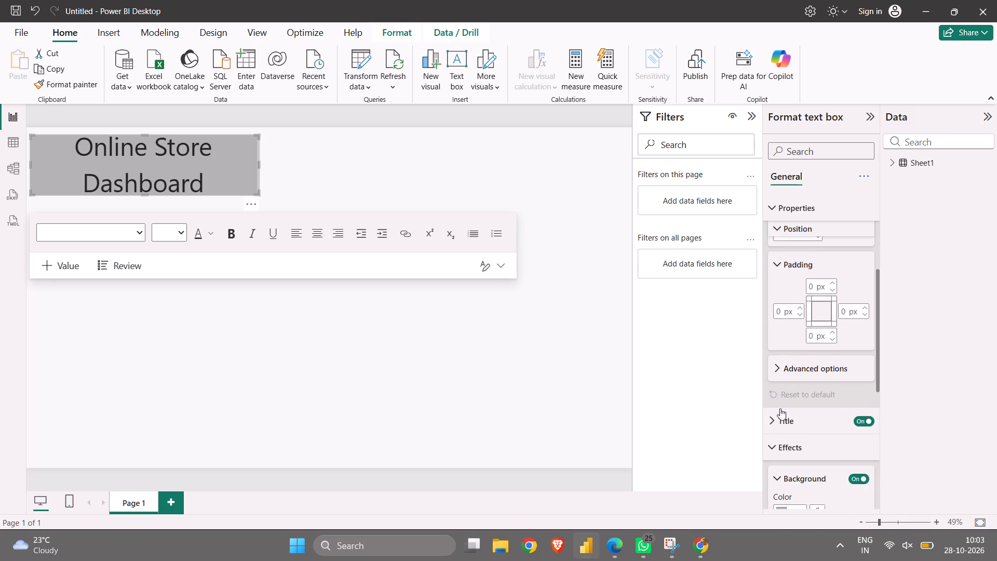
{"action": "left_click", "coordinate": [777, 370]}
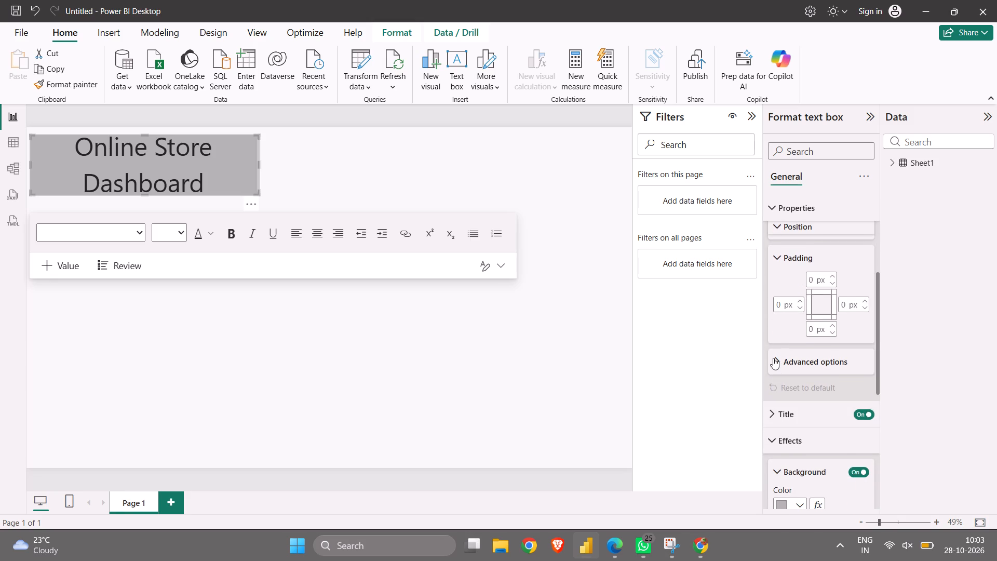
{"action": "left_click", "coordinate": [773, 358]}
{"action": "scroll", "coordinate": [773, 358], "scroll_direction": "down", "scroll_amount": 2}
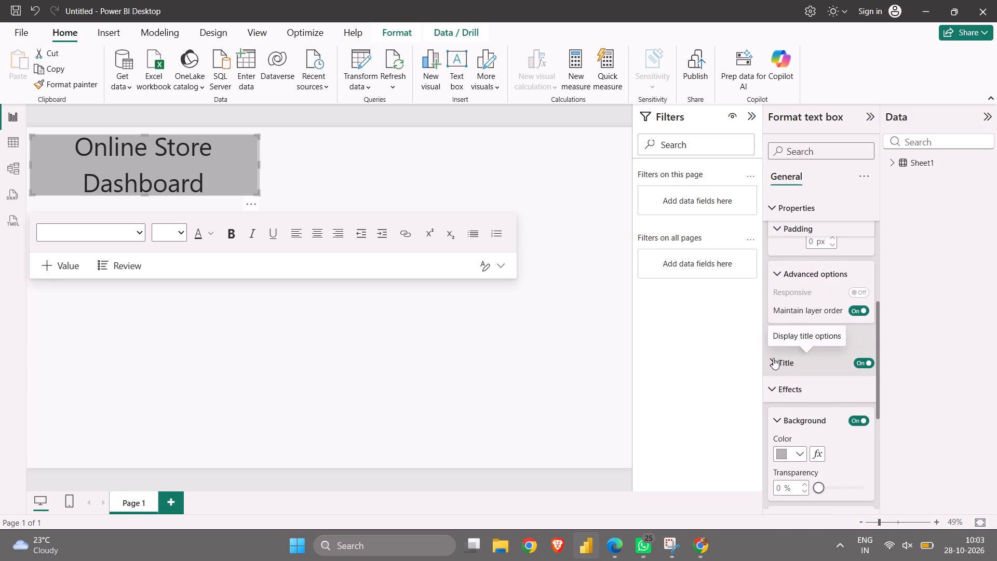
Reapply white as the text color in the heading text box's title options.
{"action": "left_click", "coordinate": [773, 358]}
{"action": "scroll", "coordinate": [773, 358], "scroll_direction": "down", "scroll_amount": 2}
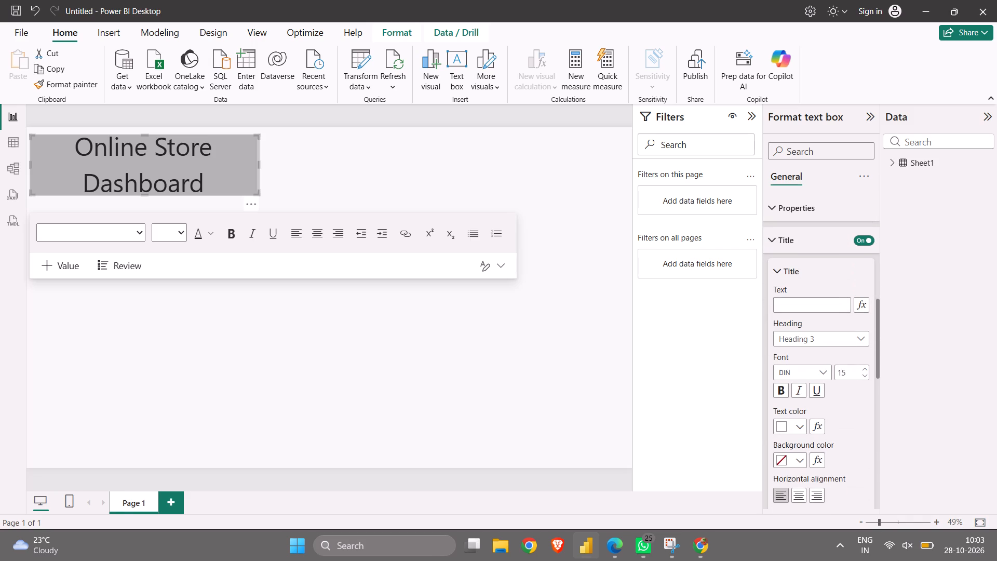
{"action": "left_click", "coordinate": [796, 425]}
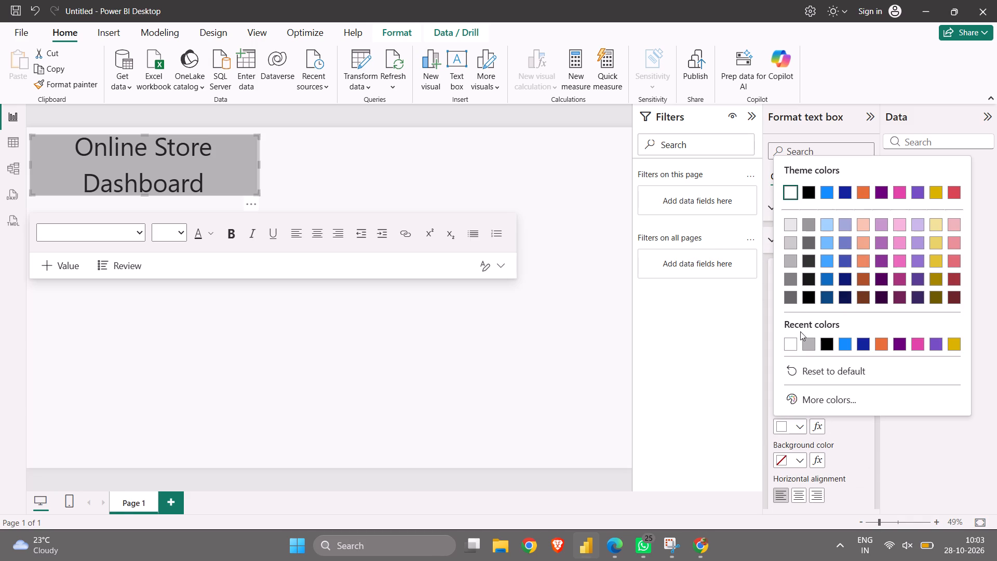
{"action": "left_click", "coordinate": [792, 339]}
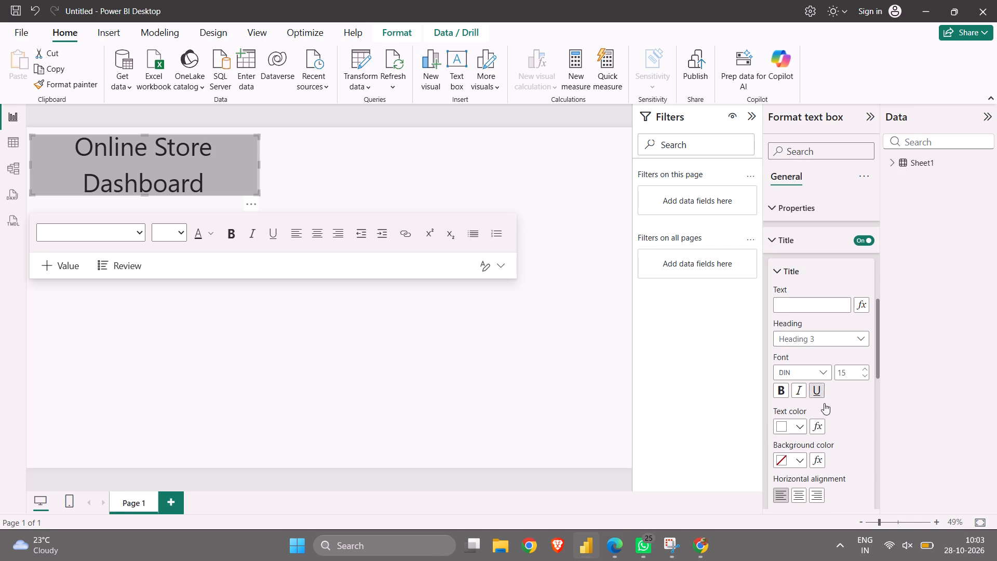
Change the font color of the whole "Online Store Dashboard" heading text to white.
{"action": "left_click_drag", "start_coordinate": [217, 187], "coordinate": [197, 179]}
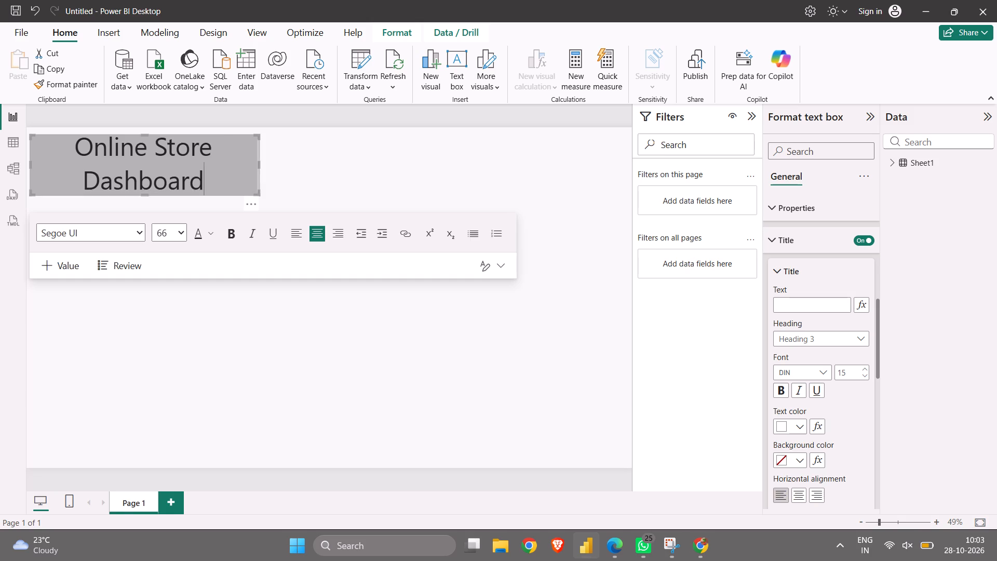
{"action": "left_click_drag", "start_coordinate": [197, 179], "coordinate": [75, 151]}
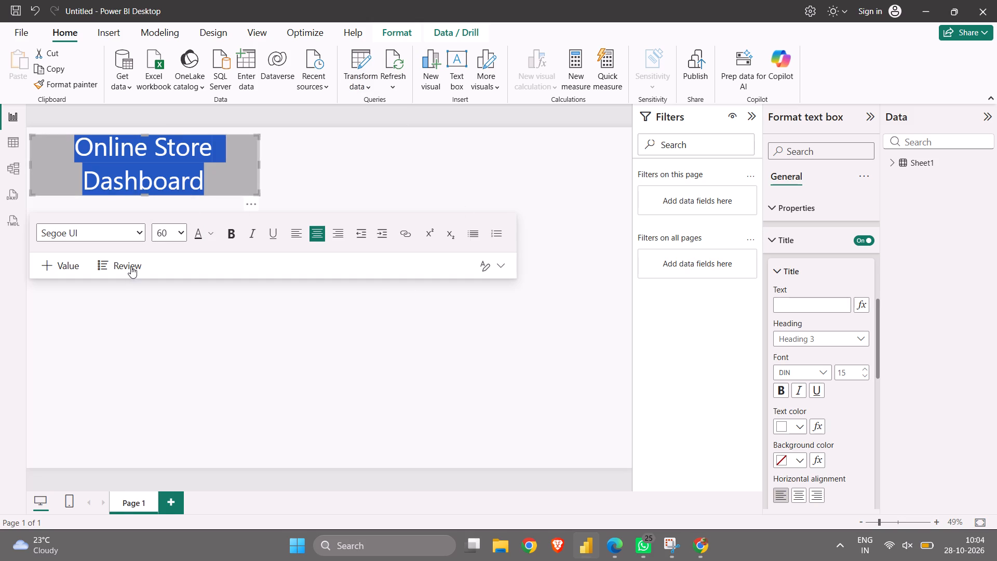
{"action": "left_click", "coordinate": [209, 234]}
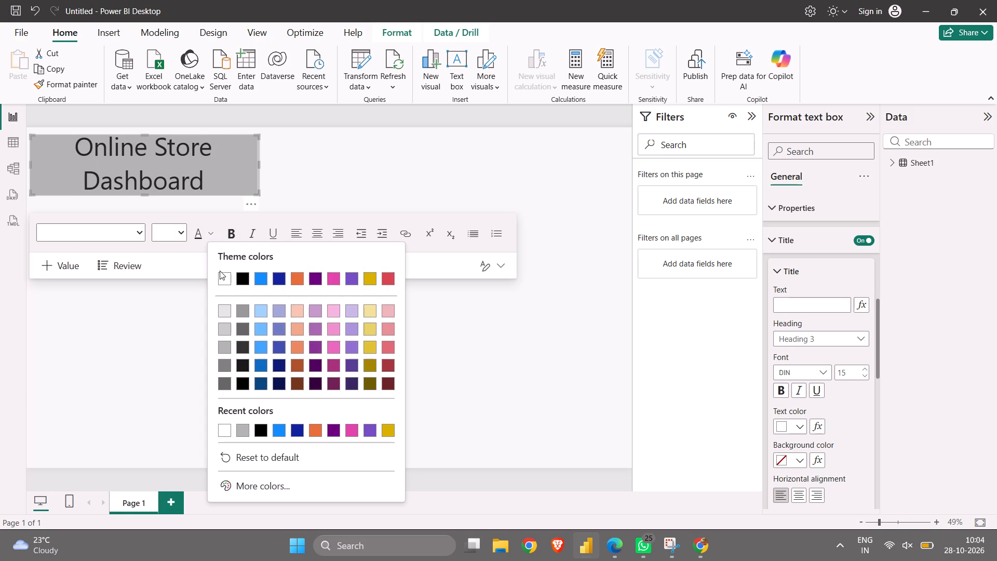
{"action": "left_click", "coordinate": [225, 278]}
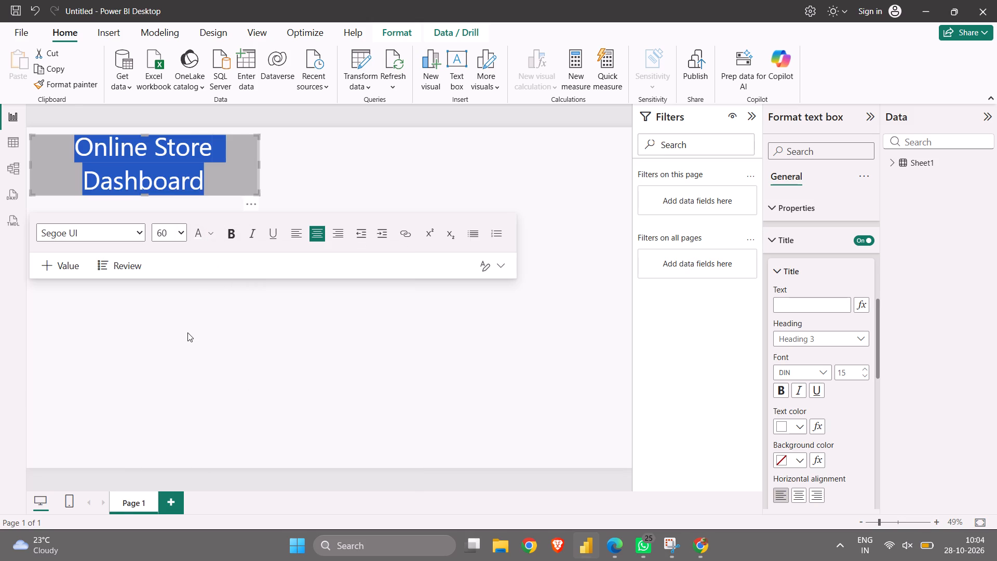
{"action": "left_click", "coordinate": [187, 332]}
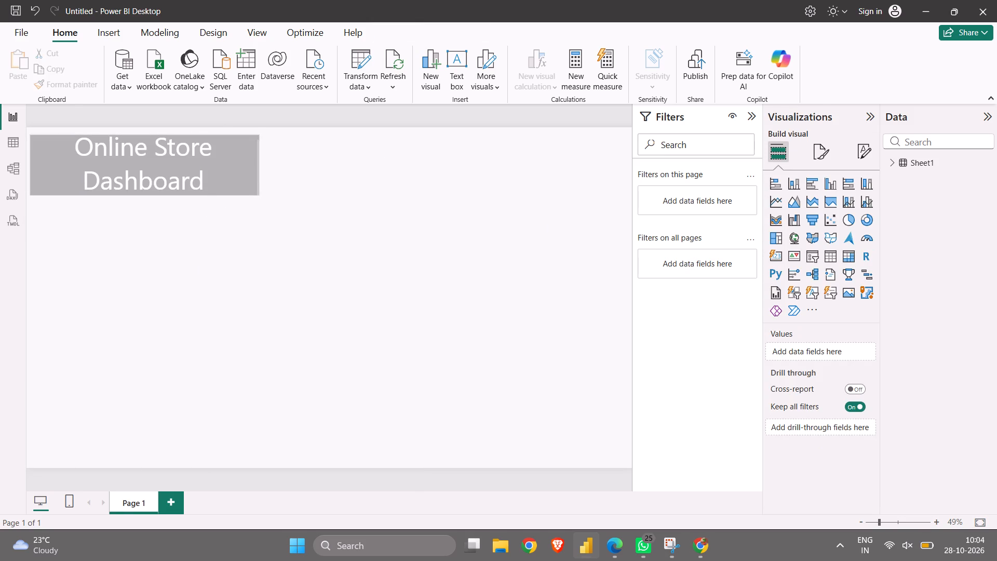
Change the heading text box's background effect color to the next darker gray shade.
{"action": "left_click", "coordinate": [242, 155]}
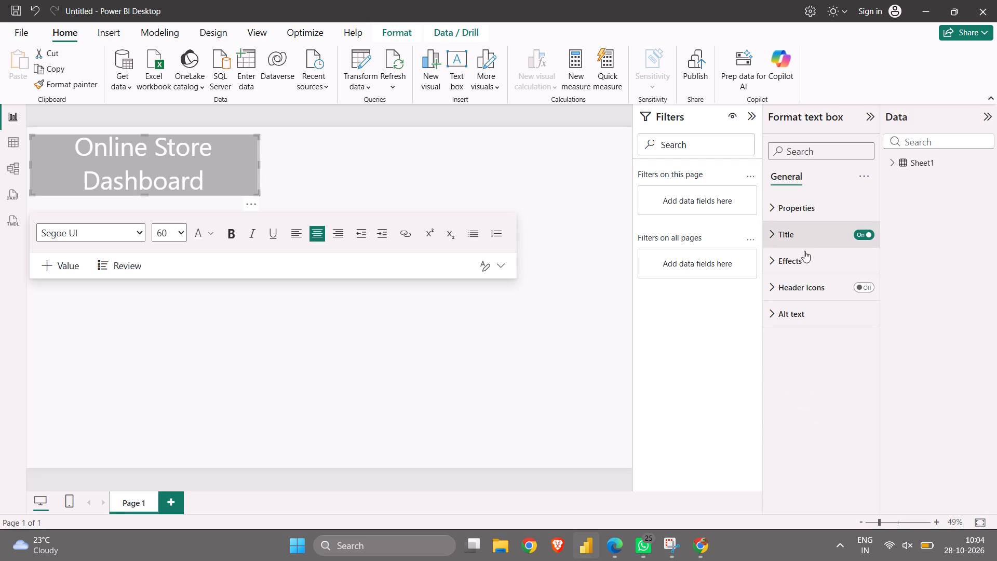
{"action": "left_click", "coordinate": [774, 260]}
{"action": "left_click", "coordinate": [803, 327]}
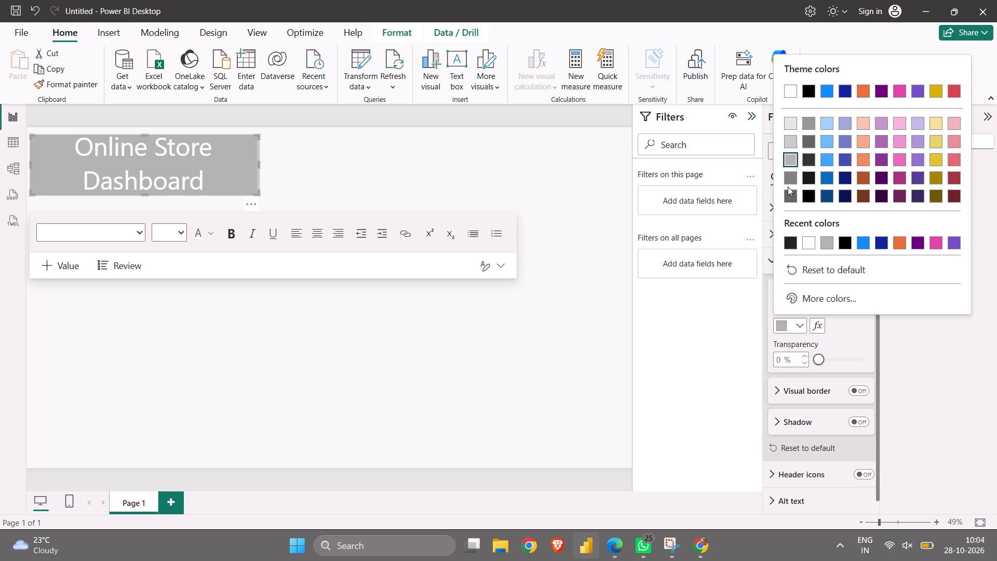
{"action": "left_click", "coordinate": [789, 182]}
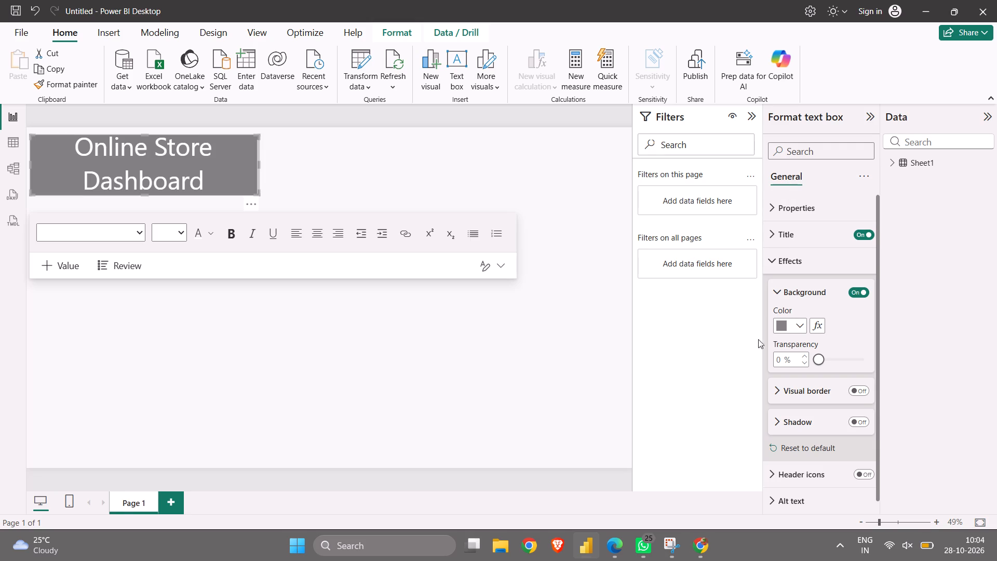
{"action": "left_click", "coordinate": [752, 354]}
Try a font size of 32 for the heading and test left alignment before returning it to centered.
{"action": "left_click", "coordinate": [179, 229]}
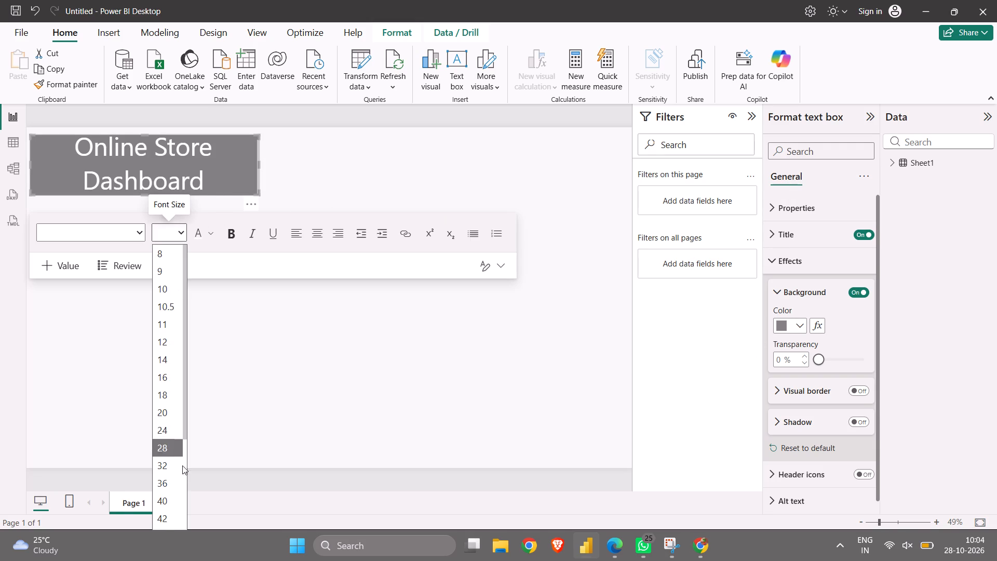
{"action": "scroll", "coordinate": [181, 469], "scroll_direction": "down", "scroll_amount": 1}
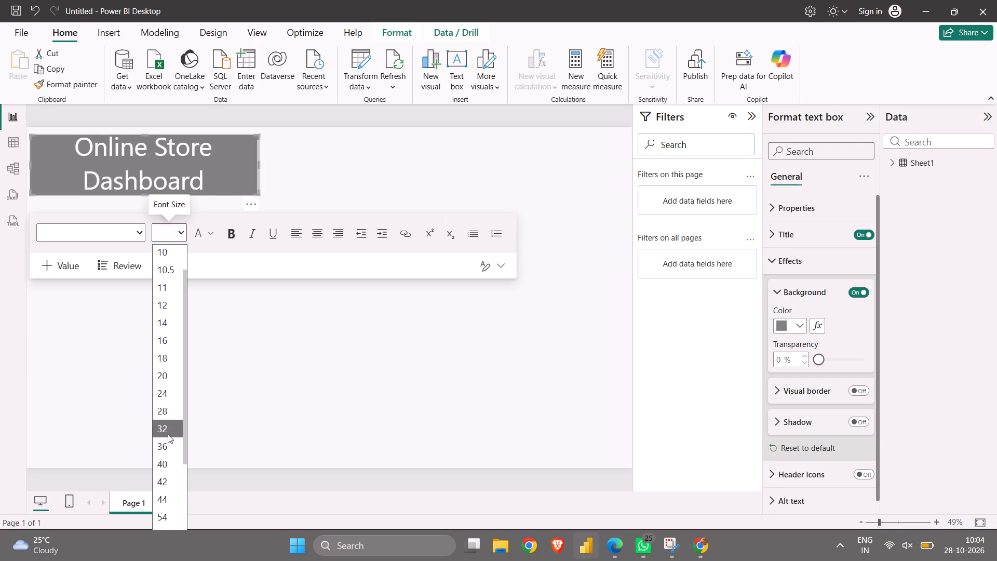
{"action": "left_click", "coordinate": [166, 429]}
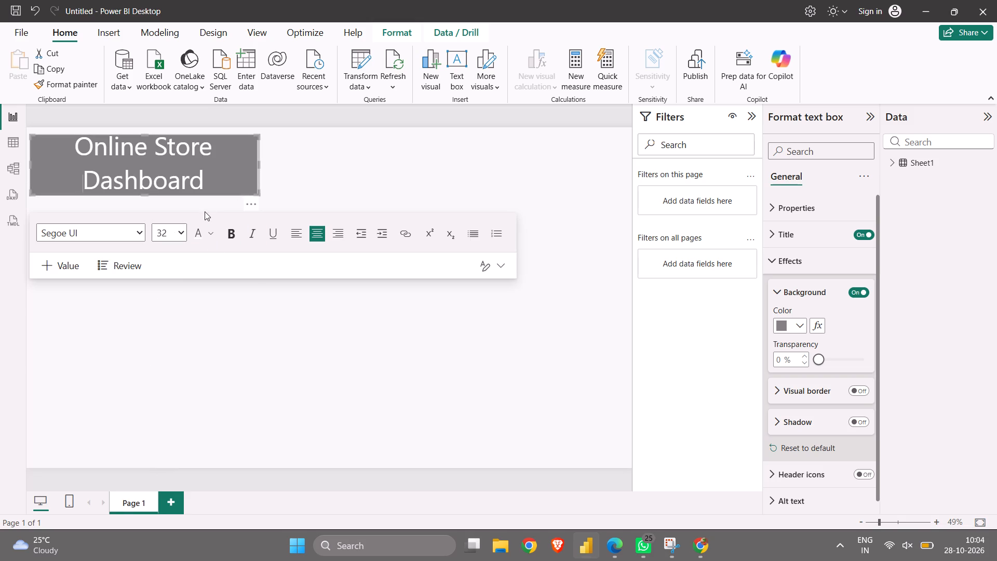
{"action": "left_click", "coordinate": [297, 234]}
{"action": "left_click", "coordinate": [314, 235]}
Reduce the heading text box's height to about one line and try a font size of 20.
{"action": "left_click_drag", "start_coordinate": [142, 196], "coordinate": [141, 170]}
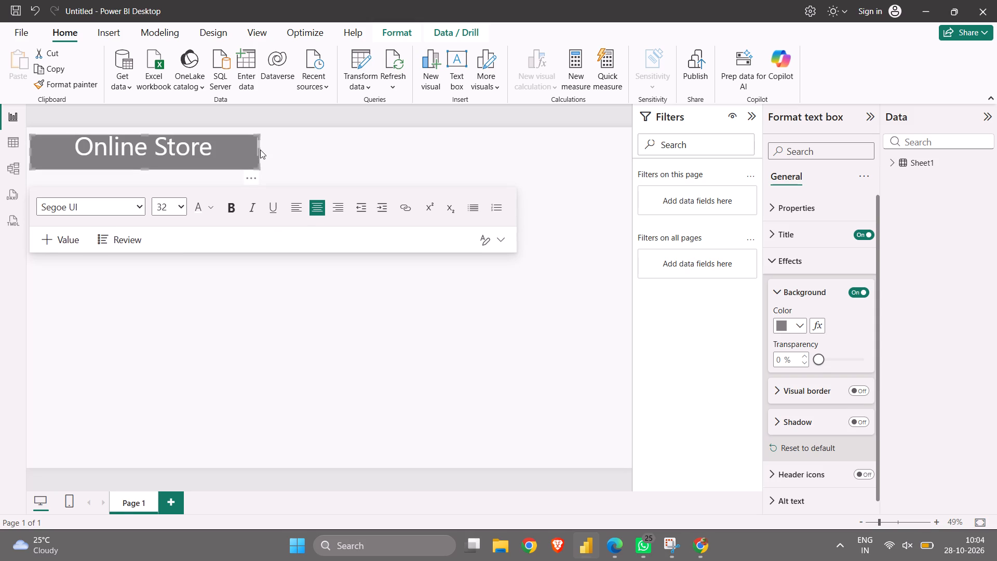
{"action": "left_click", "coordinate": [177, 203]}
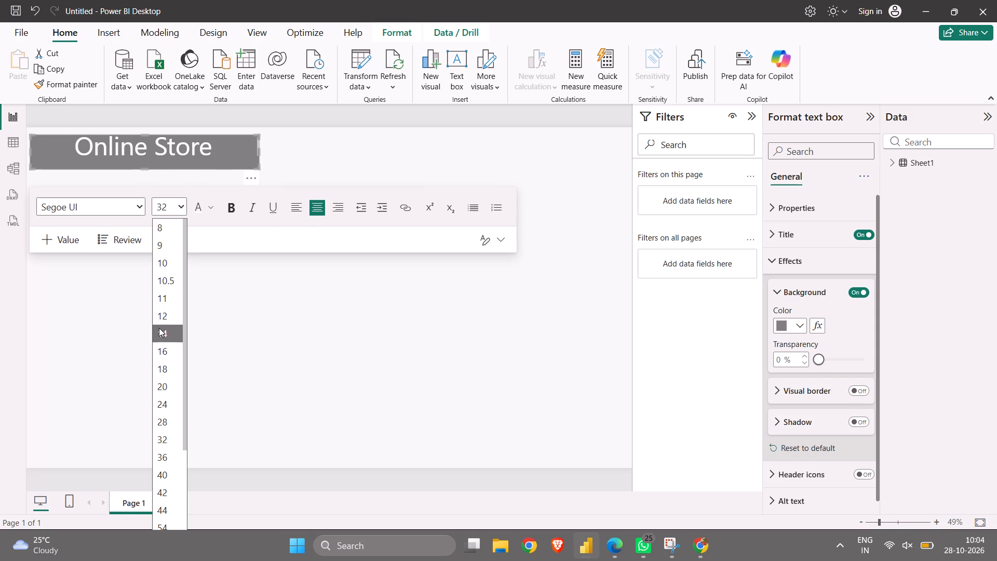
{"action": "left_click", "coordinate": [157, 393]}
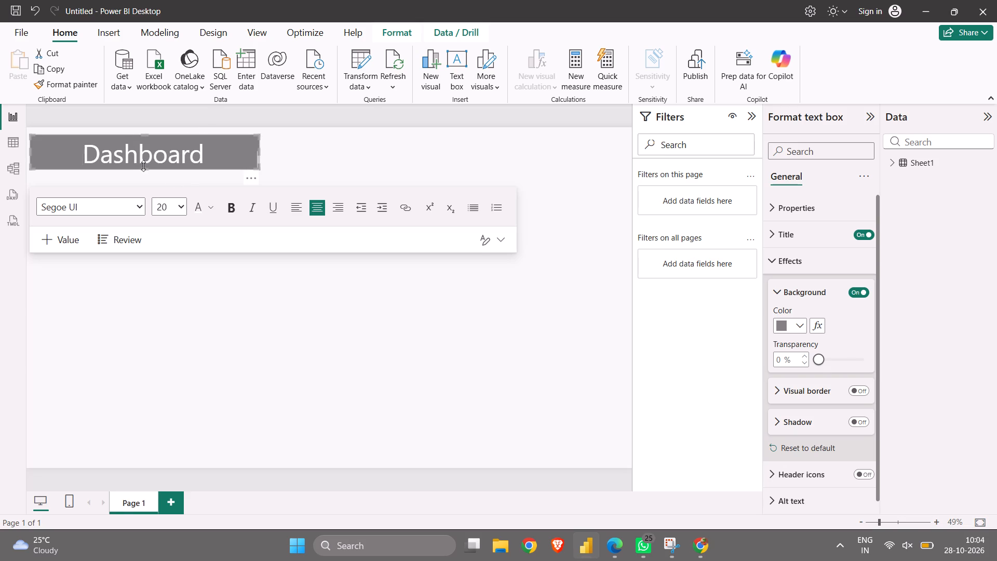
Increase the heading text box's height until both lines of "Online Store Dashboard" fit.
{"action": "left_click_drag", "start_coordinate": [143, 166], "coordinate": [151, 198]}
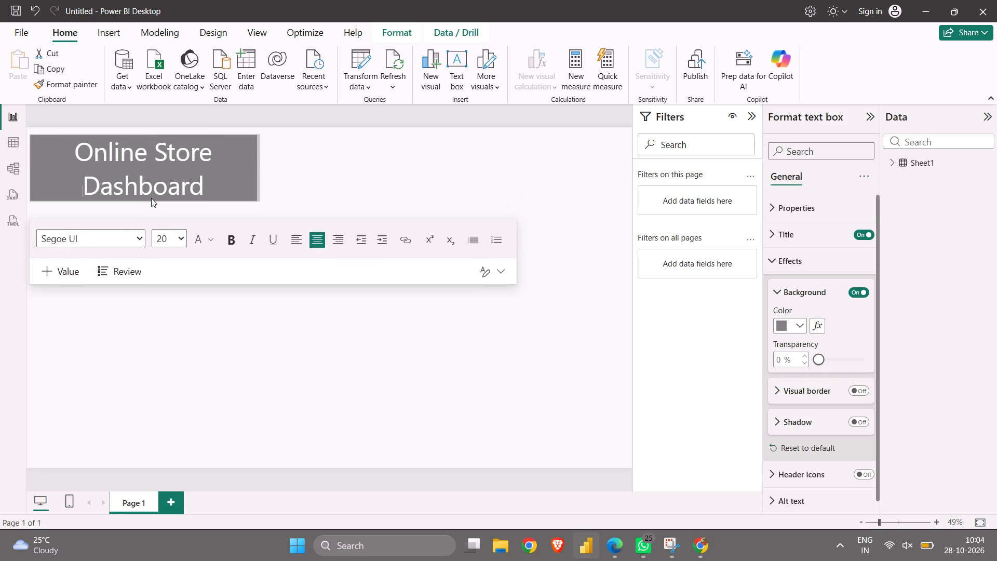
{"action": "left_click_drag", "start_coordinate": [151, 198], "coordinate": [148, 194]}
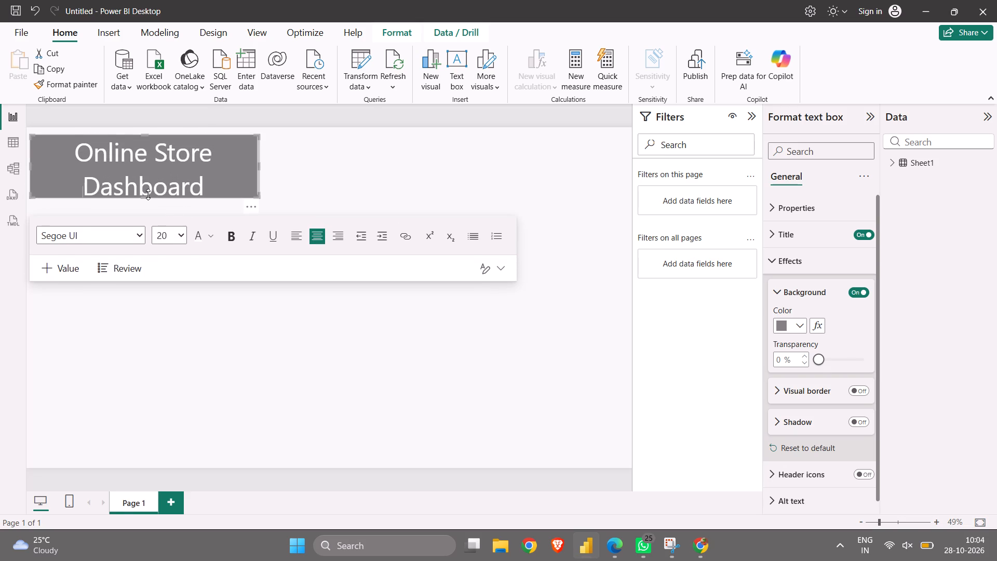
Select font size 20 for the heading text box.
{"action": "left_click", "coordinate": [180, 237]}
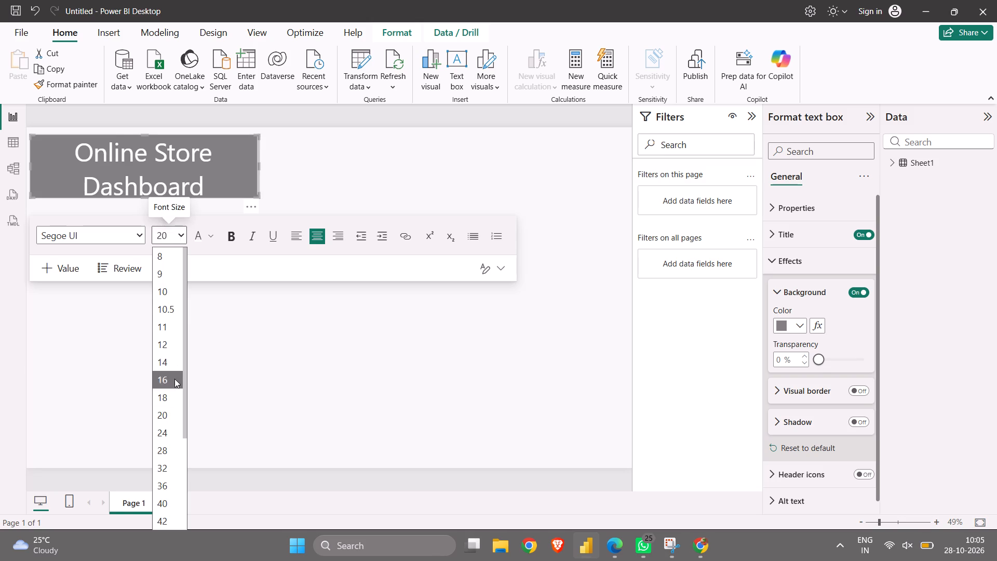
{"action": "left_click", "coordinate": [167, 412]}
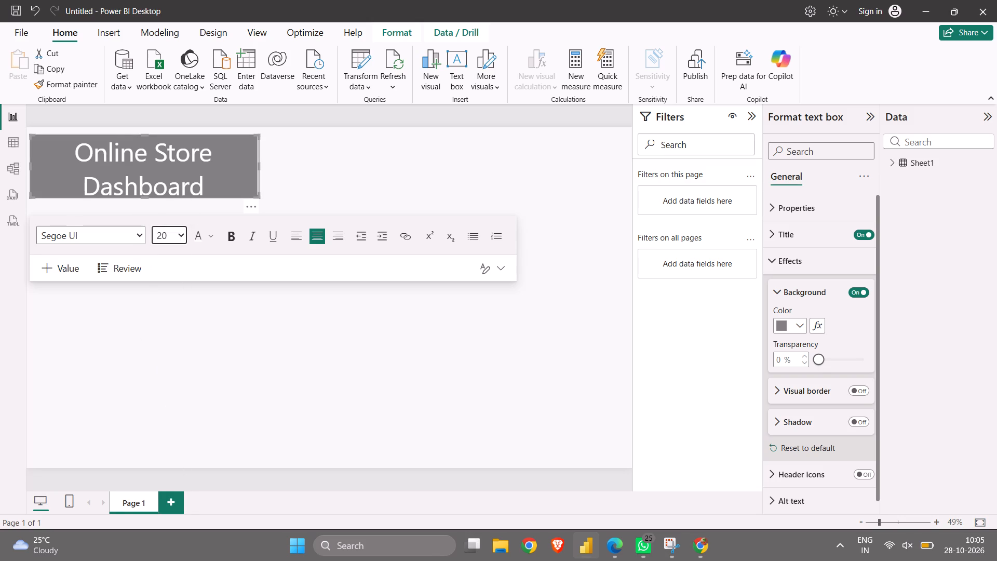
{"action": "scroll", "coordinate": [199, 177], "scroll_direction": "down", "scroll_amount": 1}
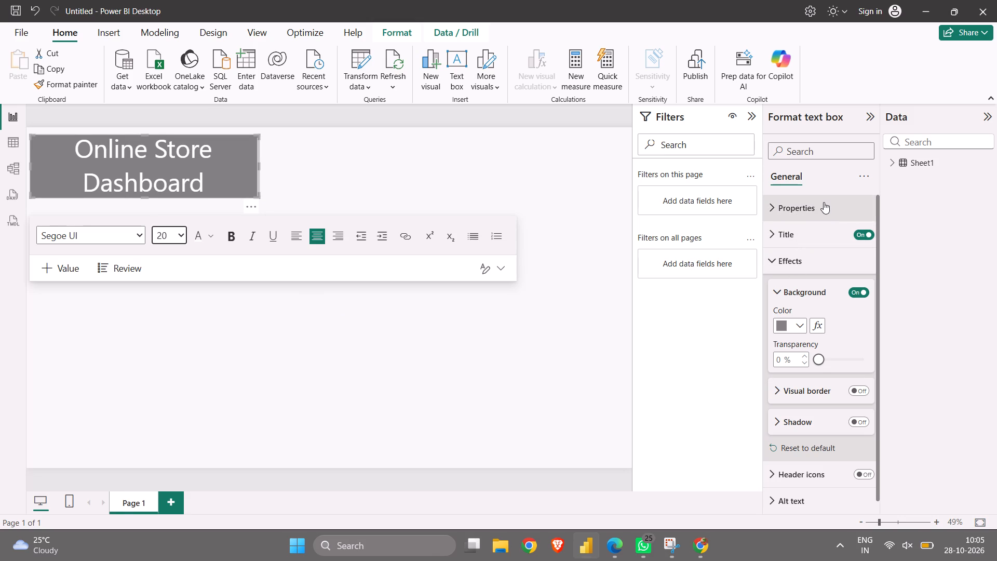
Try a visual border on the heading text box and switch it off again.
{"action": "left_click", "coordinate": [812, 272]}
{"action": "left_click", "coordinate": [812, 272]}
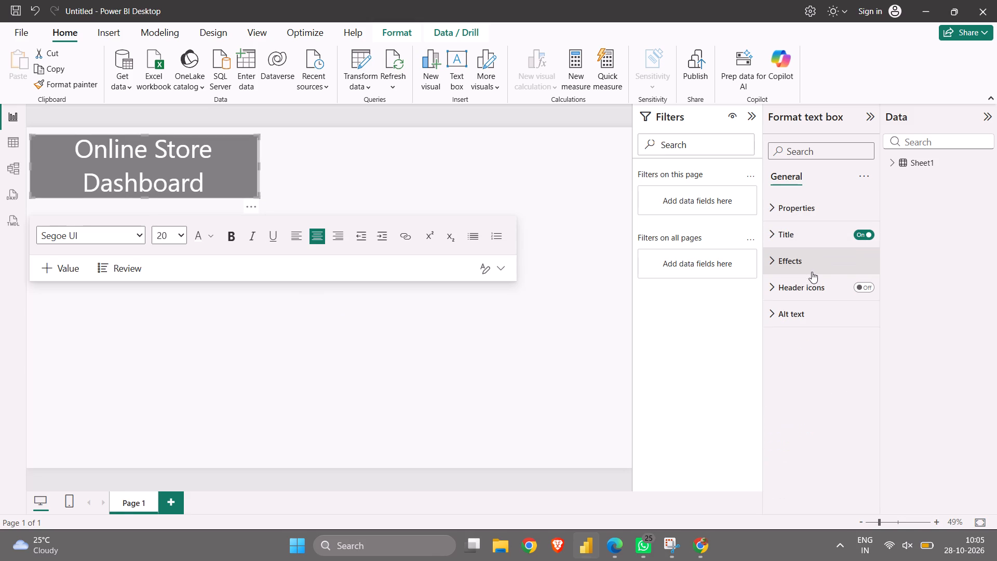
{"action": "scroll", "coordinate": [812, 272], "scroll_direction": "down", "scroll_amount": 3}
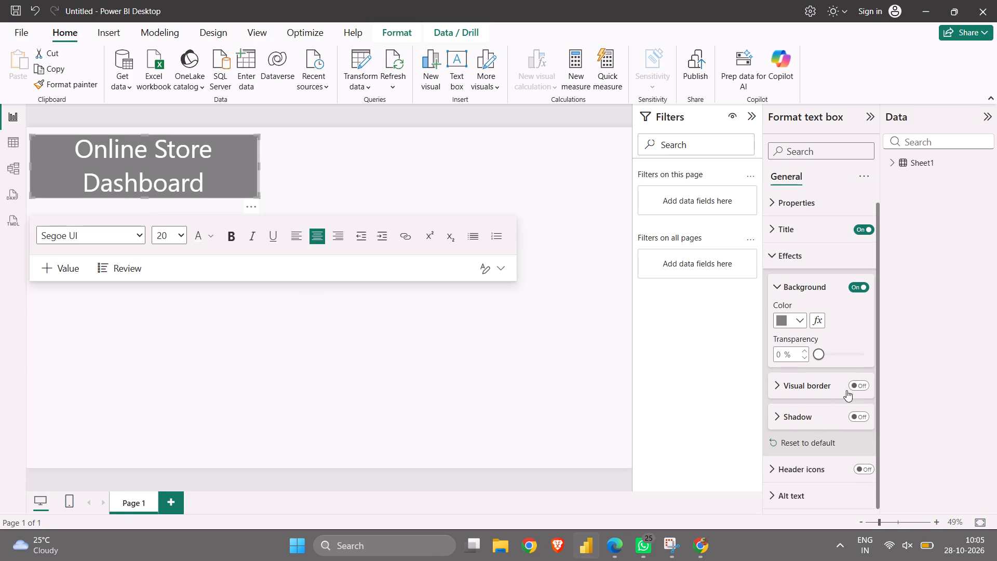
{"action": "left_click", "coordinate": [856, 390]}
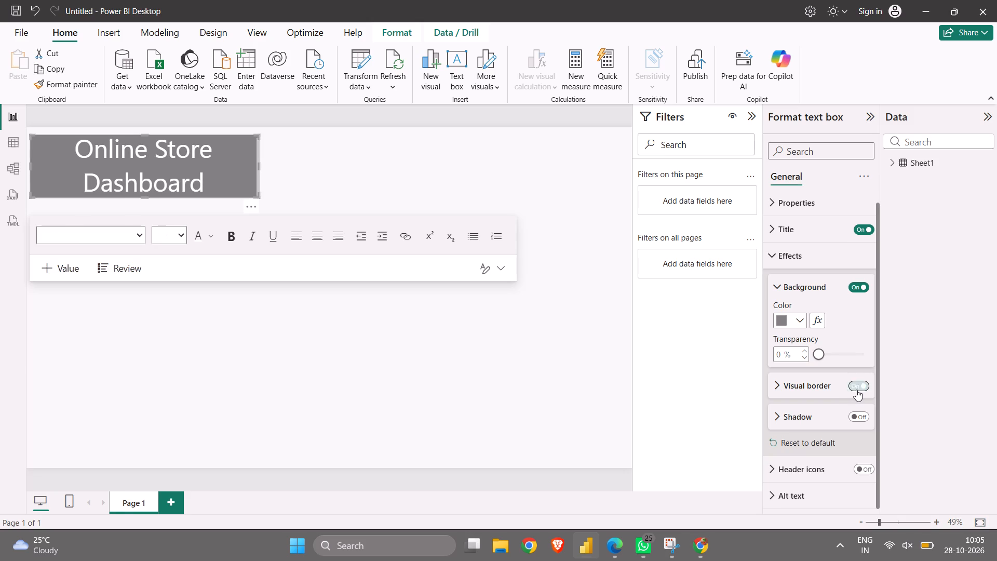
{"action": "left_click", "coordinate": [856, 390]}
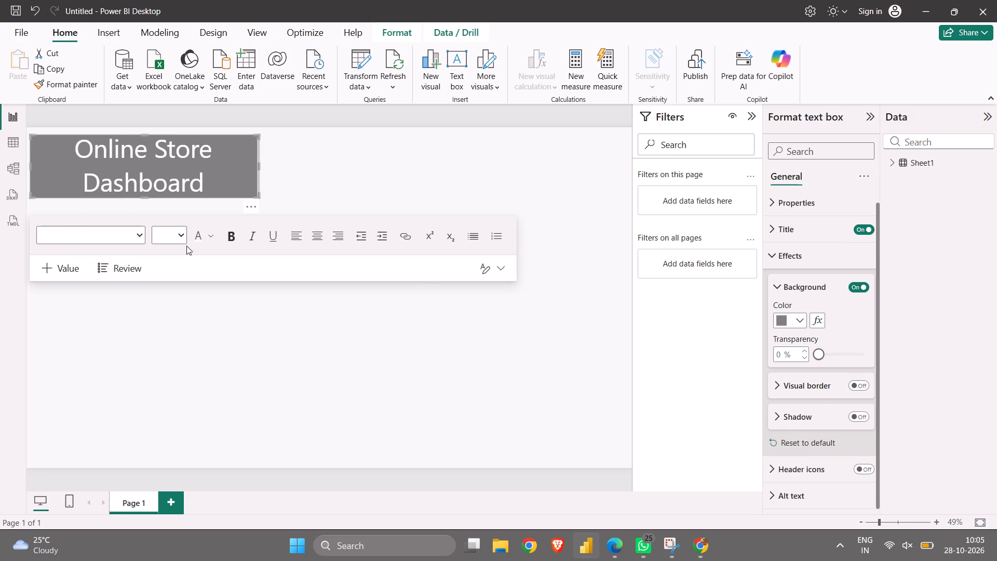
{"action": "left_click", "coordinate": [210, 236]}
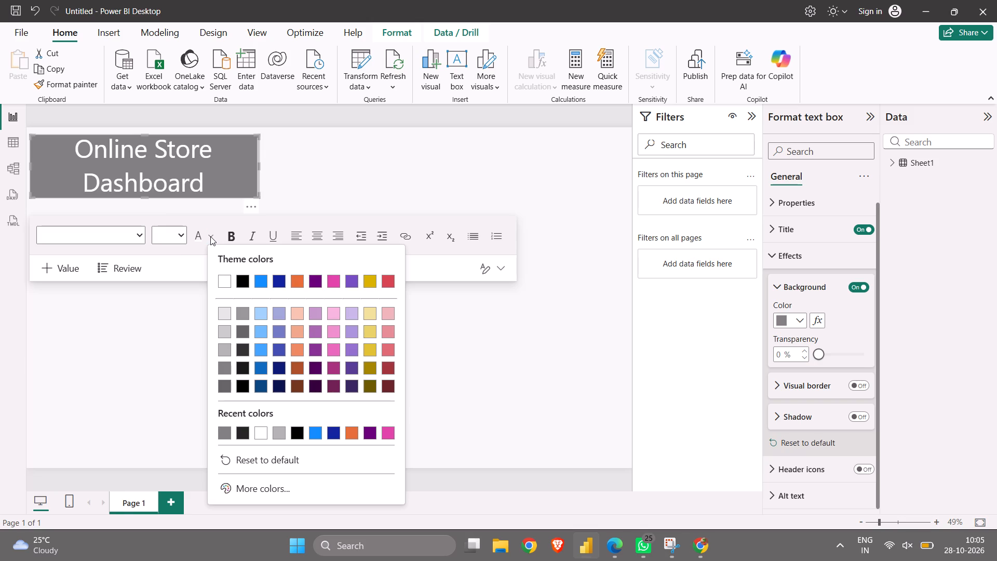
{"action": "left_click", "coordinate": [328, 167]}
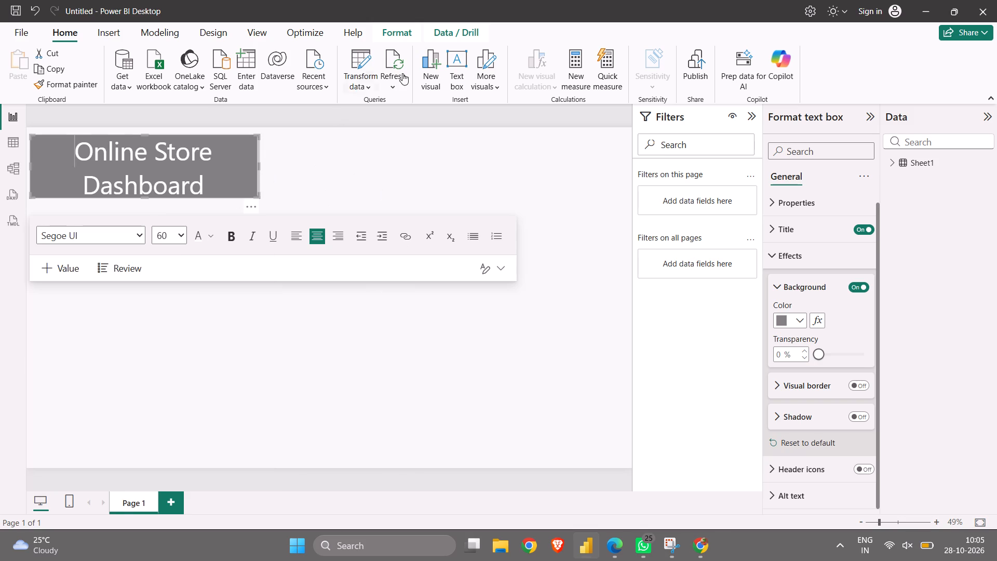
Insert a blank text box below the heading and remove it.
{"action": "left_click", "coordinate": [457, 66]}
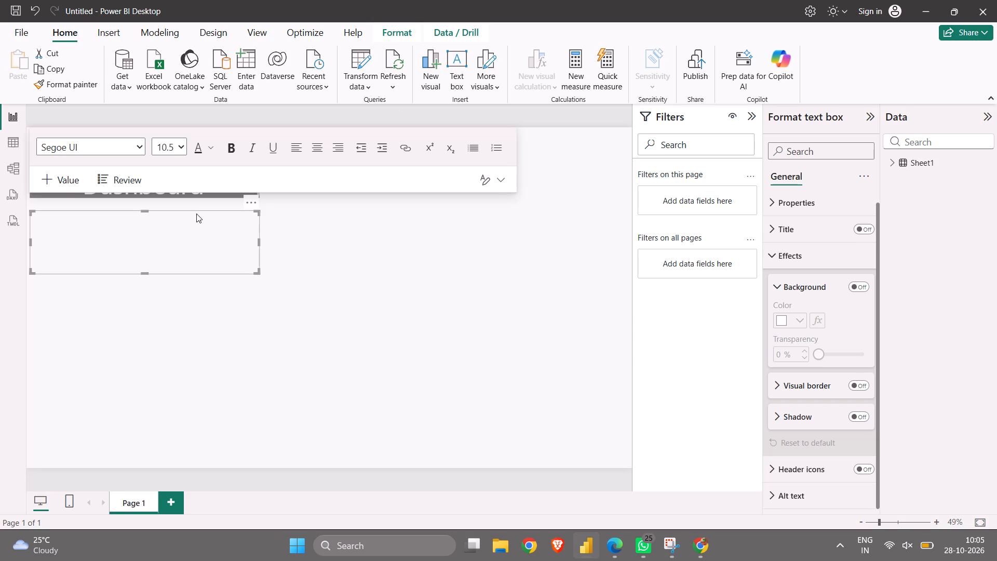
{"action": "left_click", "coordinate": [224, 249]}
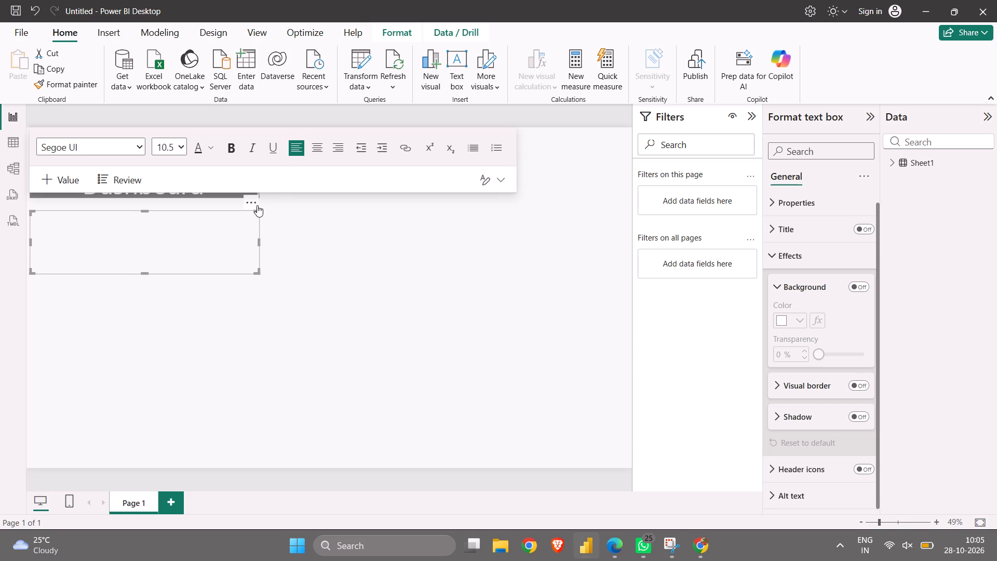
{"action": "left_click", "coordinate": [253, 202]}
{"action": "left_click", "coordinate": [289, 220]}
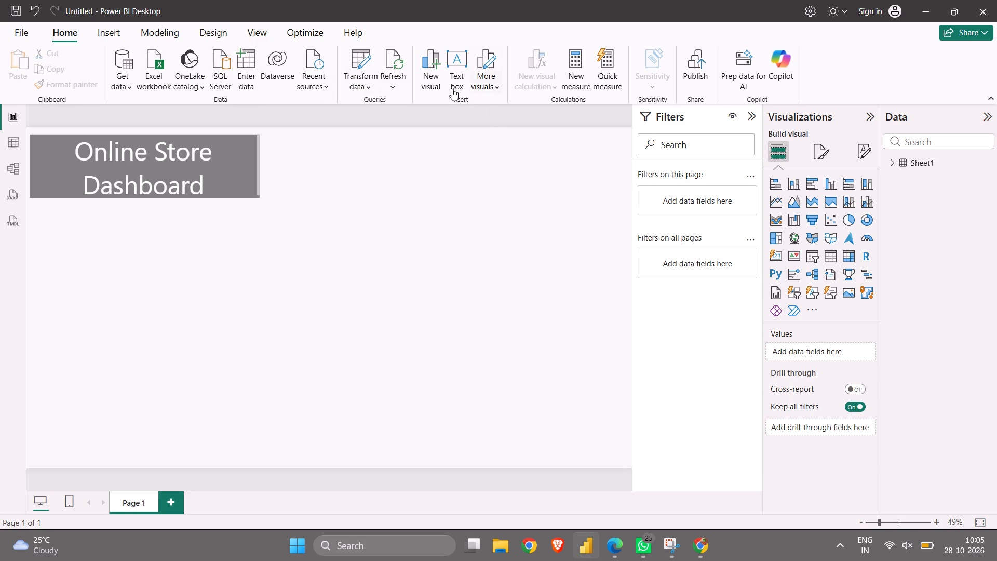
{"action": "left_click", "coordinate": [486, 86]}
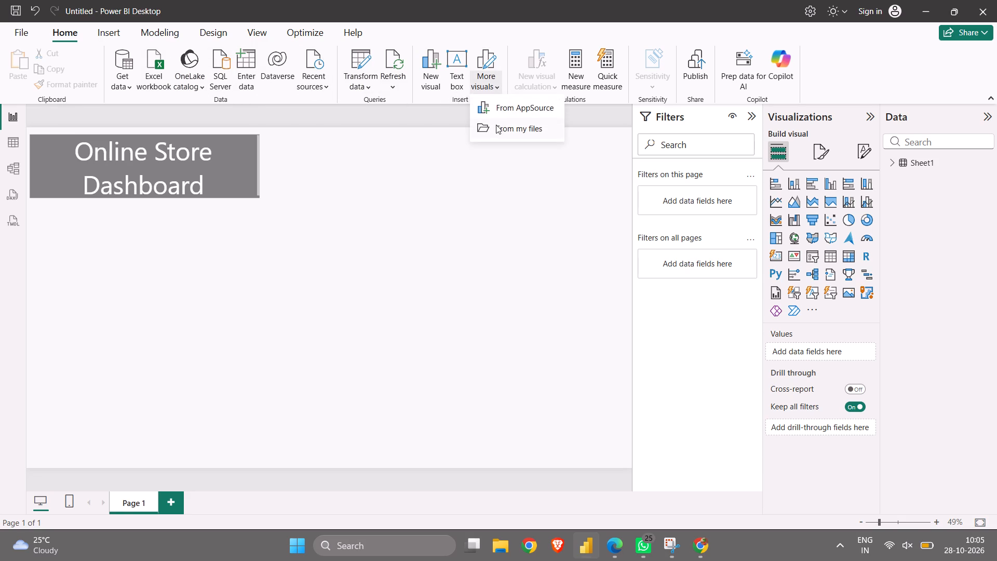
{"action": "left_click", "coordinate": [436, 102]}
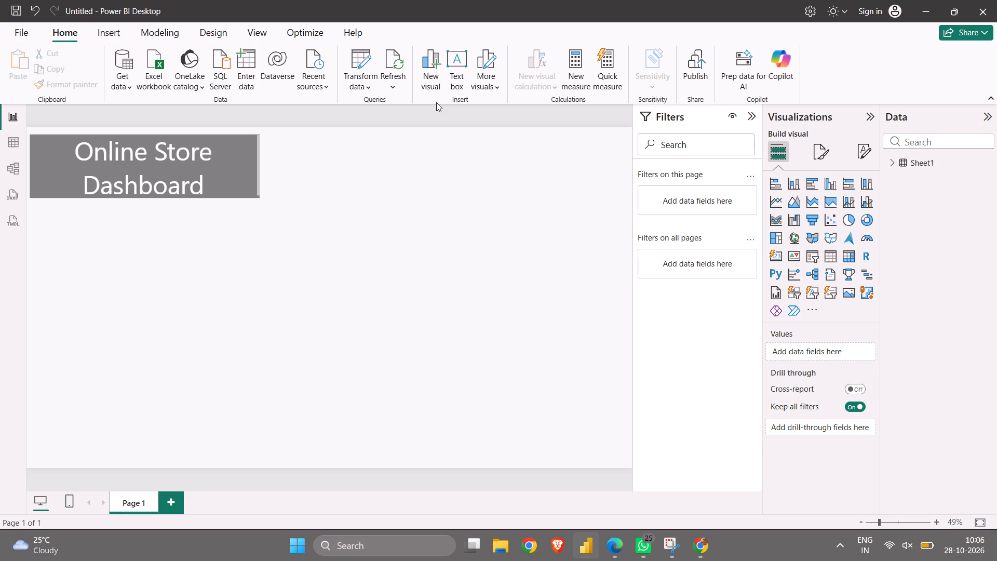
Insert a text box below the heading and turn on its title with the text "Total sales".
{"action": "left_click", "coordinate": [455, 60]}
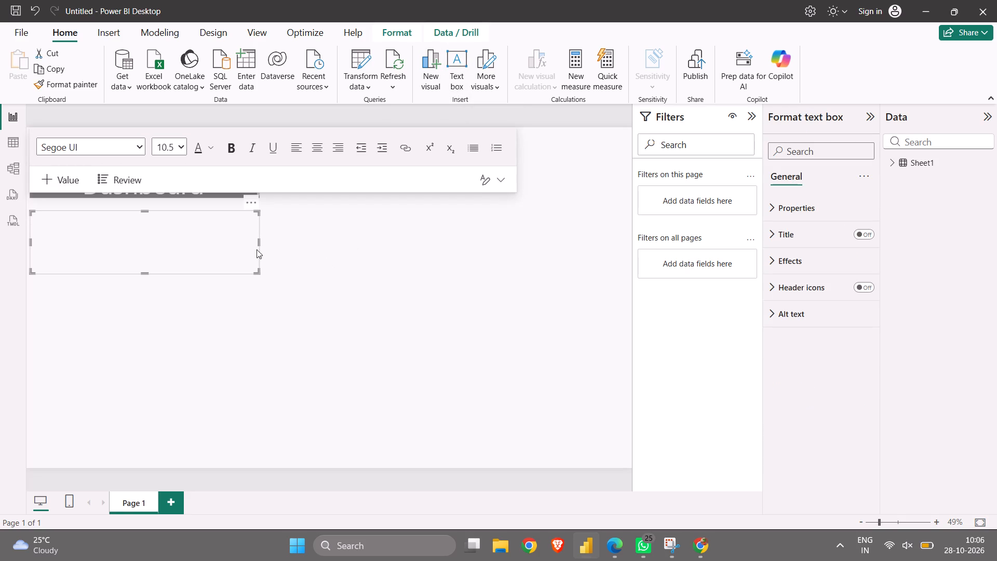
{"action": "left_click", "coordinate": [860, 235]}
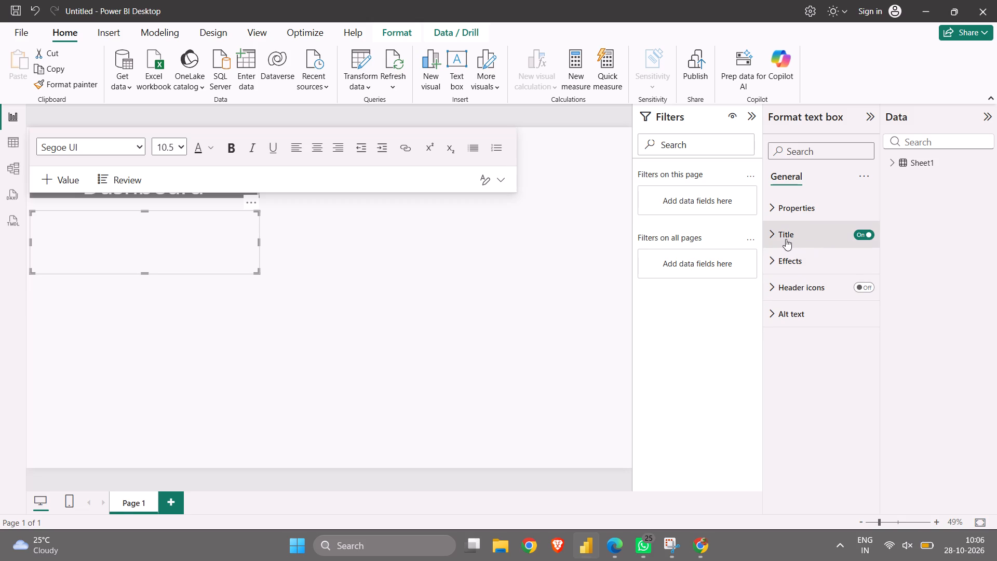
{"action": "left_click", "coordinate": [778, 238]}
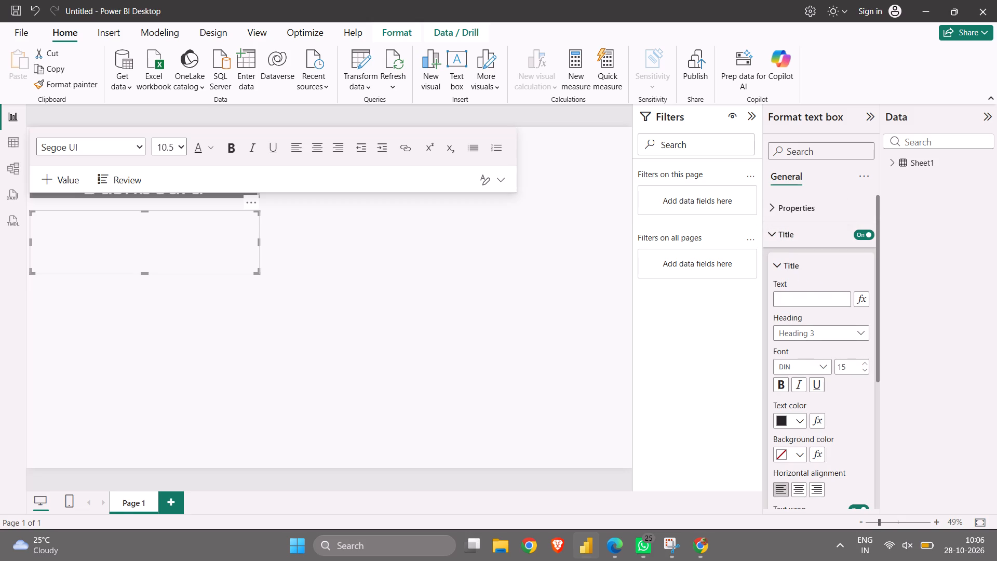
{"action": "left_click", "coordinate": [825, 299]}
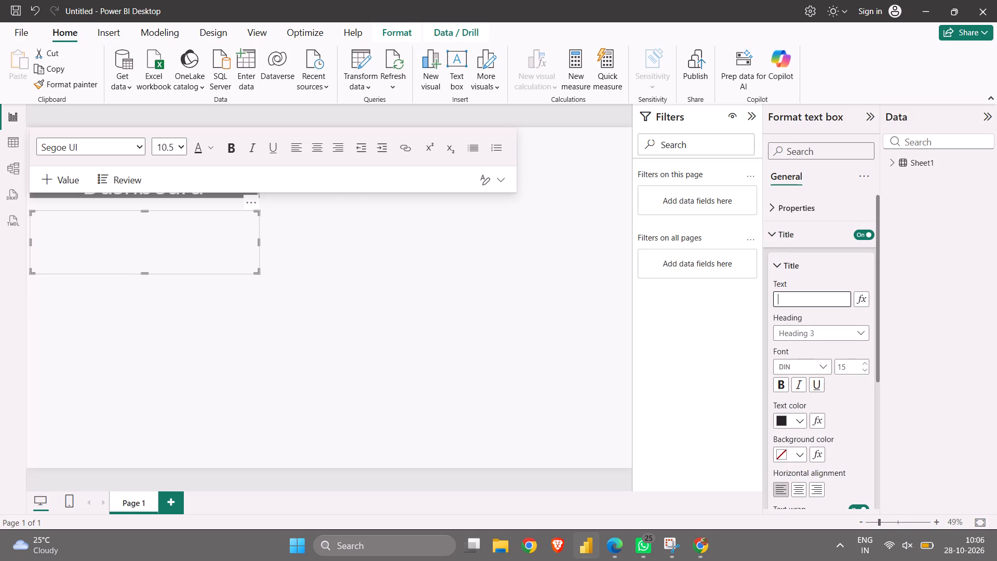
{"action": "type", "text": "Tota"}
{"action": "type", "text": "l sa"}
{"action": "type", "text": "les"}
Set the font size of the "Total sales" title to 28.
{"action": "triple_click", "coordinate": [865, 363]}
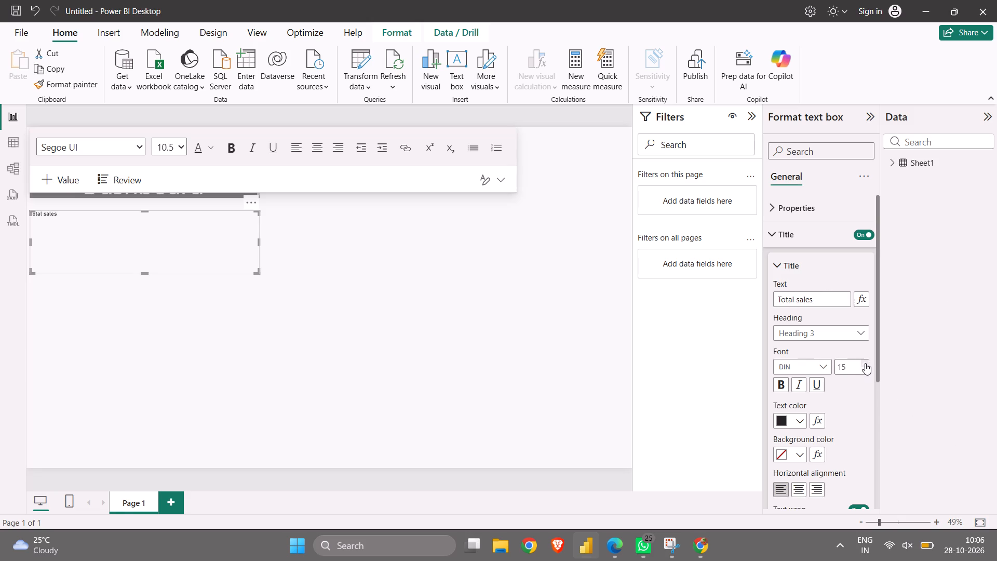
{"action": "triple_click", "coordinate": [865, 363]}
{"action": "triple_click", "coordinate": [865, 363]}
{"action": "triple_click", "coordinate": [865, 363]}
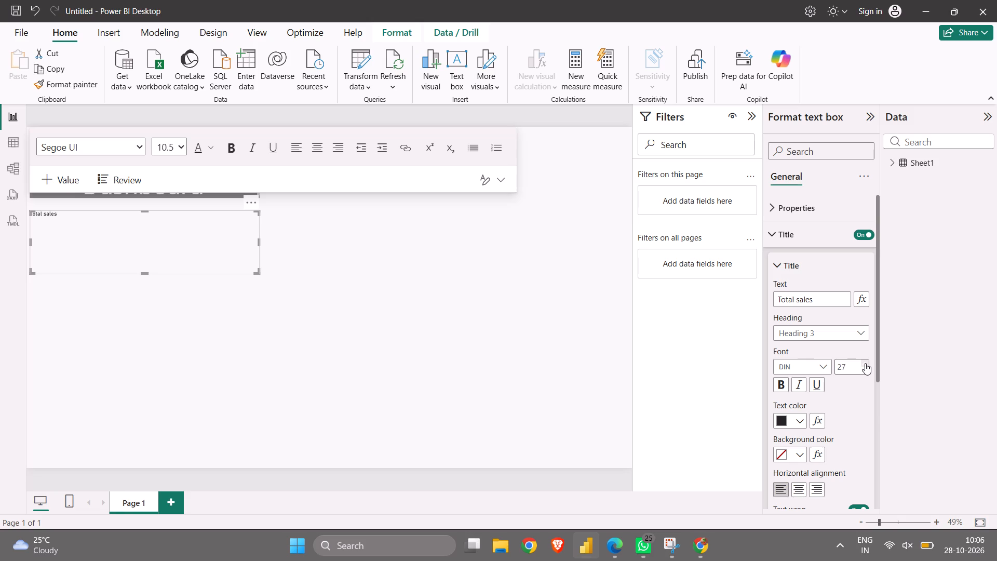
{"action": "left_click", "coordinate": [865, 363]}
Narrow the "Total sales" text box to a width of about 386, keeping its left edge in place.
{"action": "left_click_drag", "start_coordinate": [260, 244], "coordinate": [152, 247]}
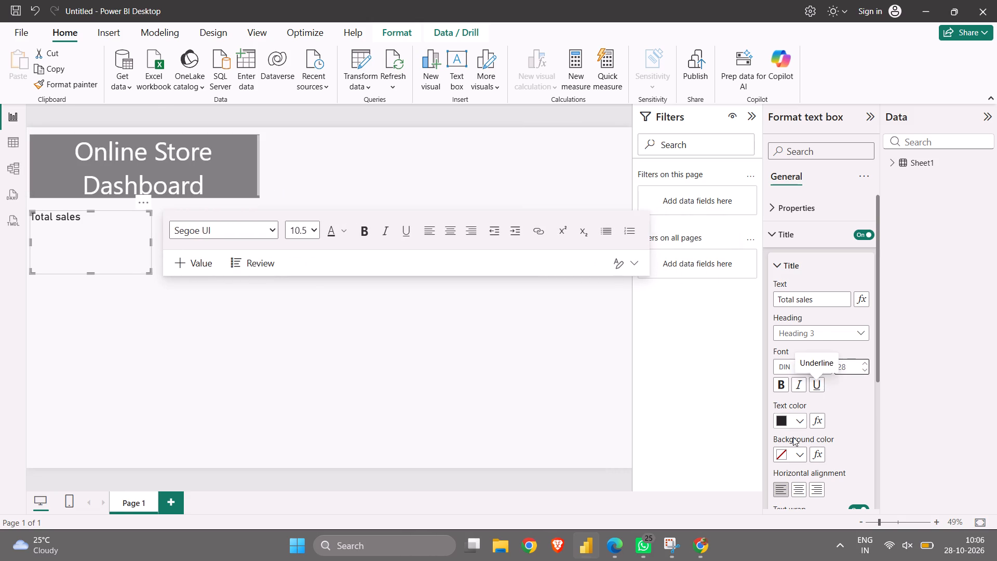
Center the "Total sales" title and set its text color to white.
{"action": "left_click", "coordinate": [791, 484]}
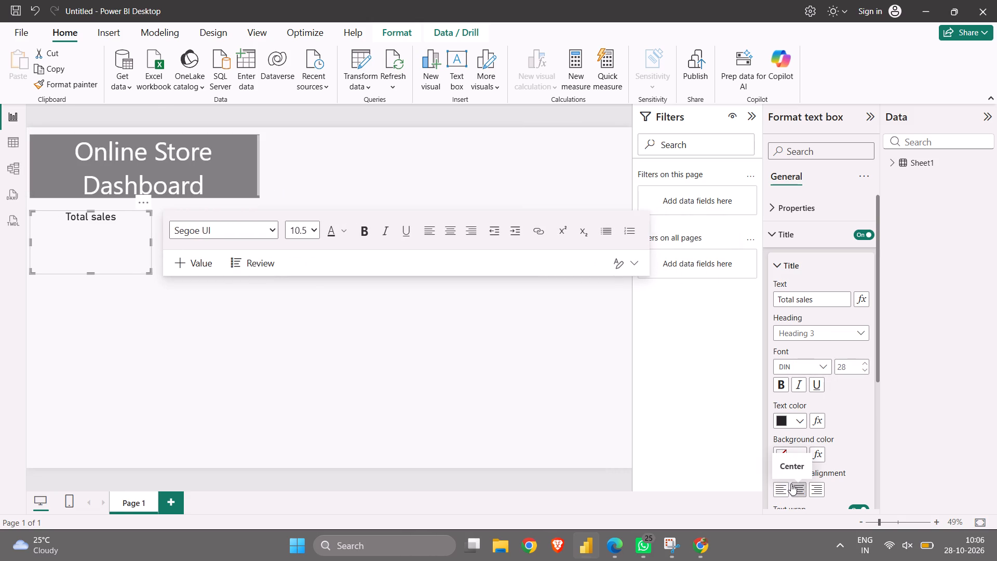
{"action": "left_click", "coordinate": [792, 419]}
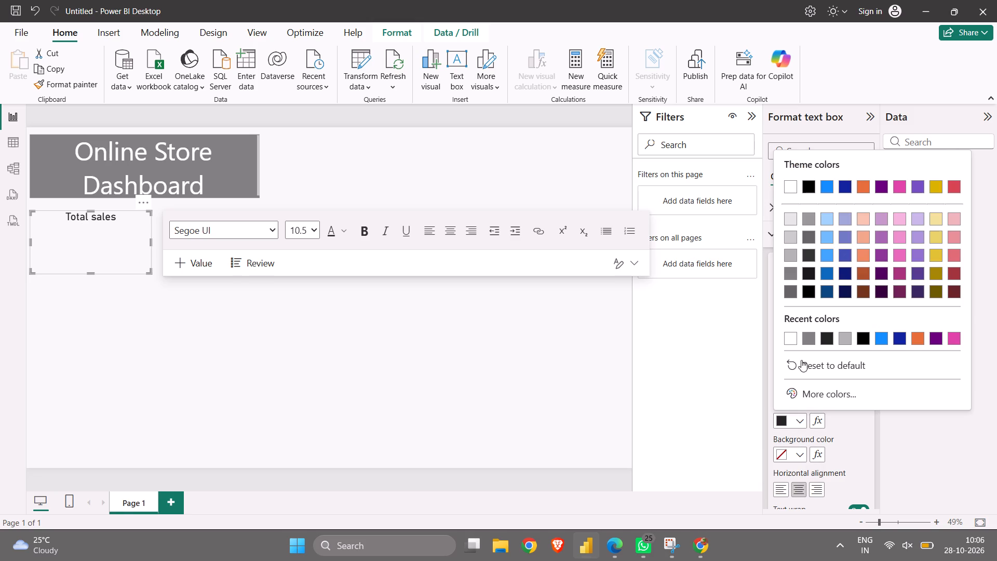
{"action": "left_click", "coordinate": [791, 335]}
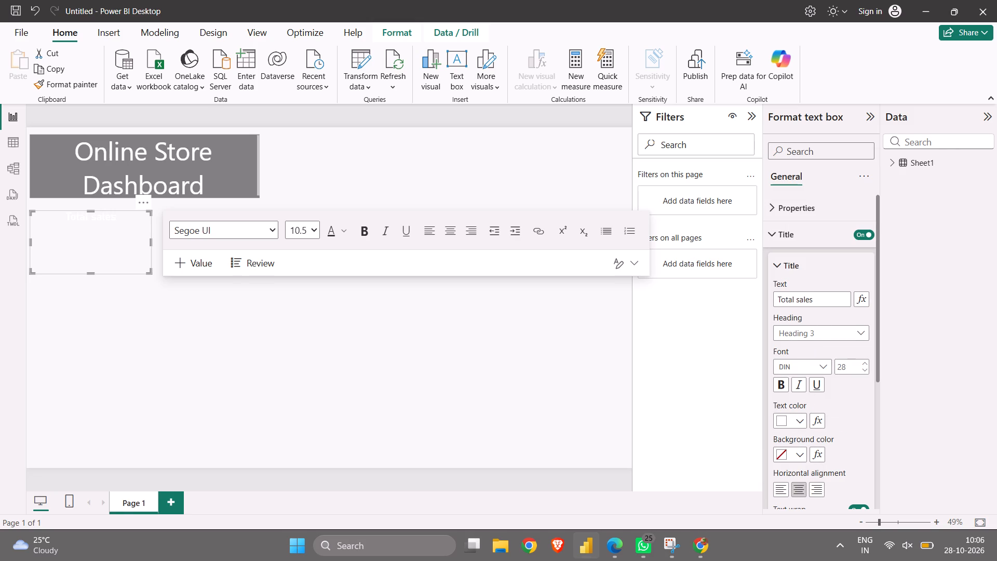
Turn on the "Total sales" text box's background and fill it with the same gray as the heading.
{"action": "scroll", "coordinate": [823, 272], "scroll_direction": "down", "scroll_amount": 3}
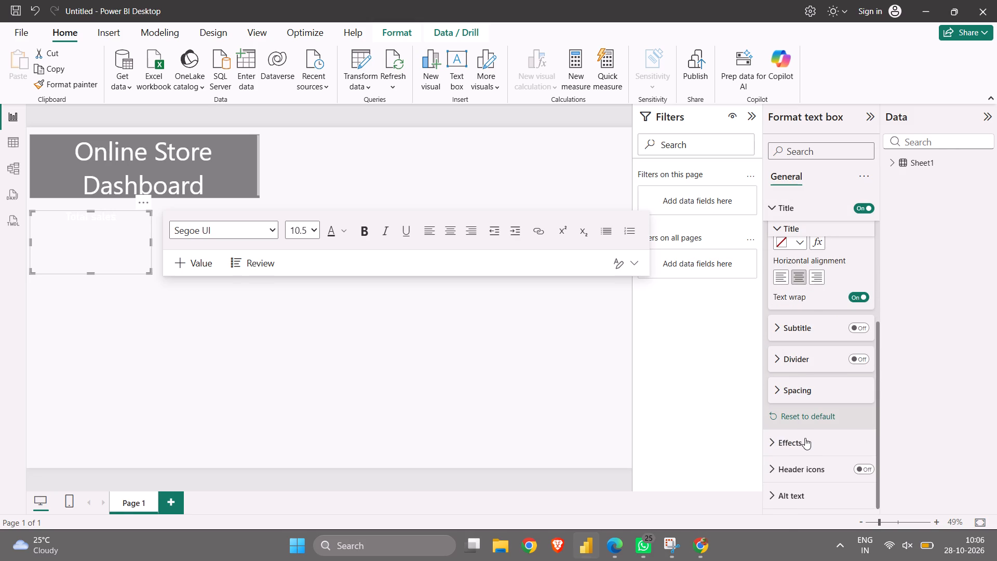
{"action": "scroll", "coordinate": [805, 438], "scroll_direction": "down", "scroll_amount": 1}
{"action": "left_click", "coordinate": [812, 429]}
{"action": "scroll", "coordinate": [813, 447], "scroll_direction": "down", "scroll_amount": 2}
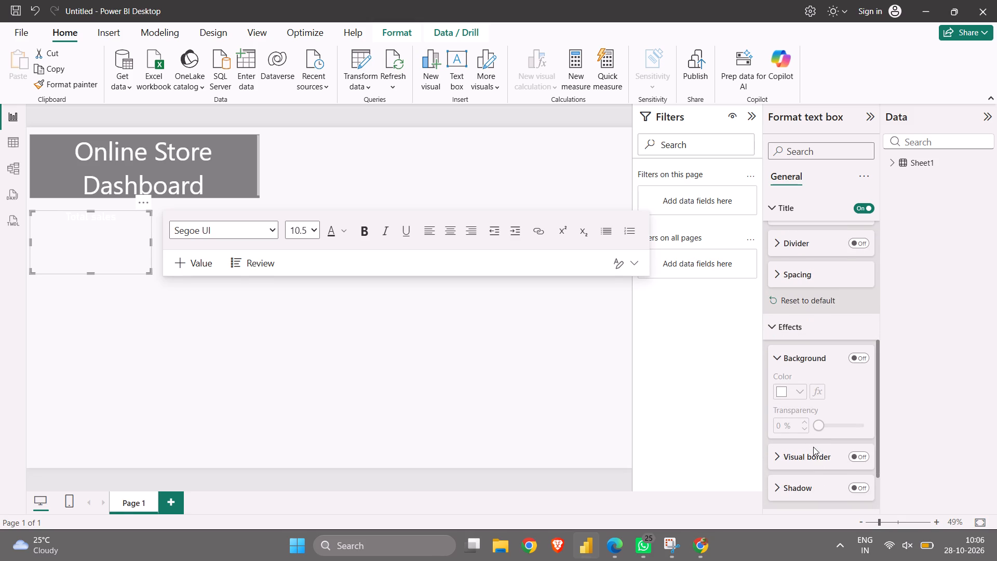
{"action": "left_click", "coordinate": [800, 392]}
{"action": "left_click", "coordinate": [858, 348]}
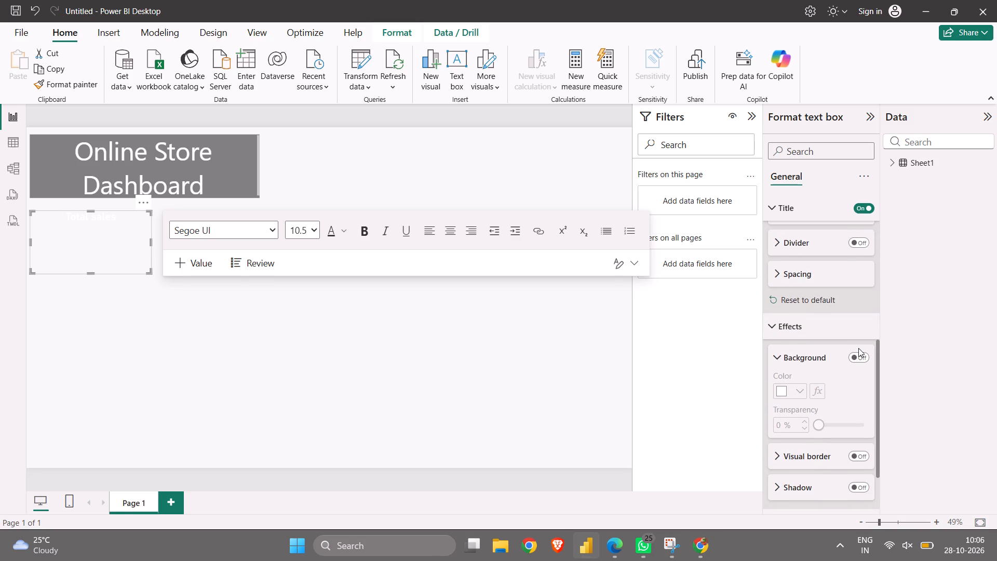
{"action": "left_click", "coordinate": [858, 355]}
{"action": "left_click", "coordinate": [792, 389]}
{"action": "left_click", "coordinate": [790, 237]}
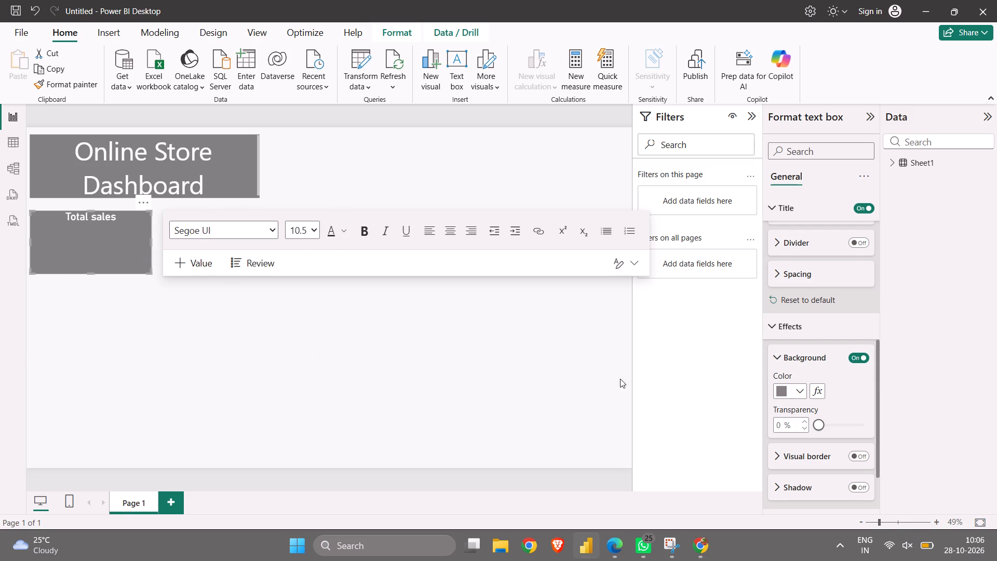
Set the body text font of the "Total sales" text box to Cambria.
{"action": "left_click", "coordinate": [103, 249]}
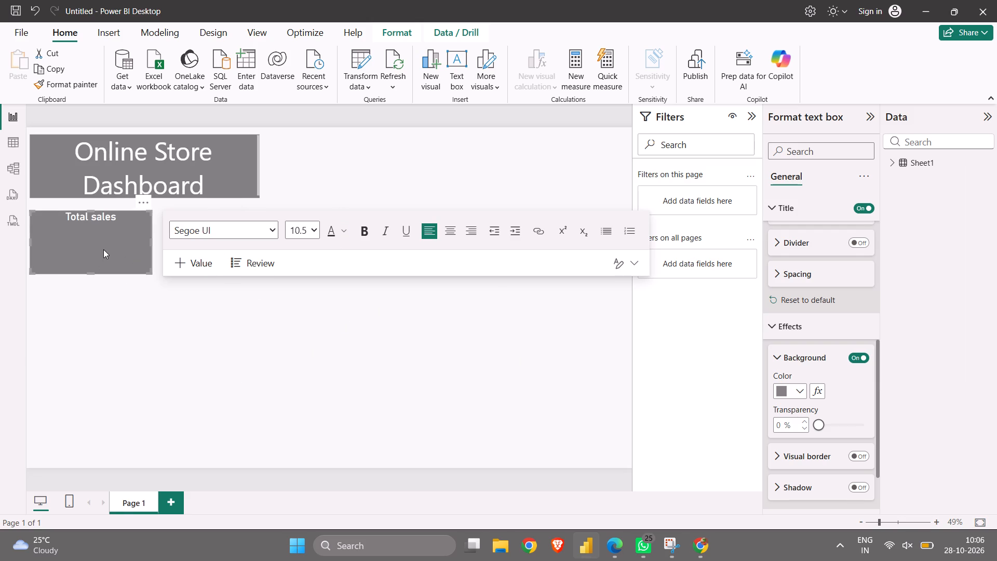
{"action": "left_click", "coordinate": [265, 231]}
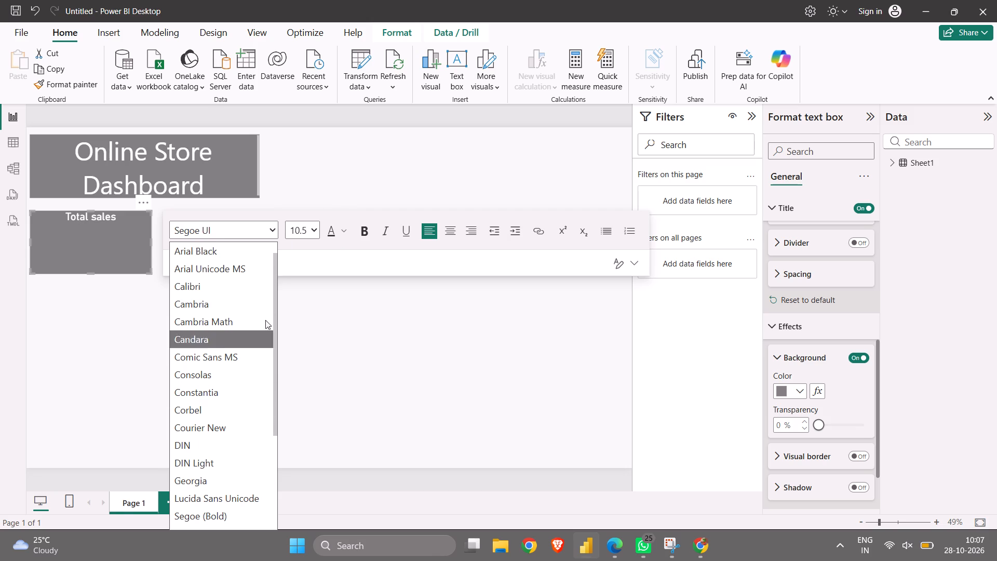
{"action": "left_click", "coordinate": [243, 311]}
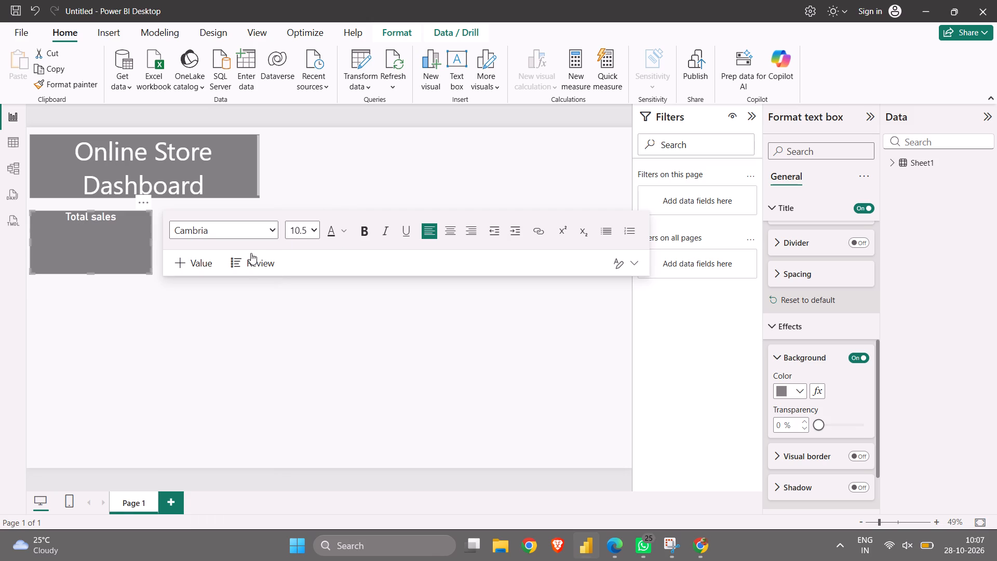
{"action": "left_click", "coordinate": [63, 250]}
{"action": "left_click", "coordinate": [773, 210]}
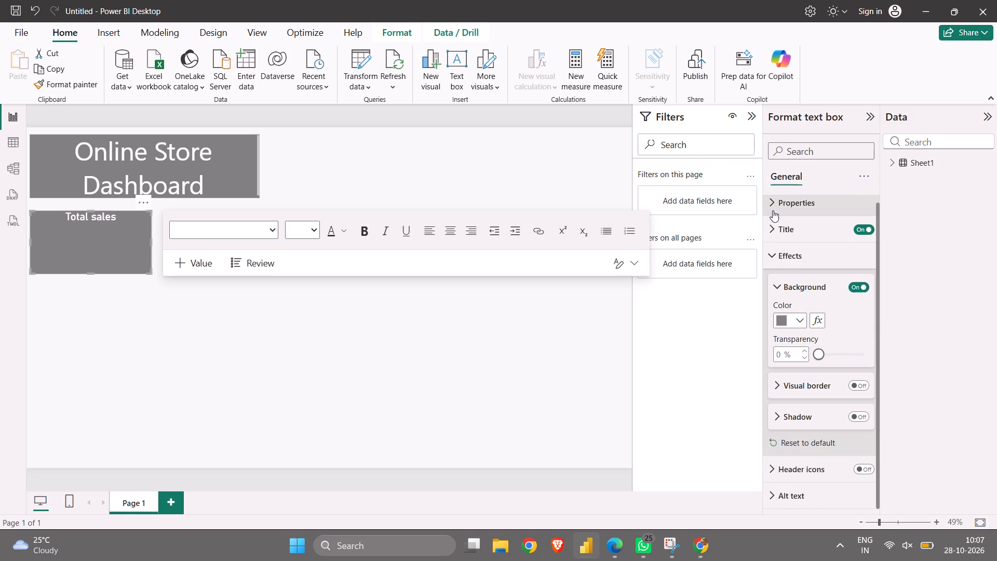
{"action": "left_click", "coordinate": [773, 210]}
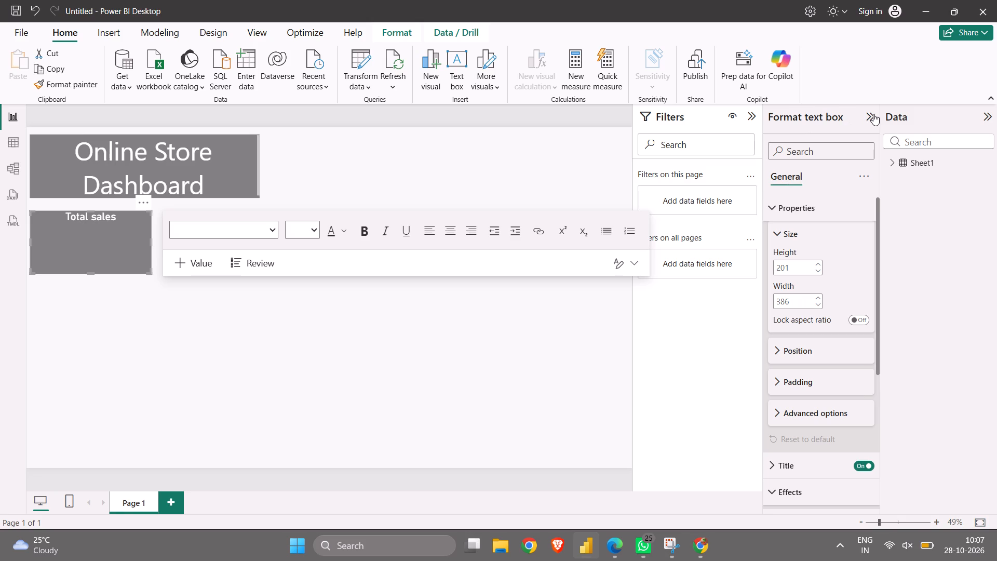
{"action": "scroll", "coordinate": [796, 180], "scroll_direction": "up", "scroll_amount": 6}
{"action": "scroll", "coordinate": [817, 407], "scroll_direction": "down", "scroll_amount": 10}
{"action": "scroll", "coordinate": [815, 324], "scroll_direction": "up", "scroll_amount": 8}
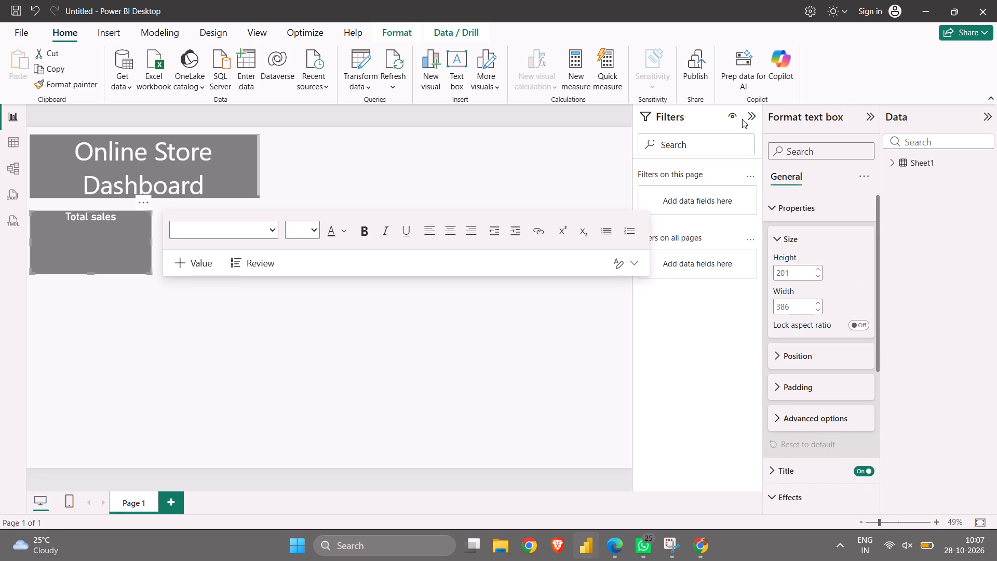
Expand the Sheet1 table to show its fields.
{"action": "left_click", "coordinate": [936, 157]}
{"action": "left_click", "coordinate": [890, 163]}
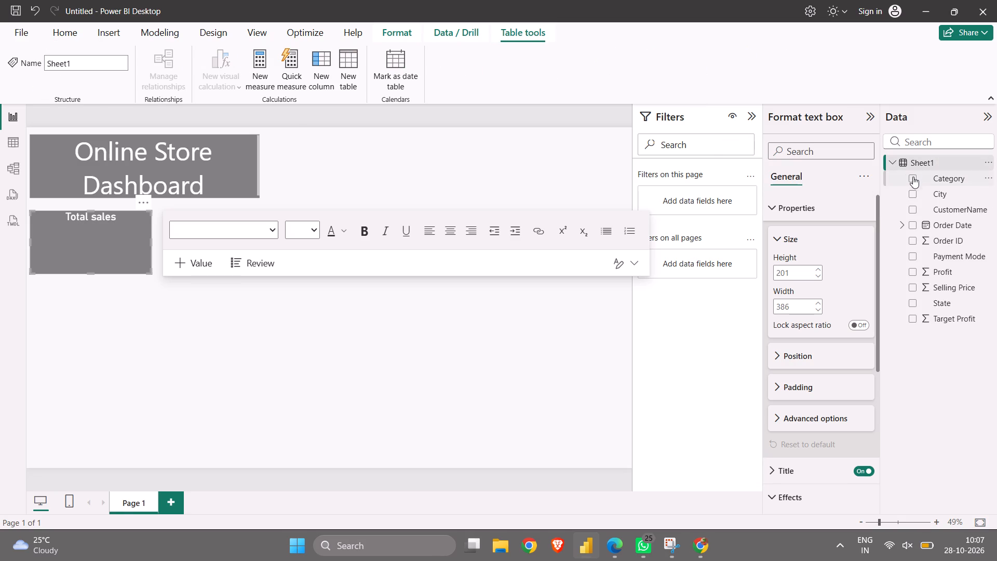
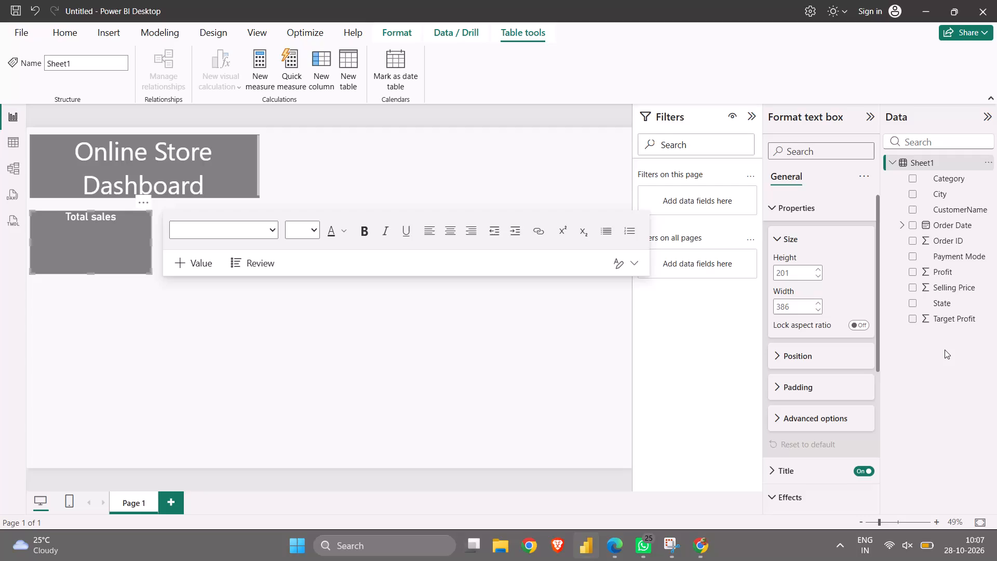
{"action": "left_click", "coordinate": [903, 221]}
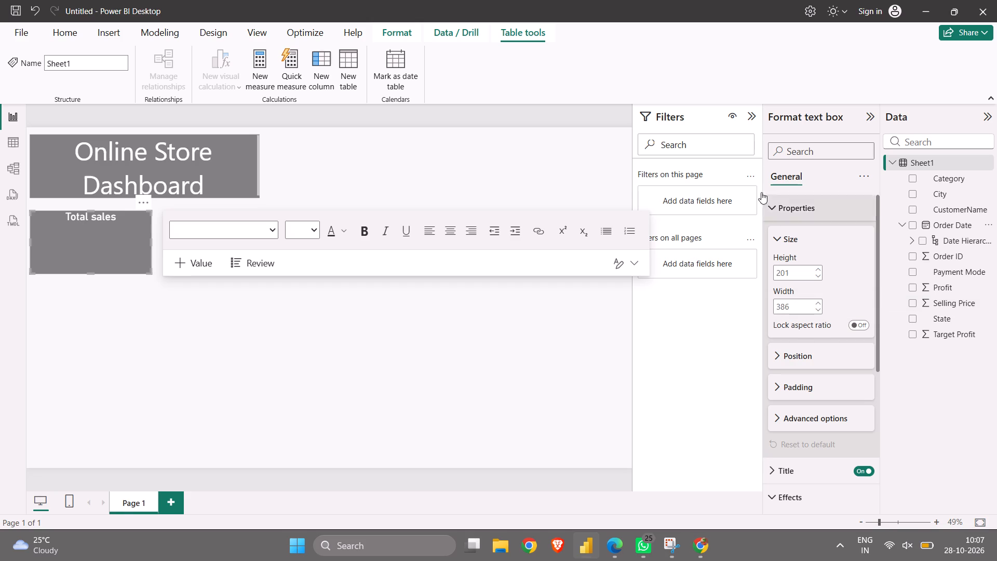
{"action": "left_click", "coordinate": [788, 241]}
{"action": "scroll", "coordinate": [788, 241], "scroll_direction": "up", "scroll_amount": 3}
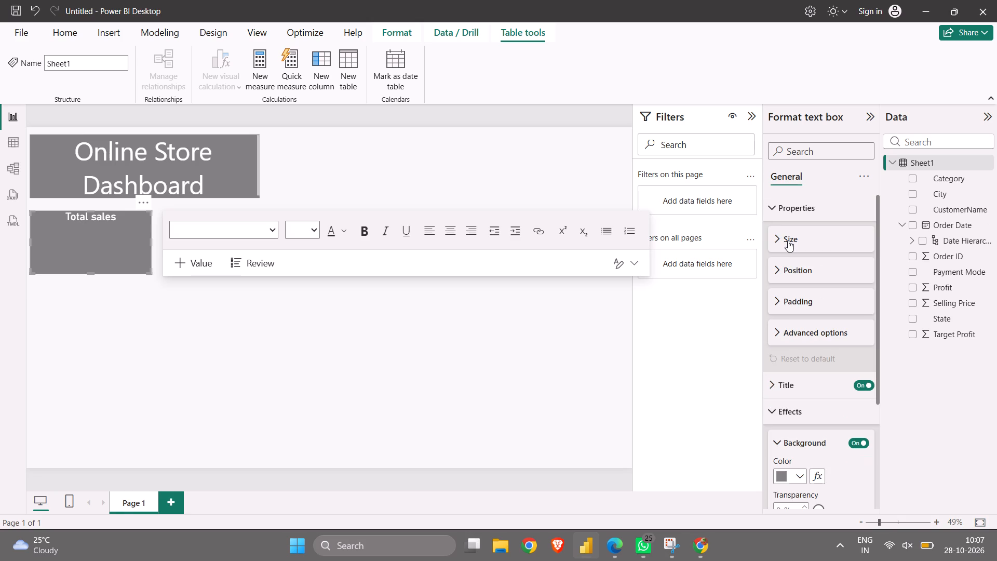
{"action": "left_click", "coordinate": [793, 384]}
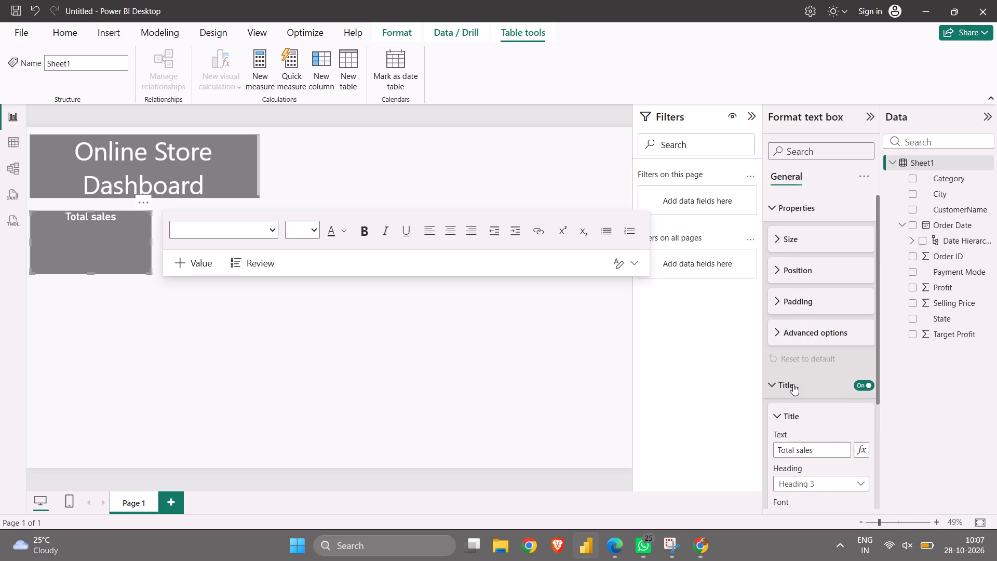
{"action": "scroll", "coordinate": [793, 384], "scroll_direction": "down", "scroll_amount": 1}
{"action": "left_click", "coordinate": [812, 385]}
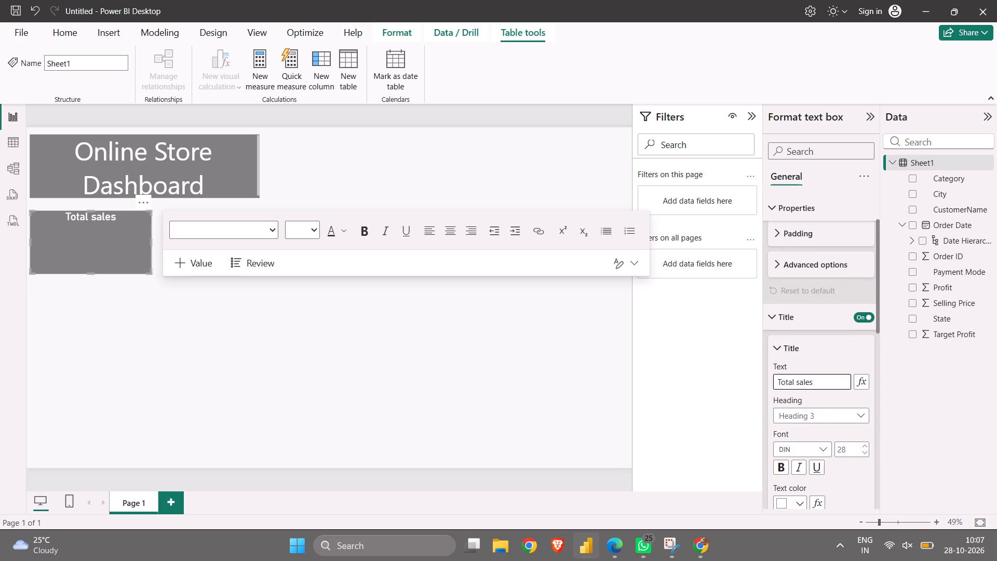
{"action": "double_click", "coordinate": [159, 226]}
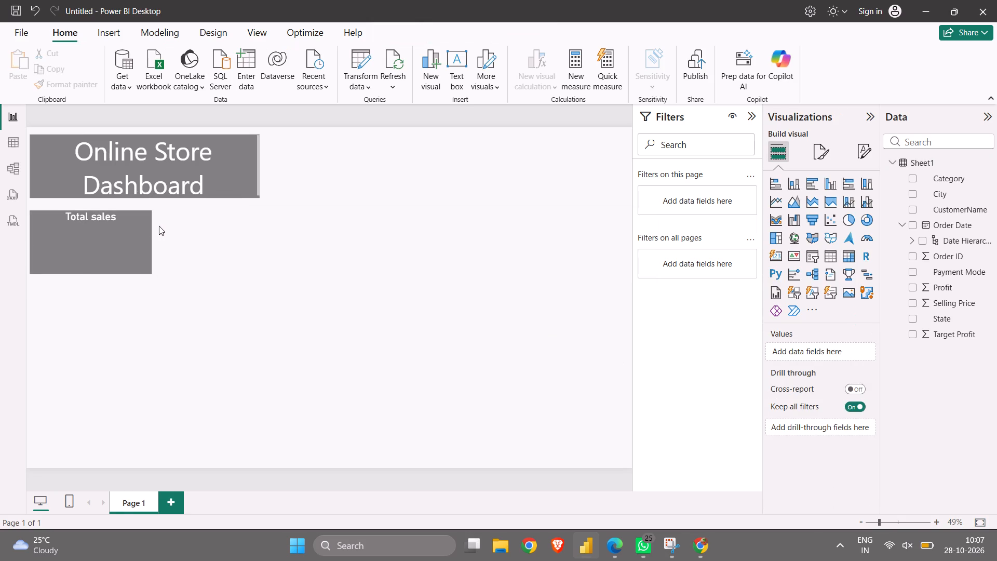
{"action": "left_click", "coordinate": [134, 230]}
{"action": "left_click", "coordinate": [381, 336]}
Add a card visual showing the sum of the Selling Price field.
{"action": "left_click", "coordinate": [779, 257]}
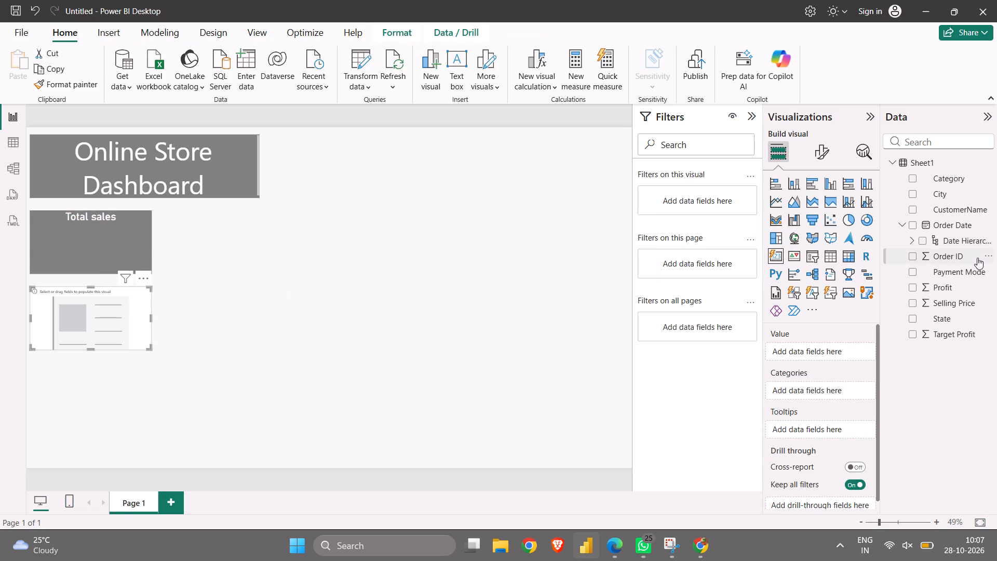
{"action": "left_click", "coordinate": [934, 297]}
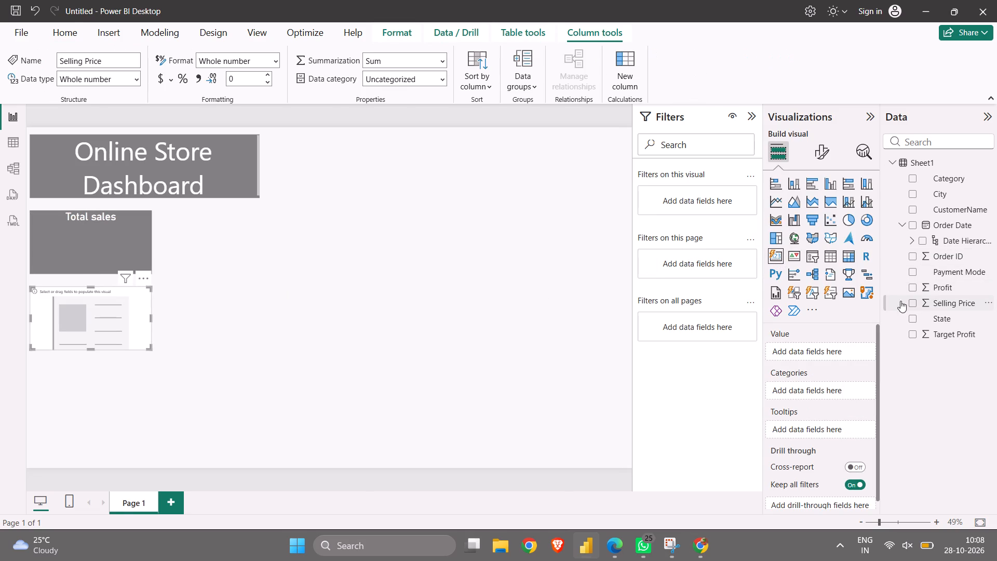
{"action": "left_click", "coordinate": [914, 304]}
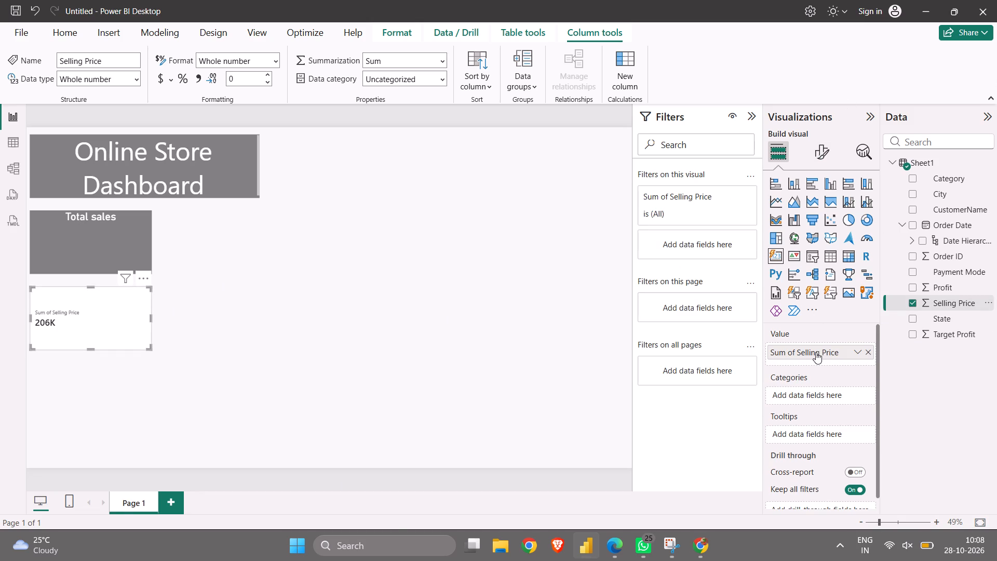
Remove the "Total sales" text box from the report page.
{"action": "left_click", "coordinate": [118, 234]}
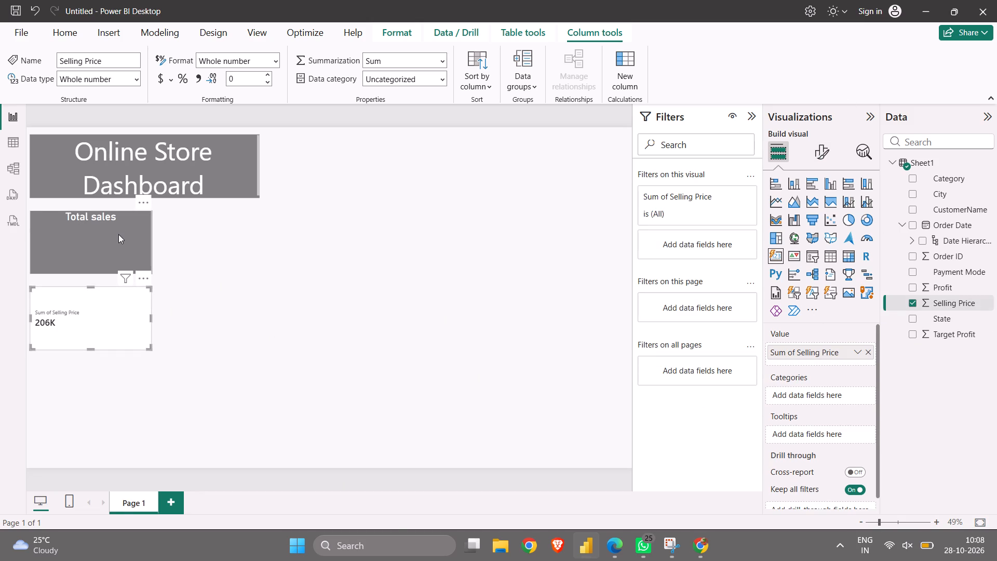
{"action": "key", "text": "Delete"}
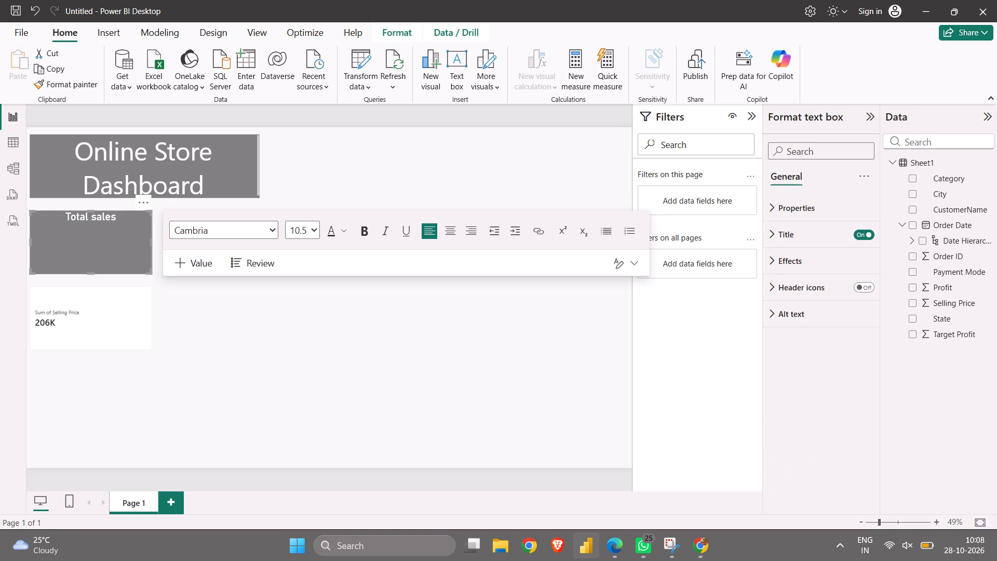
{"action": "left_click", "coordinate": [144, 205]}
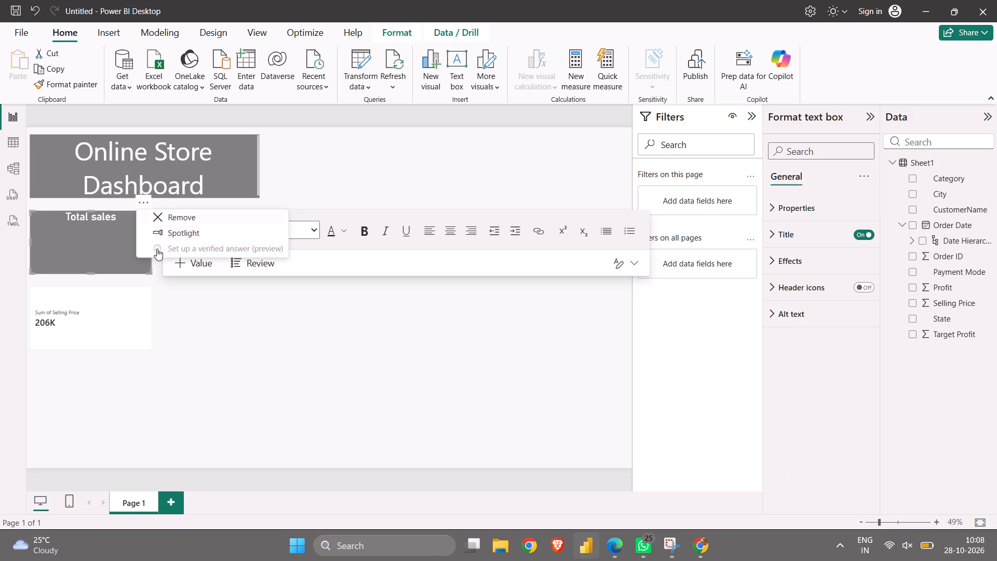
{"action": "left_click", "coordinate": [187, 213]}
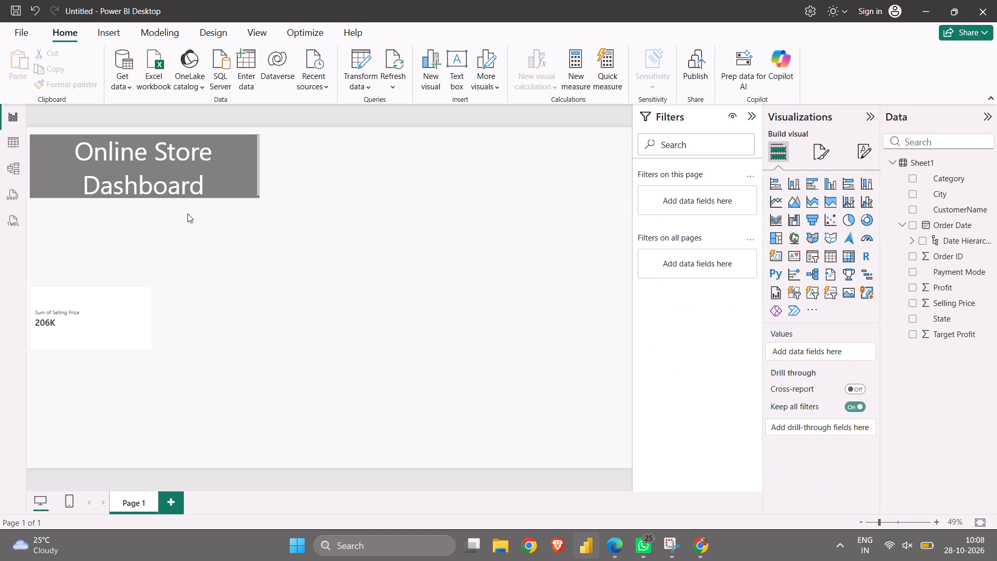
Move the Selling Price card up so it sits just below the "Online Store Dashboard" heading.
{"action": "left_click_drag", "start_coordinate": [90, 333], "coordinate": [123, 271]}
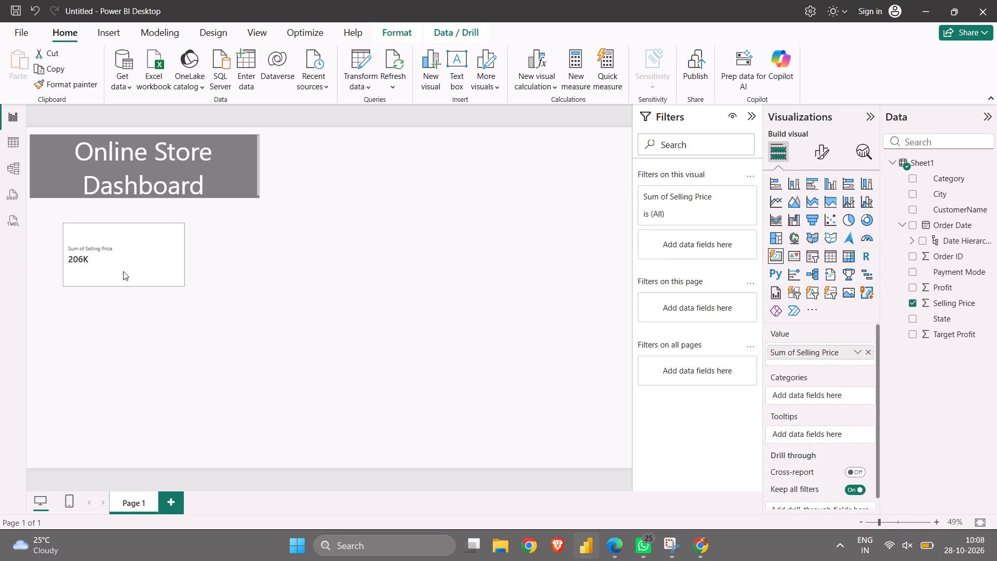
{"action": "left_click_drag", "start_coordinate": [123, 271], "coordinate": [105, 274]}
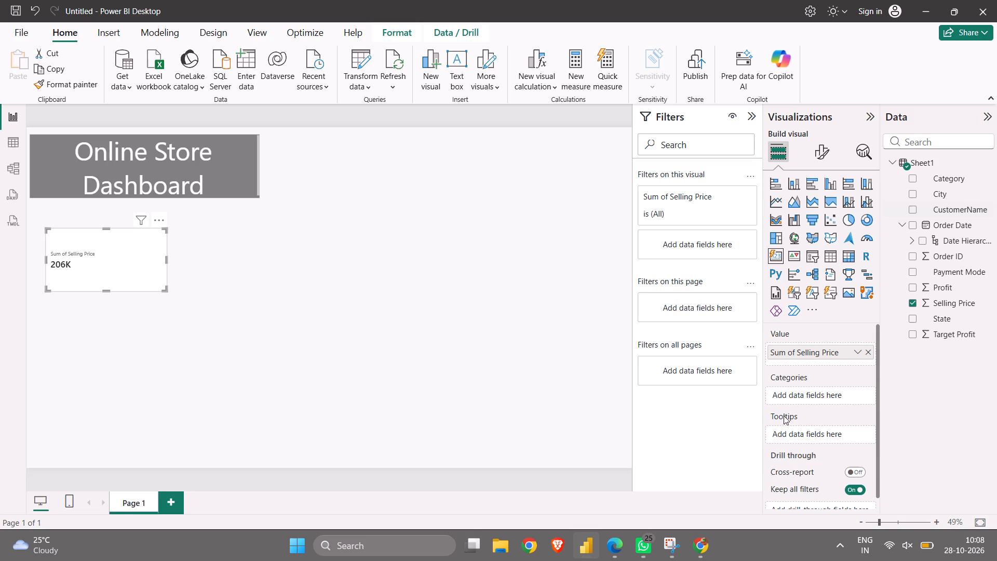
Turn on the title of the Selling Price card and set its text to "Total sales".
{"action": "left_click", "coordinate": [821, 158]}
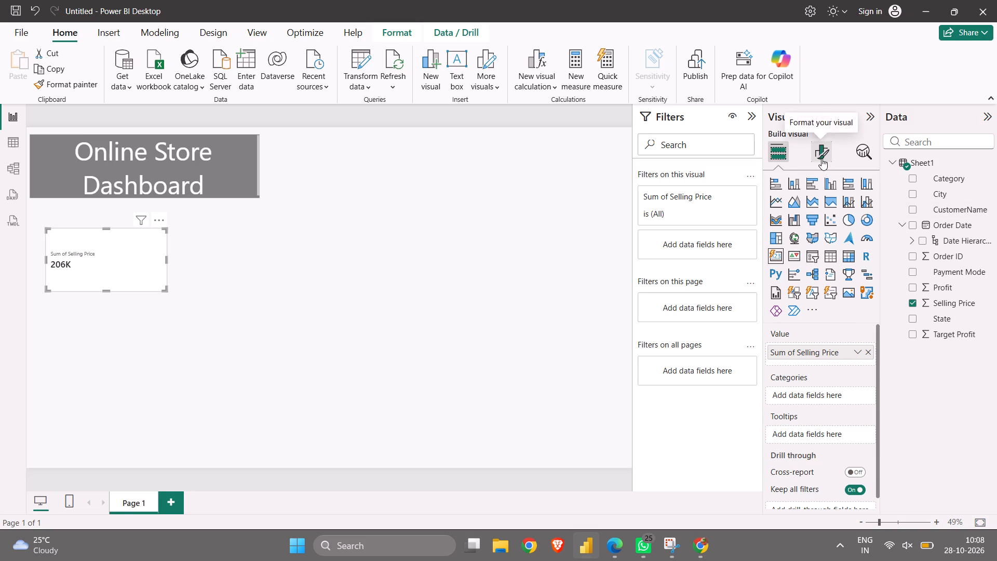
{"action": "left_click", "coordinate": [812, 204]}
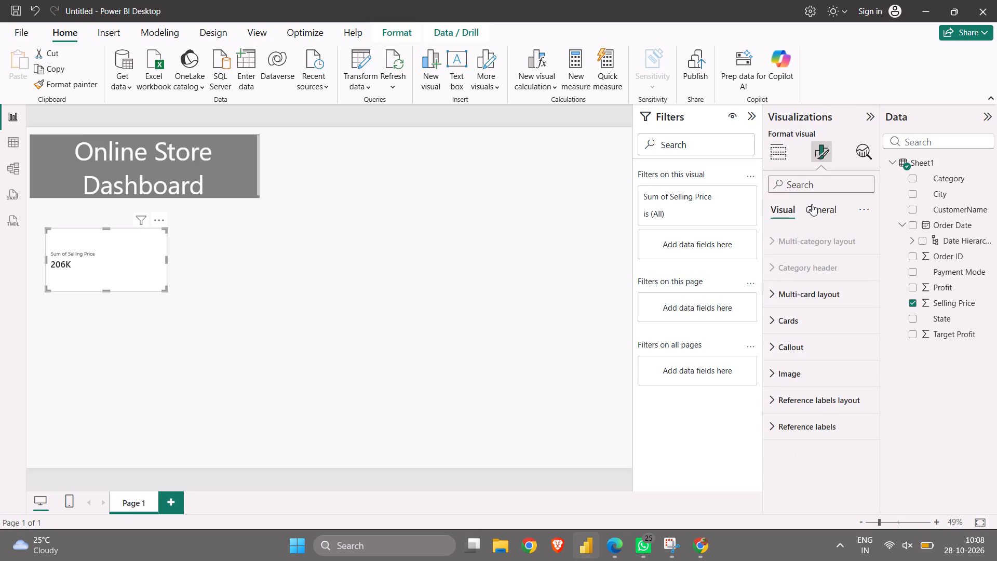
{"action": "left_click", "coordinate": [794, 273]}
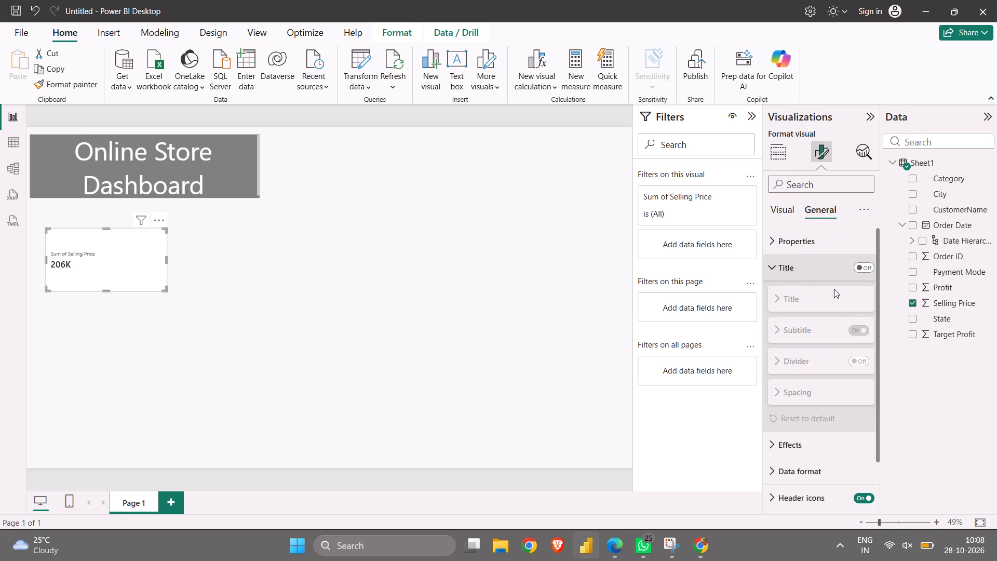
{"action": "left_click", "coordinate": [860, 266]}
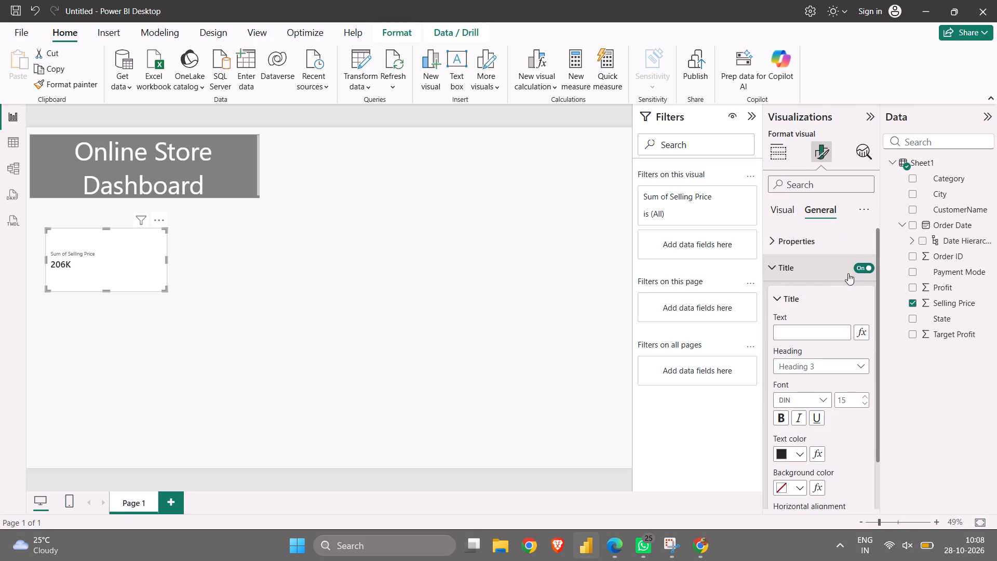
{"action": "left_click", "coordinate": [804, 337]}
{"action": "type", "text": "To"}
{"action": "type", "text": "tal sales"}
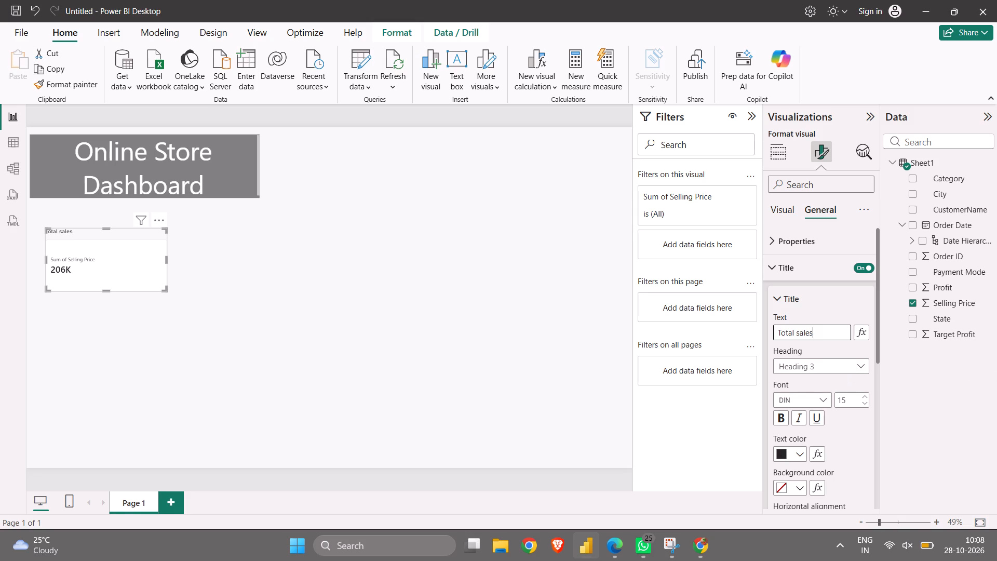
Set the card title's text color to white and its background color to the same gray as the heading.
{"action": "left_click", "coordinate": [796, 453]}
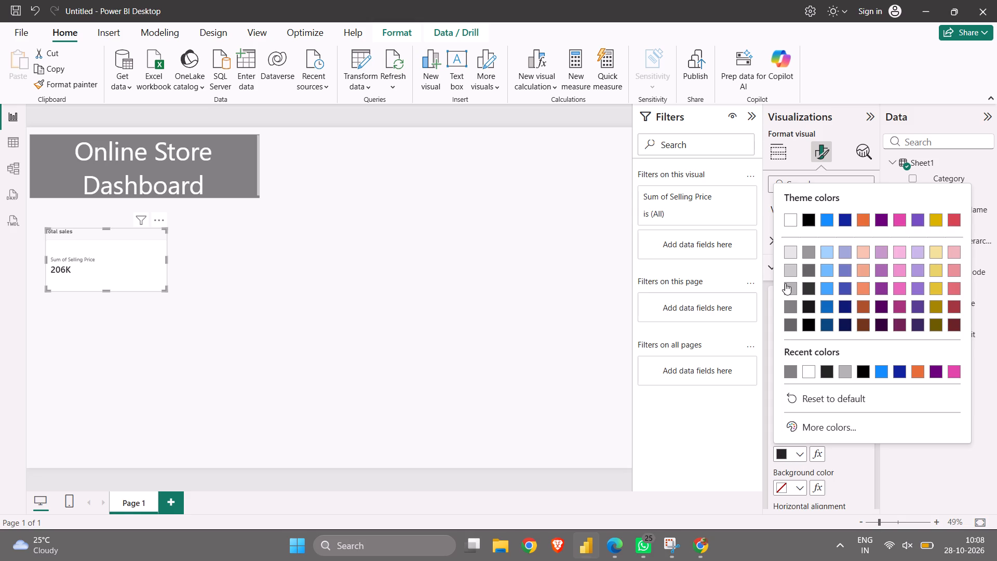
{"action": "left_click", "coordinate": [791, 308]}
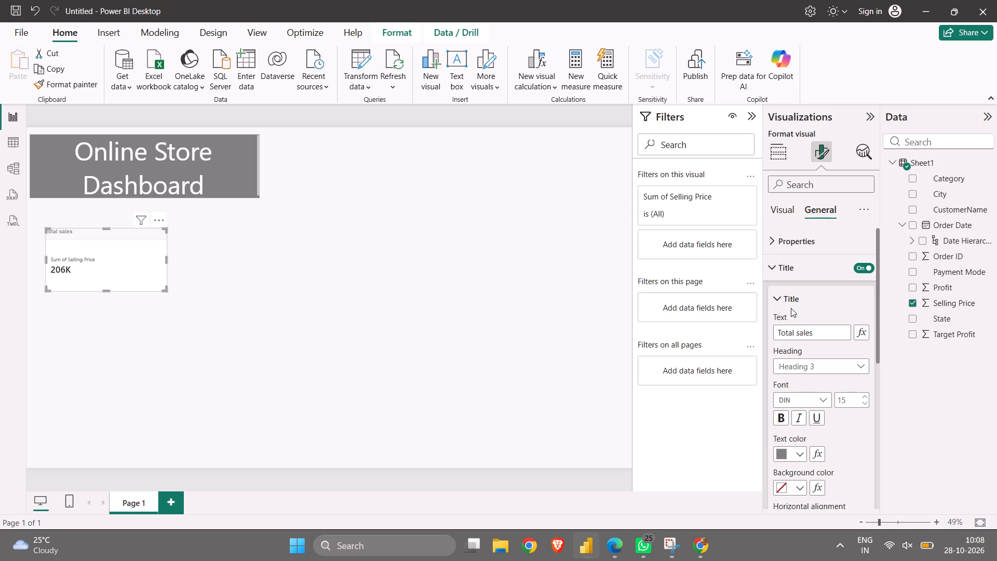
{"action": "left_click", "coordinate": [800, 457]}
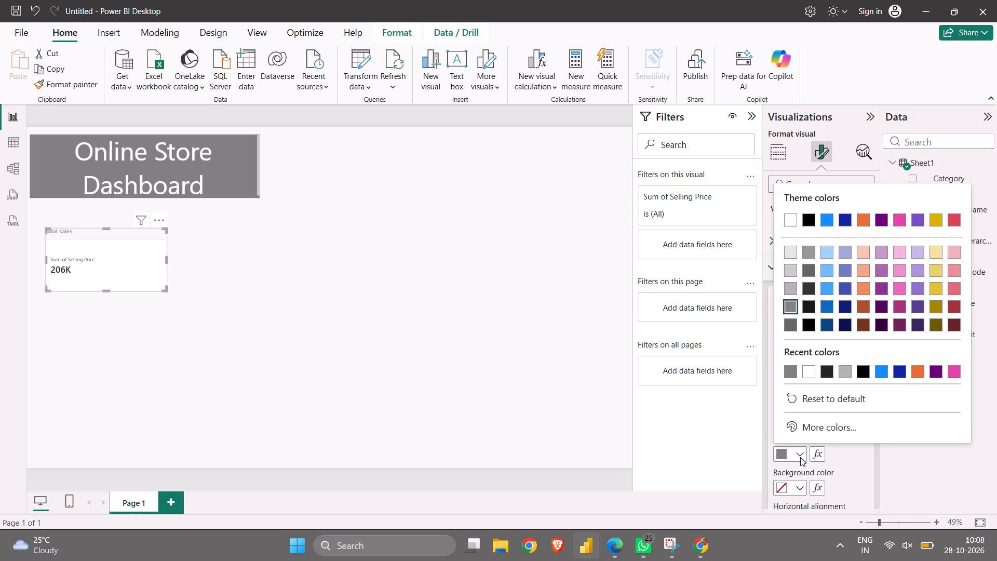
{"action": "left_click", "coordinate": [791, 226]}
{"action": "left_click", "coordinate": [797, 487]}
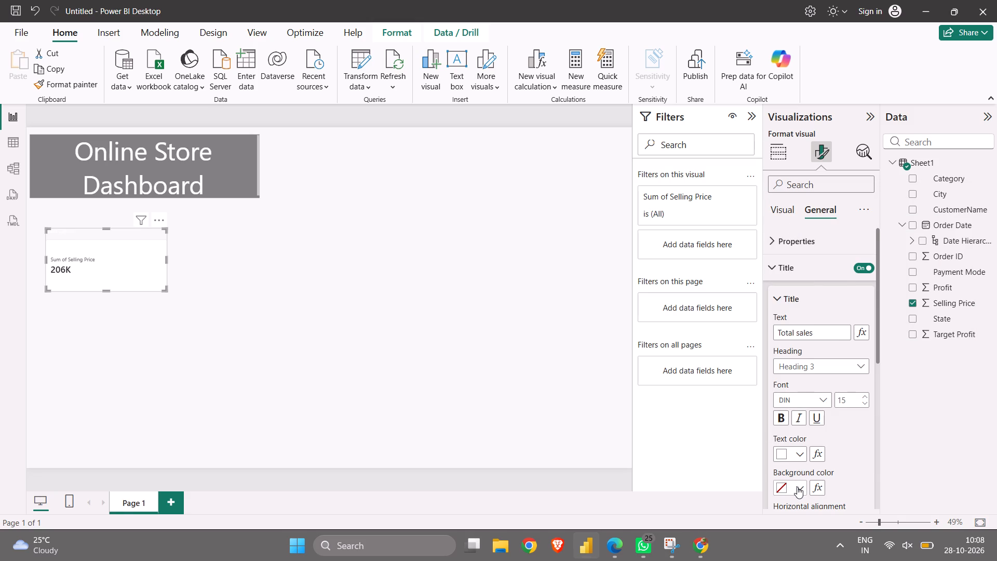
{"action": "scroll", "coordinate": [797, 487], "scroll_direction": "down", "scroll_amount": 1}
{"action": "left_click", "coordinate": [795, 305]}
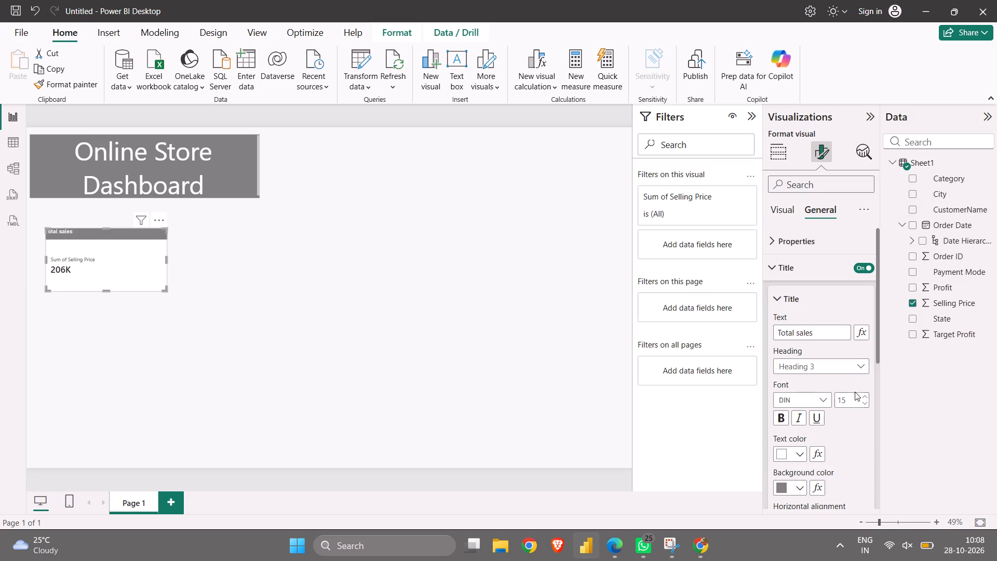
Set the card title's font size to 31 and center it horizontally.
{"action": "triple_click", "coordinate": [866, 394]}
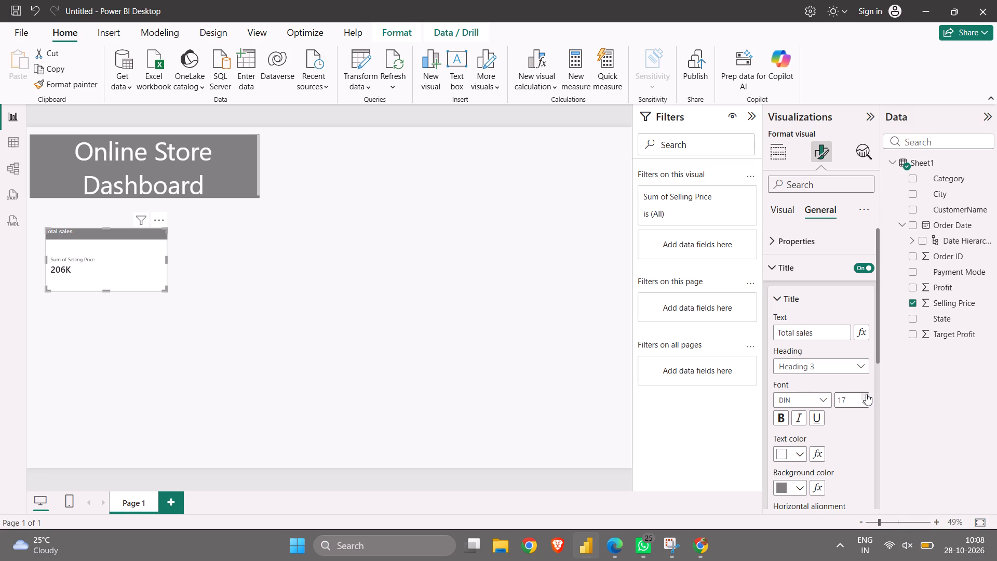
{"action": "triple_click", "coordinate": [866, 394]}
{"action": "triple_click", "coordinate": [866, 394]}
{"action": "triple_click", "coordinate": [866, 394]}
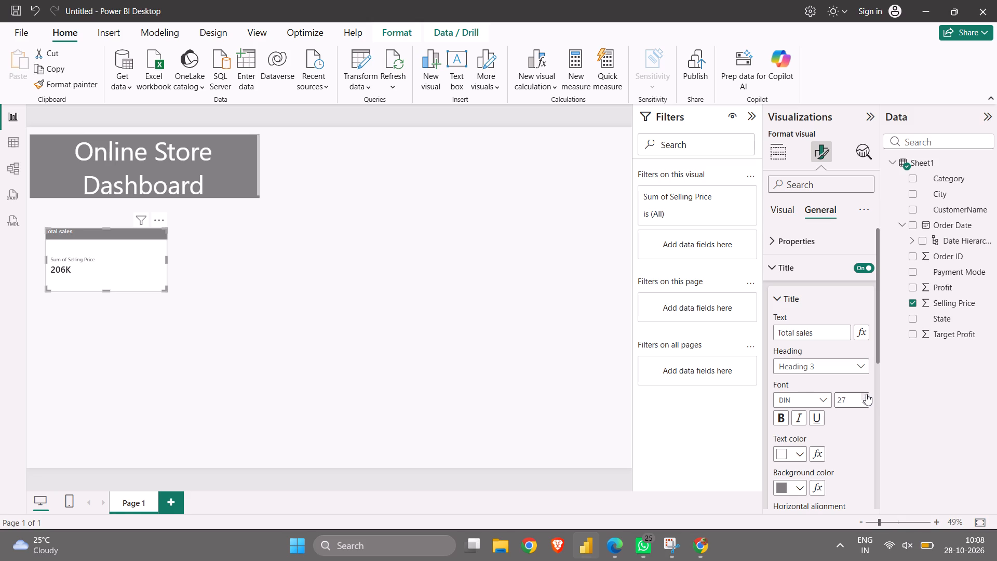
{"action": "triple_click", "coordinate": [866, 394]}
{"action": "left_click", "coordinate": [866, 394]}
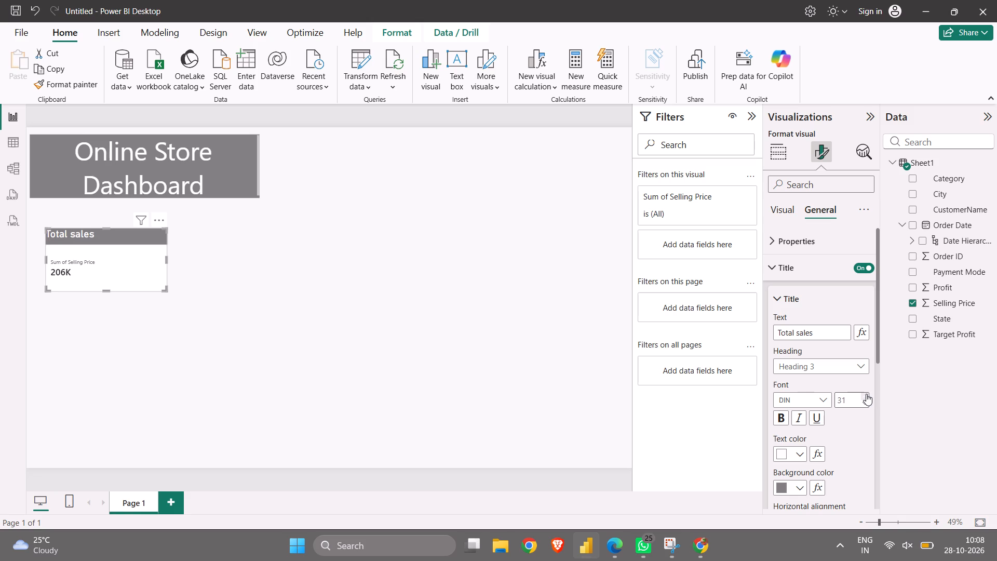
{"action": "scroll", "coordinate": [822, 493], "scroll_direction": "down", "scroll_amount": 1}
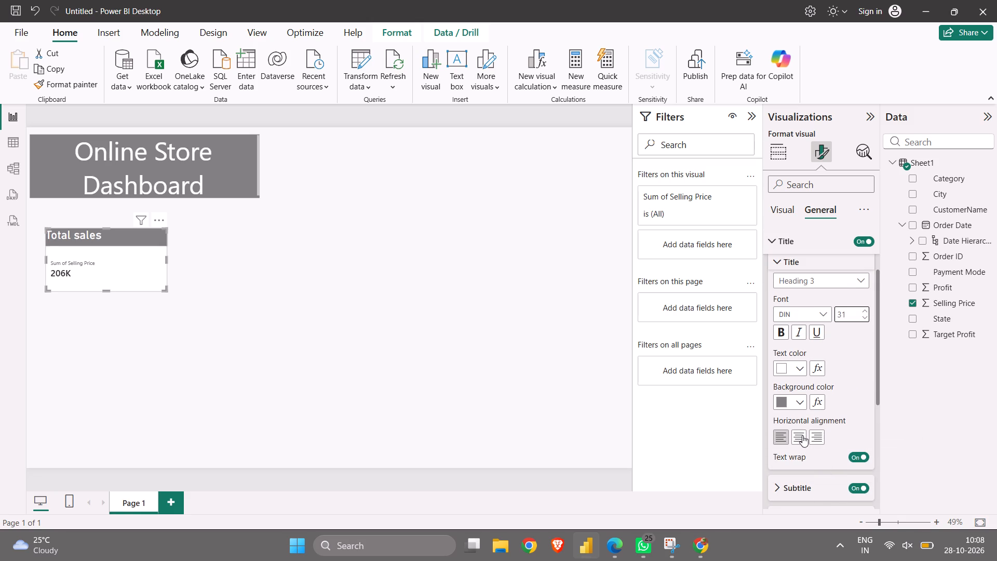
{"action": "left_click", "coordinate": [802, 435]}
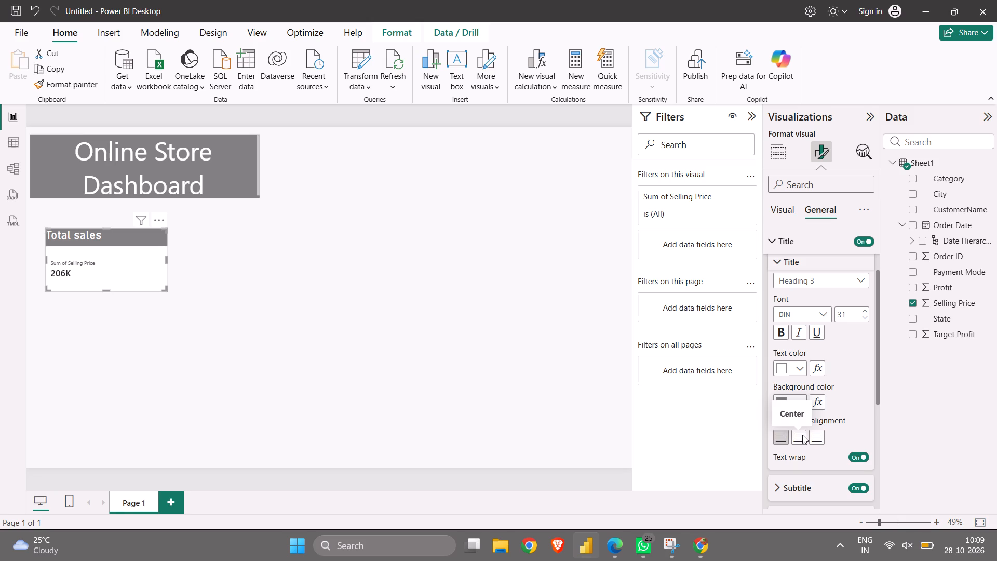
{"action": "left_click", "coordinate": [802, 435]}
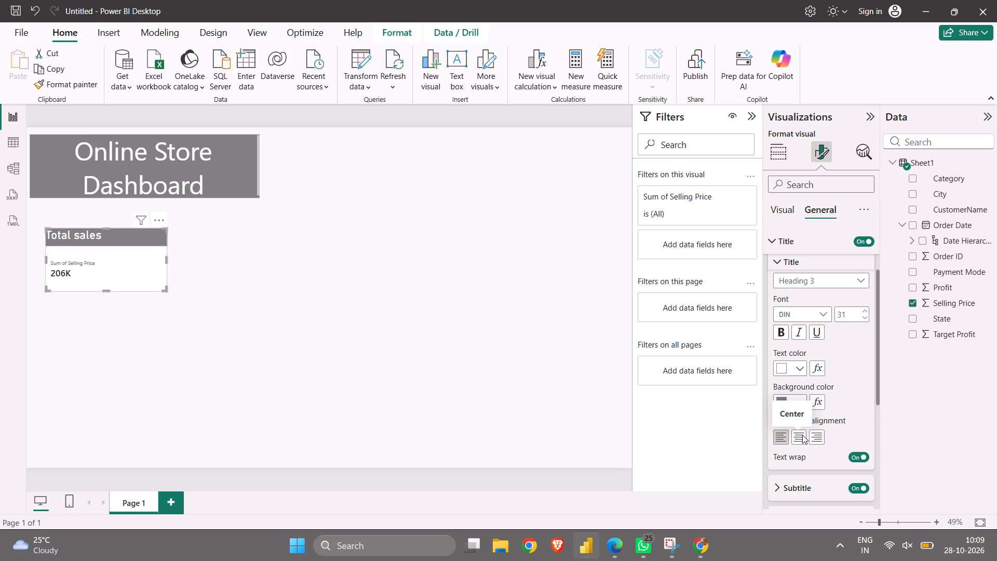
{"action": "left_click", "coordinate": [801, 437]}
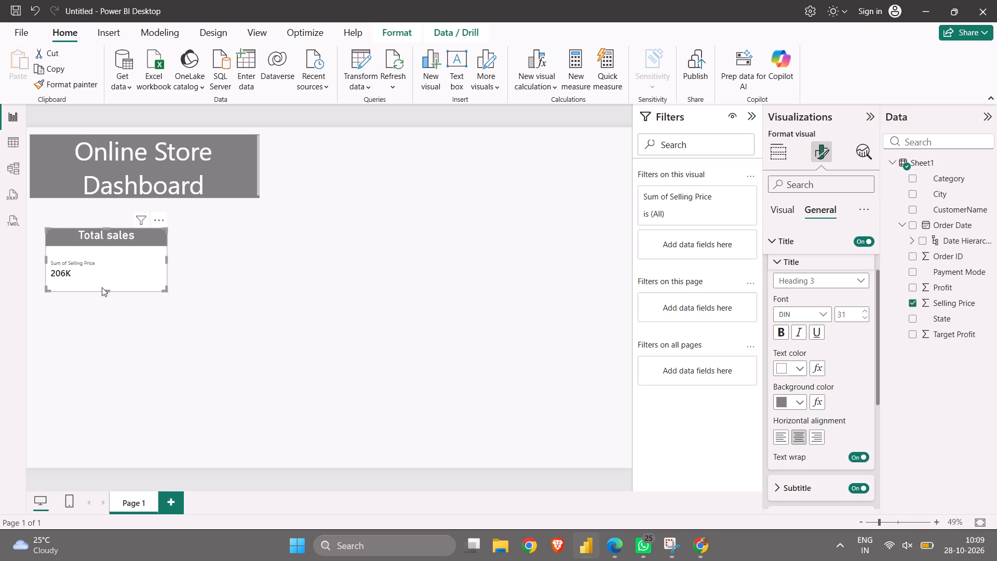
Shorten the "Total sales" card slightly by raising its bottom edge.
{"action": "left_click_drag", "start_coordinate": [107, 291], "coordinate": [107, 280]}
{"action": "left_click", "coordinate": [120, 266]}
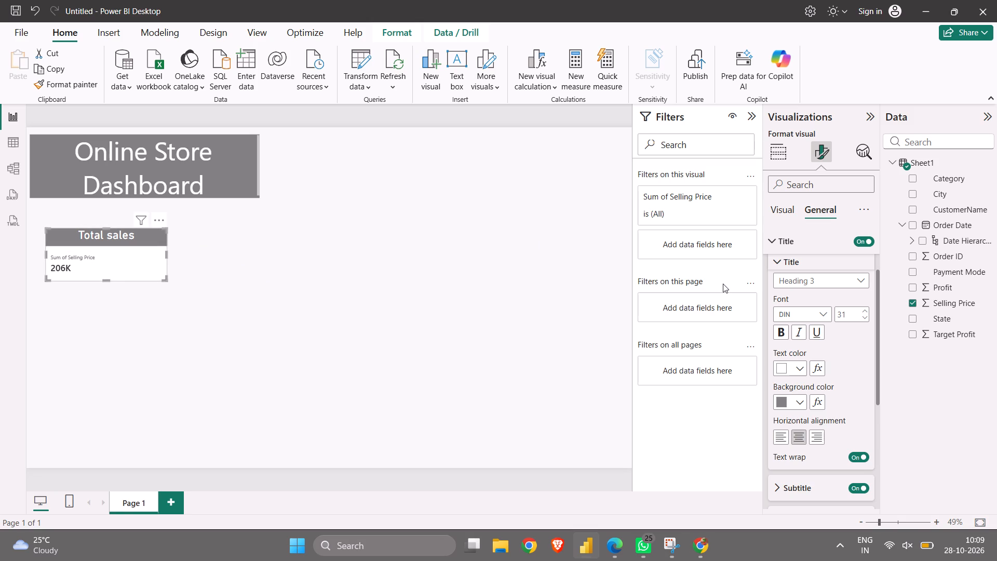
{"action": "scroll", "coordinate": [826, 377], "scroll_direction": "down", "scroll_amount": 1}
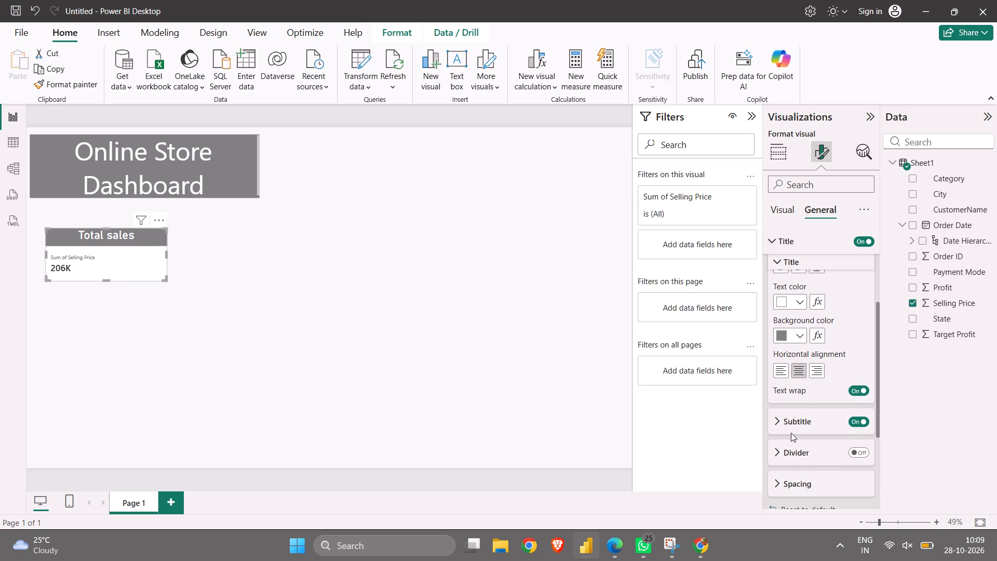
Turn on the background effect of the "Total sales" card.
{"action": "scroll", "coordinate": [789, 425], "scroll_direction": "down", "scroll_amount": 2}
{"action": "scroll", "coordinate": [813, 389], "scroll_direction": "down", "scroll_amount": 3}
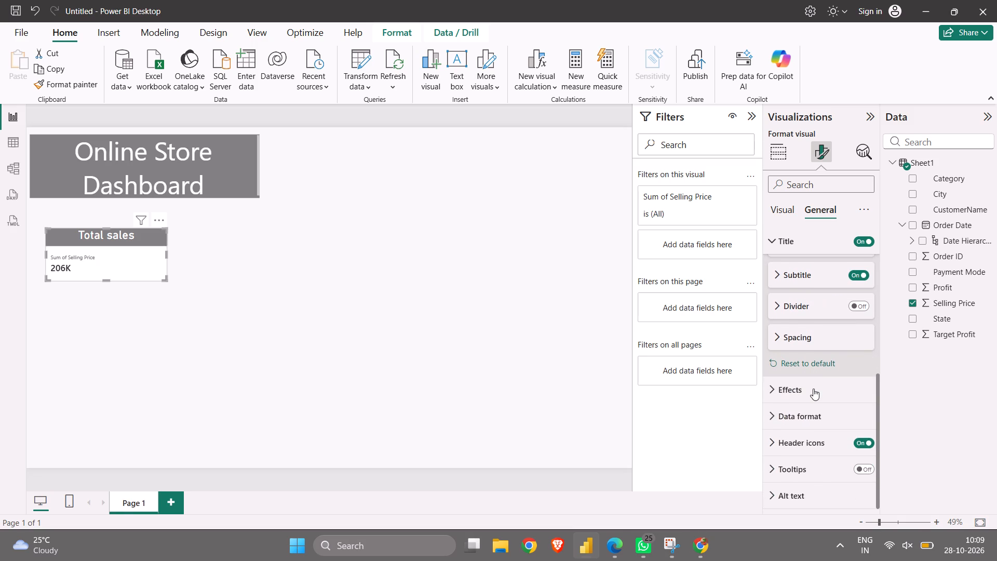
{"action": "scroll", "coordinate": [813, 389], "scroll_direction": "down", "scroll_amount": 1}
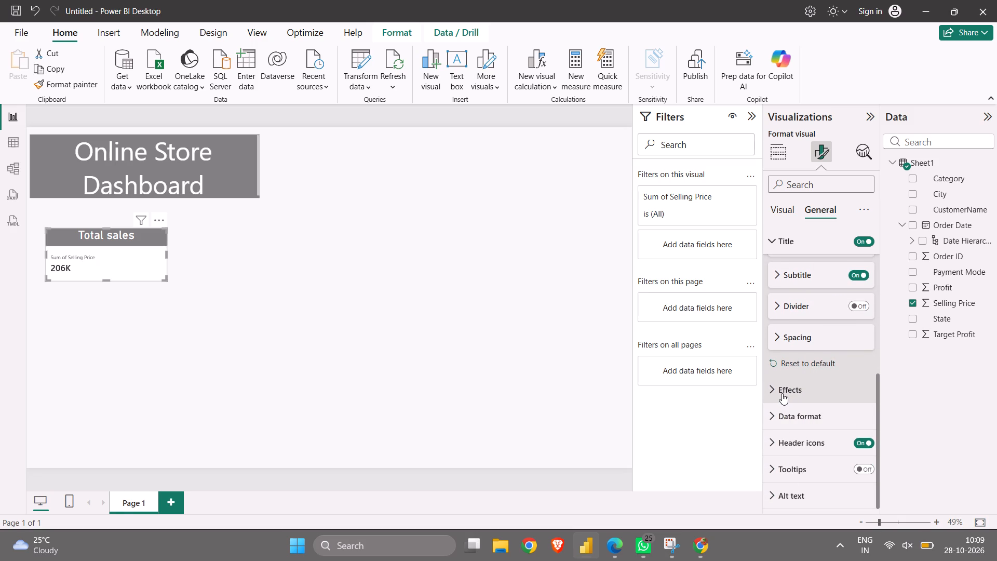
{"action": "left_click", "coordinate": [778, 392]}
{"action": "scroll", "coordinate": [778, 392], "scroll_direction": "down", "scroll_amount": 1}
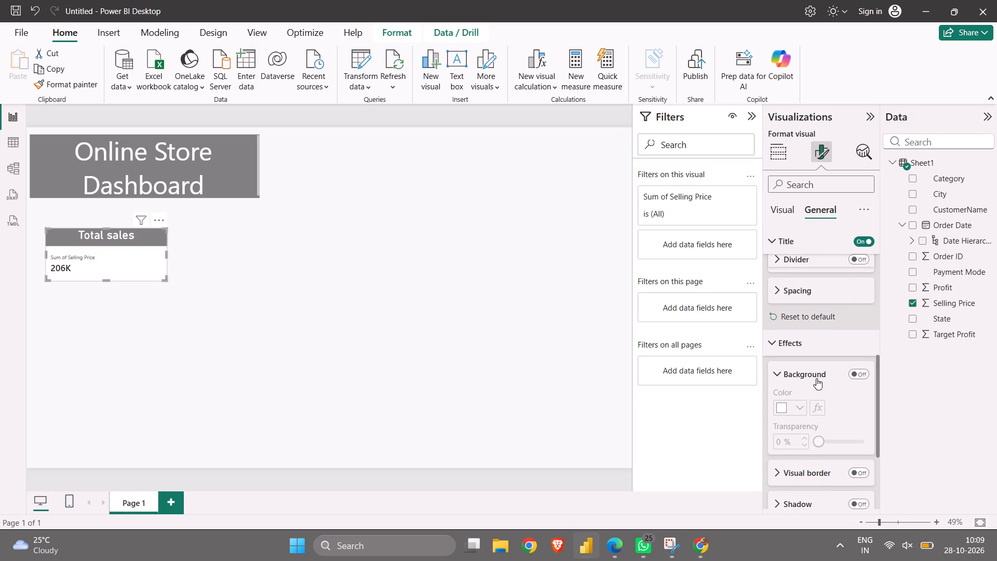
{"action": "left_click", "coordinate": [857, 373]}
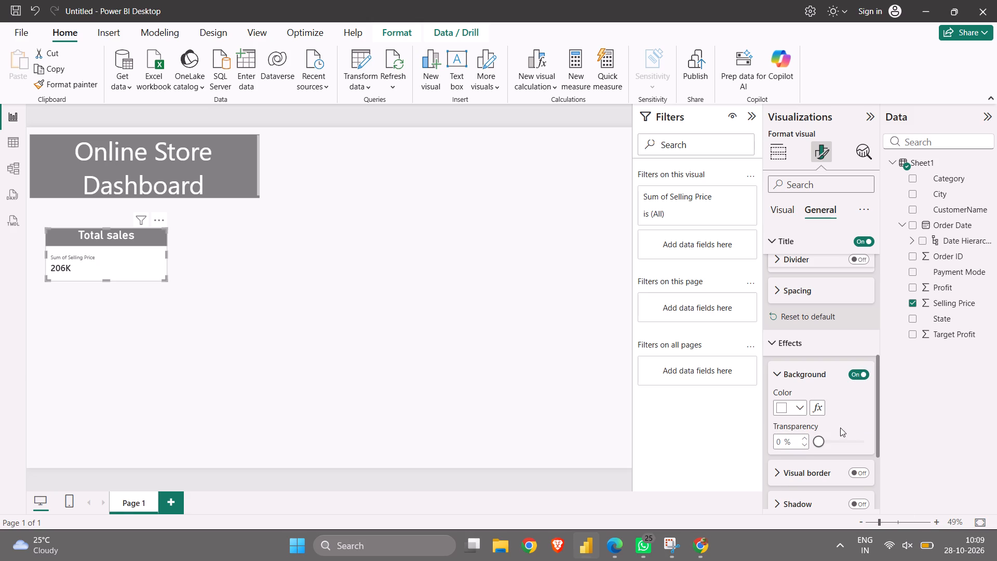
Examine the "Total sales" card's general settings for size, position, padding, advanced options and title.
{"action": "scroll", "coordinate": [800, 322], "scroll_direction": "up", "scroll_amount": 7}
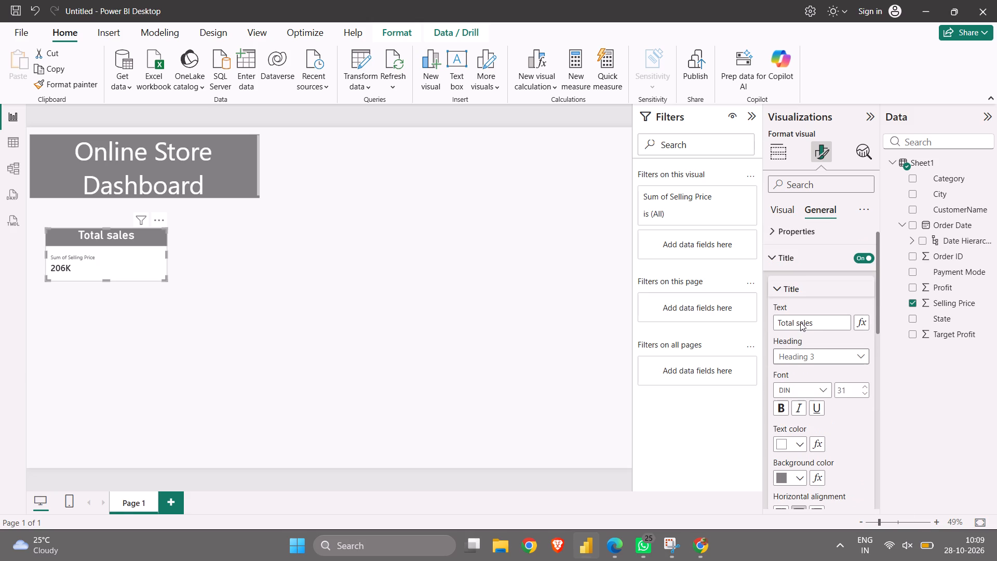
{"action": "scroll", "coordinate": [800, 322], "scroll_direction": "up", "scroll_amount": 1}
{"action": "left_click", "coordinate": [792, 237]}
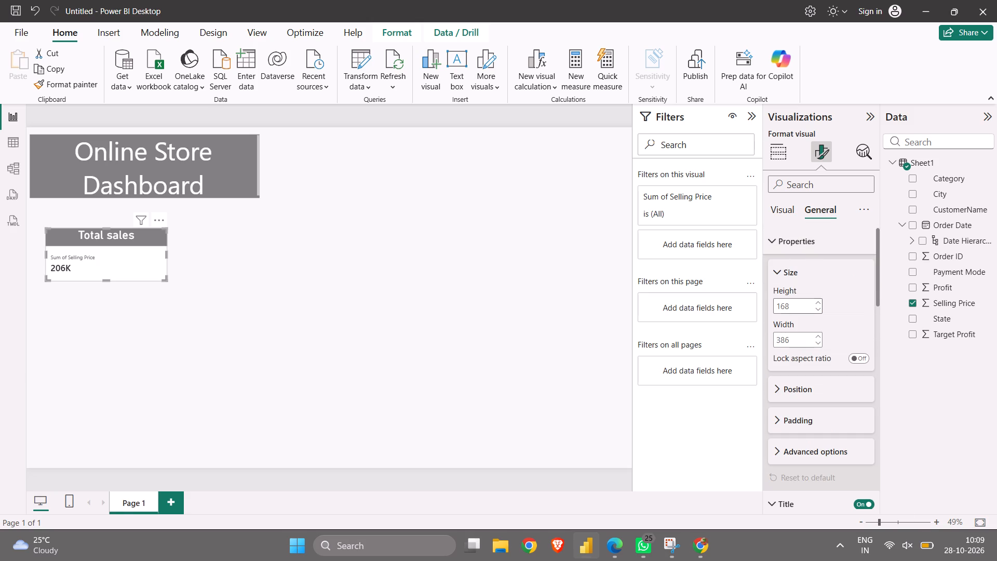
{"action": "left_click", "coordinate": [812, 386]}
{"action": "scroll", "coordinate": [812, 386], "scroll_direction": "down", "scroll_amount": 2}
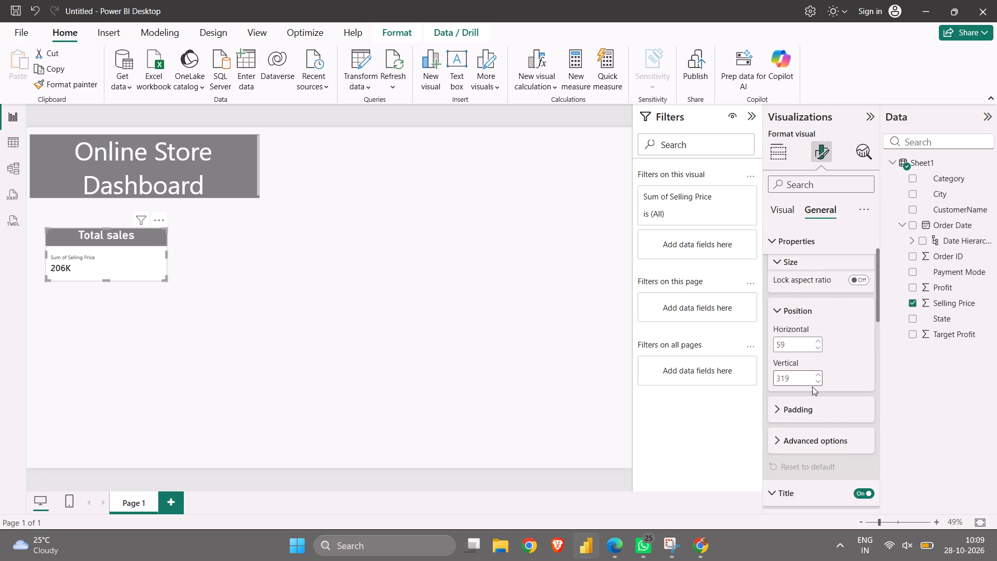
{"action": "scroll", "coordinate": [827, 373], "scroll_direction": "down", "scroll_amount": 1}
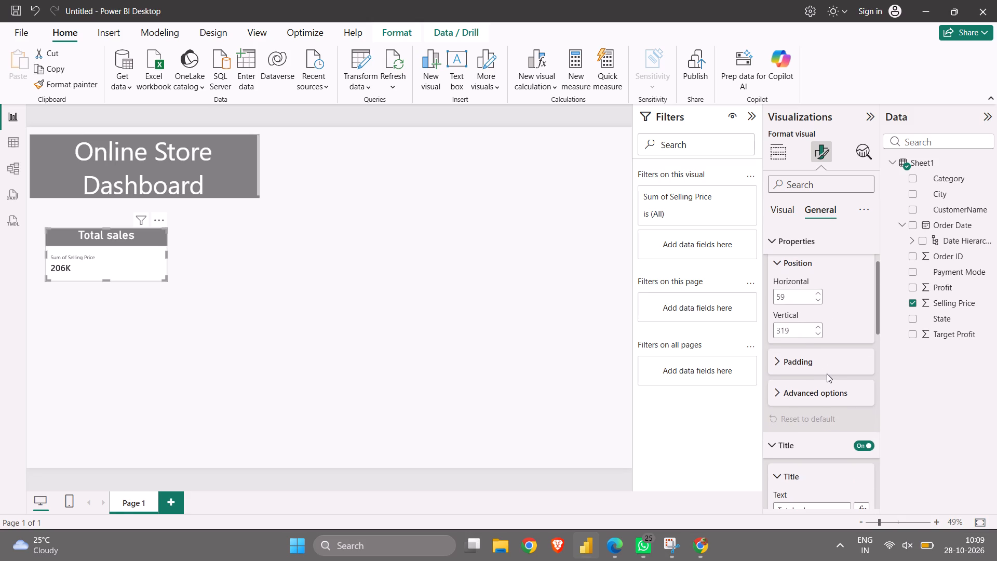
{"action": "left_click", "coordinate": [810, 359]}
{"action": "scroll", "coordinate": [810, 359], "scroll_direction": "down", "scroll_amount": 2}
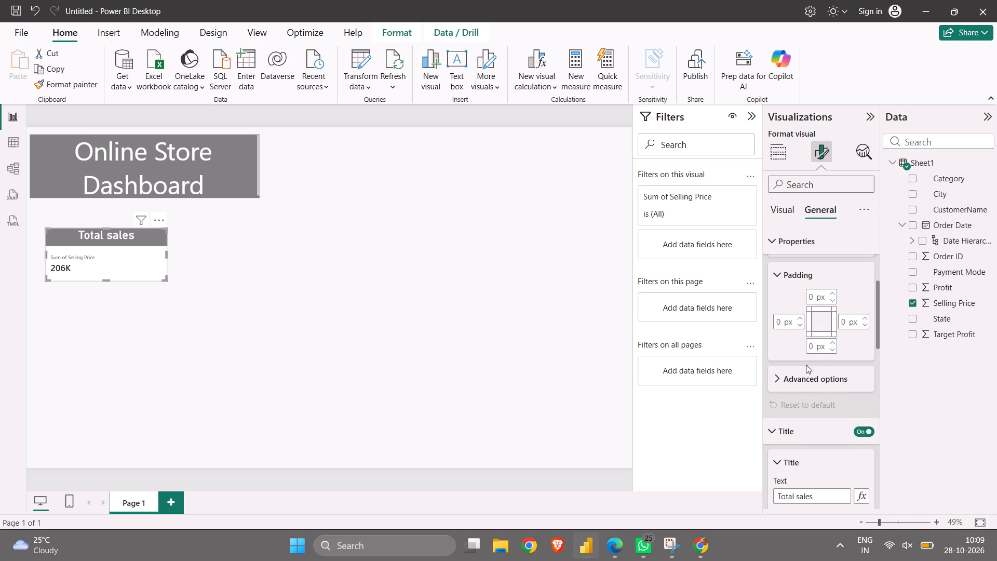
{"action": "left_click", "coordinate": [801, 377]}
{"action": "scroll", "coordinate": [801, 377], "scroll_direction": "down", "scroll_amount": 1}
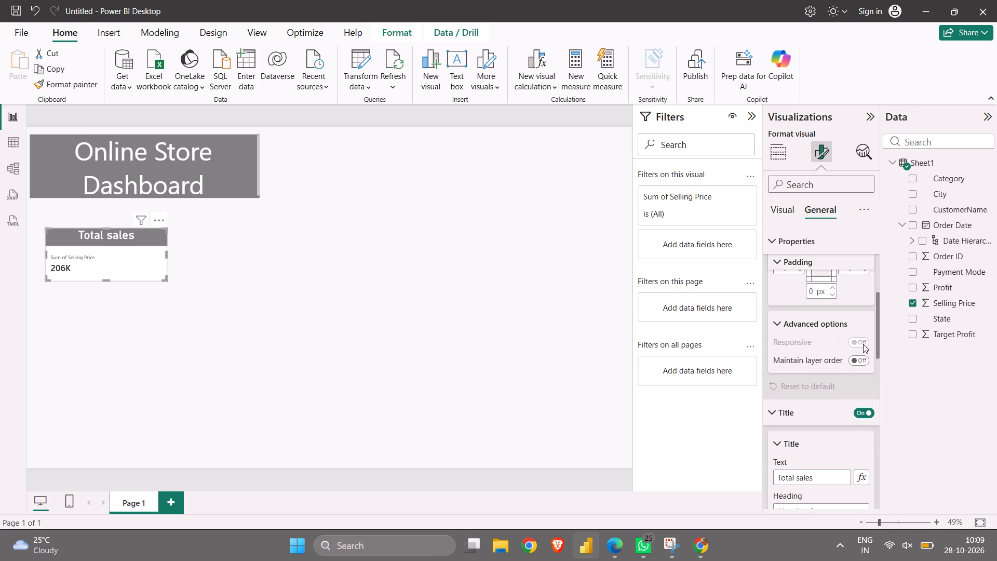
{"action": "scroll", "coordinate": [810, 415], "scroll_direction": "down", "scroll_amount": 1}
{"action": "left_click", "coordinate": [775, 336]}
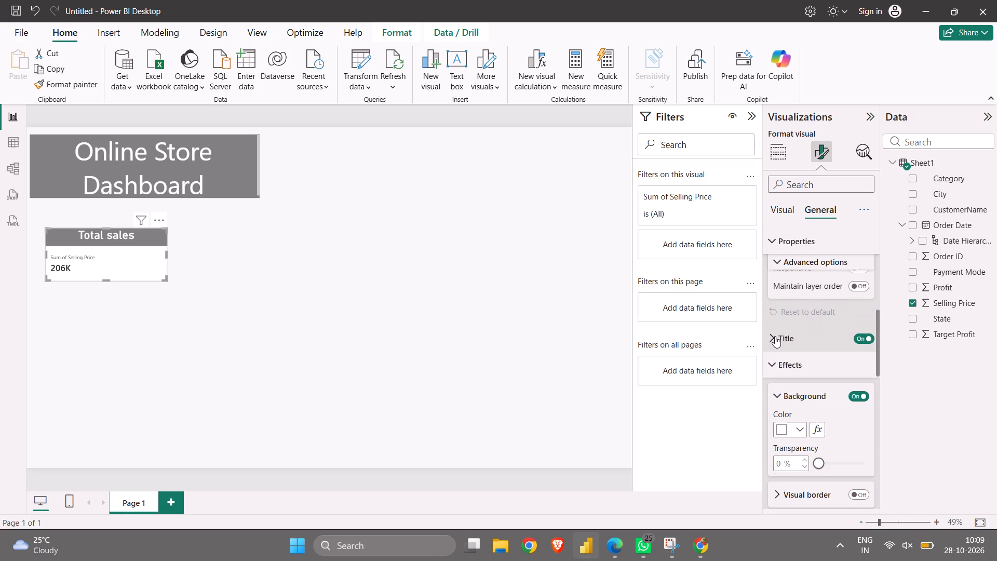
{"action": "scroll", "coordinate": [775, 336], "scroll_direction": "down", "scroll_amount": 1}
{"action": "left_click", "coordinate": [777, 287]}
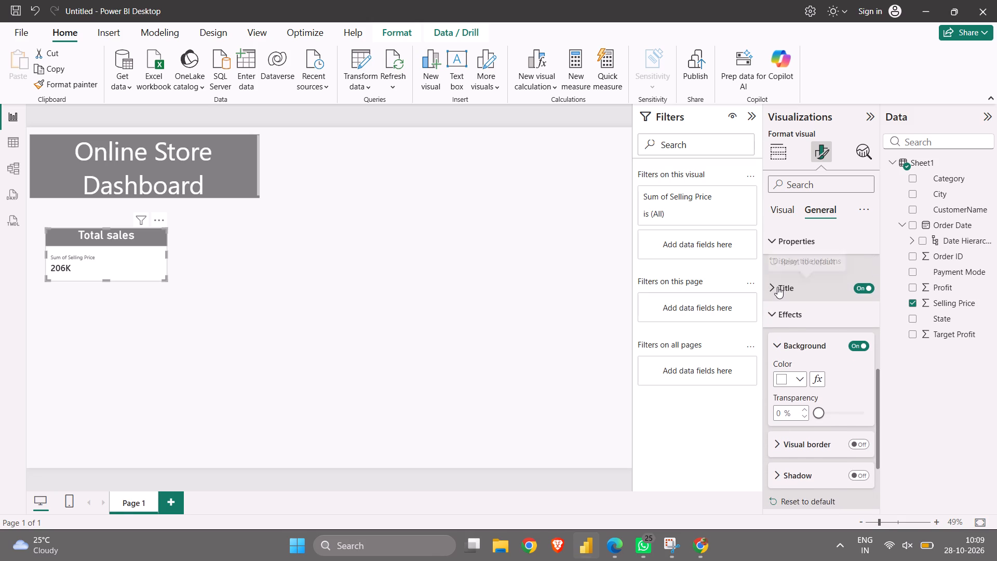
{"action": "scroll", "coordinate": [812, 421], "scroll_direction": "down", "scroll_amount": 3}
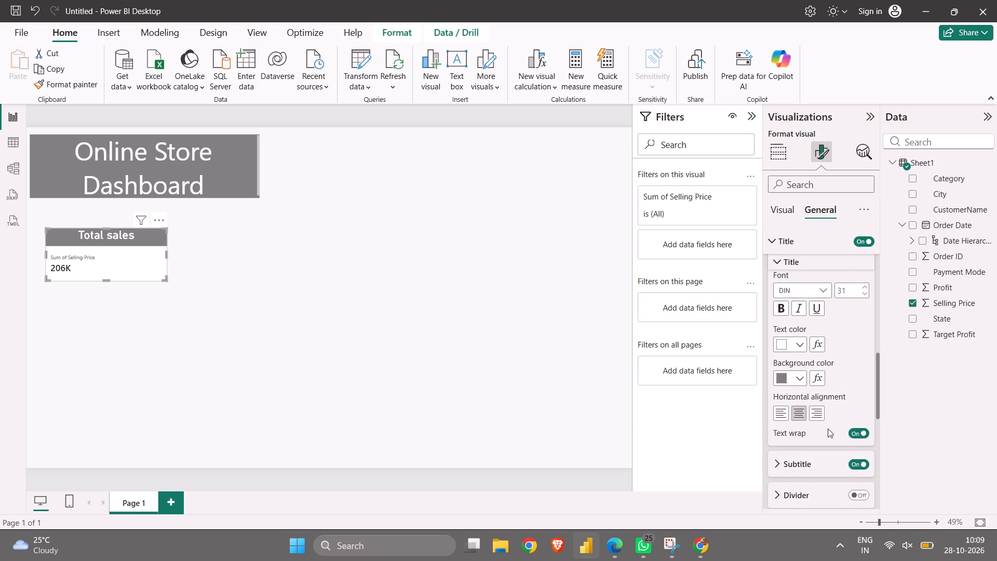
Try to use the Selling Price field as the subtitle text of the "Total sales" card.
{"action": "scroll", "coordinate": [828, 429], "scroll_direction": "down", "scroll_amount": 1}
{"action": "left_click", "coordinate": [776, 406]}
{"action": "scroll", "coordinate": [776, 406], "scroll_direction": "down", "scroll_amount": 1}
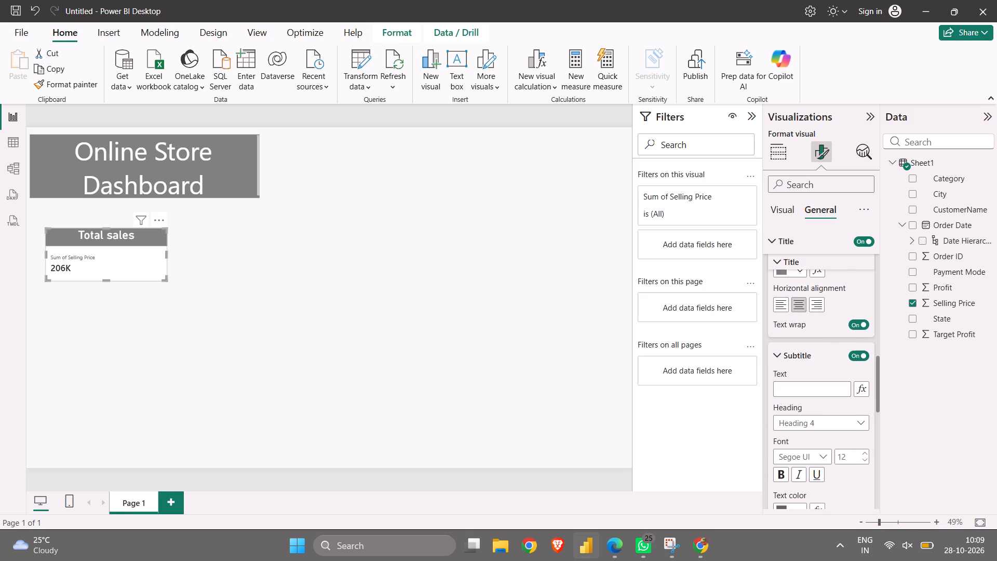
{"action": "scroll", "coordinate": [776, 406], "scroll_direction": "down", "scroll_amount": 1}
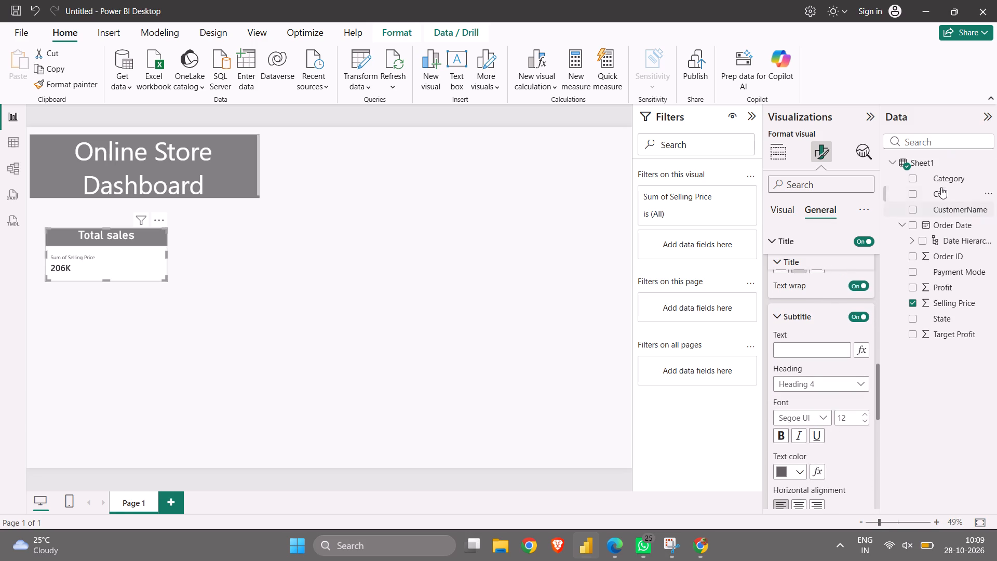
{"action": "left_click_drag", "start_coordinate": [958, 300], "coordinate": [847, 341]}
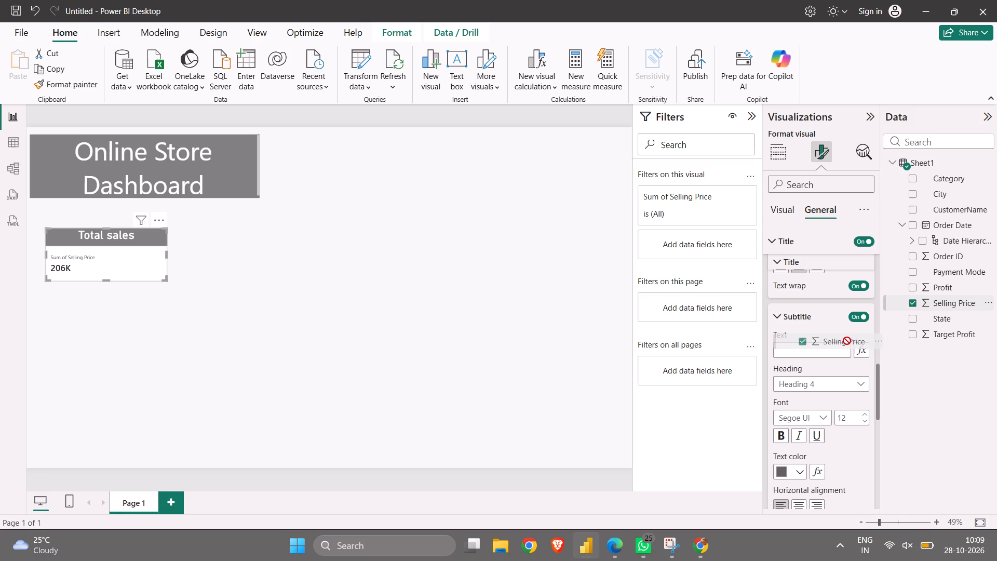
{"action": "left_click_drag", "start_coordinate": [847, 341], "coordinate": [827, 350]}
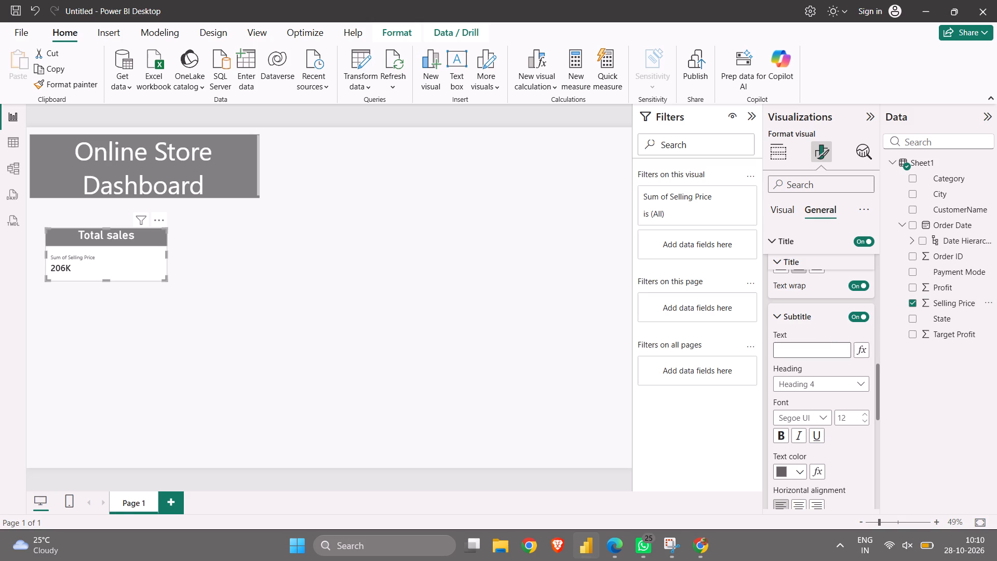
Examine the "Total sales" card's subtitle, divider, spacing and effects settings for a way to adjust its value display.
{"action": "scroll", "coordinate": [814, 396], "scroll_direction": "down", "scroll_amount": 1}
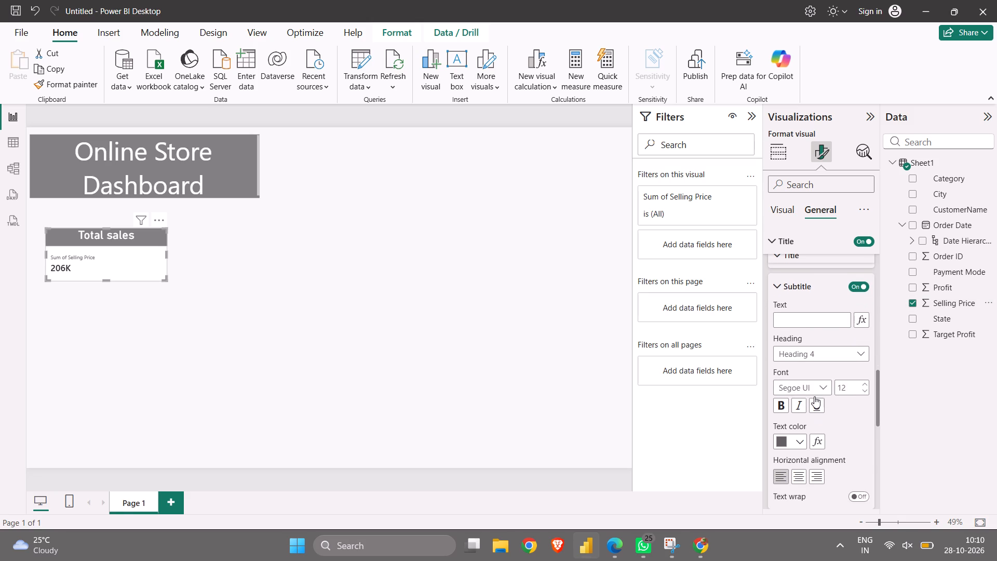
{"action": "scroll", "coordinate": [814, 396], "scroll_direction": "down", "scroll_amount": 2}
{"action": "left_click", "coordinate": [779, 379]}
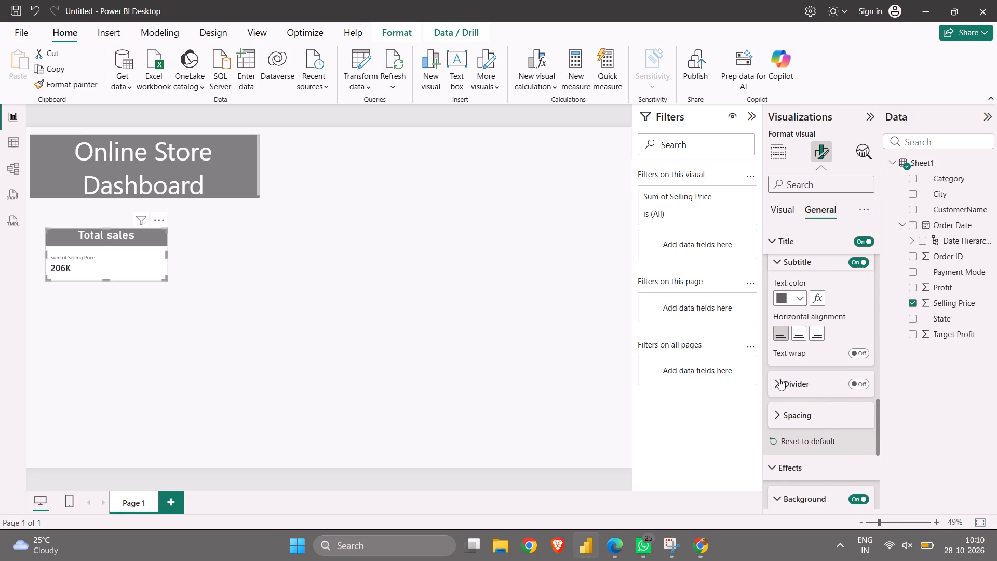
{"action": "scroll", "coordinate": [779, 379], "scroll_direction": "down", "scroll_amount": 4}
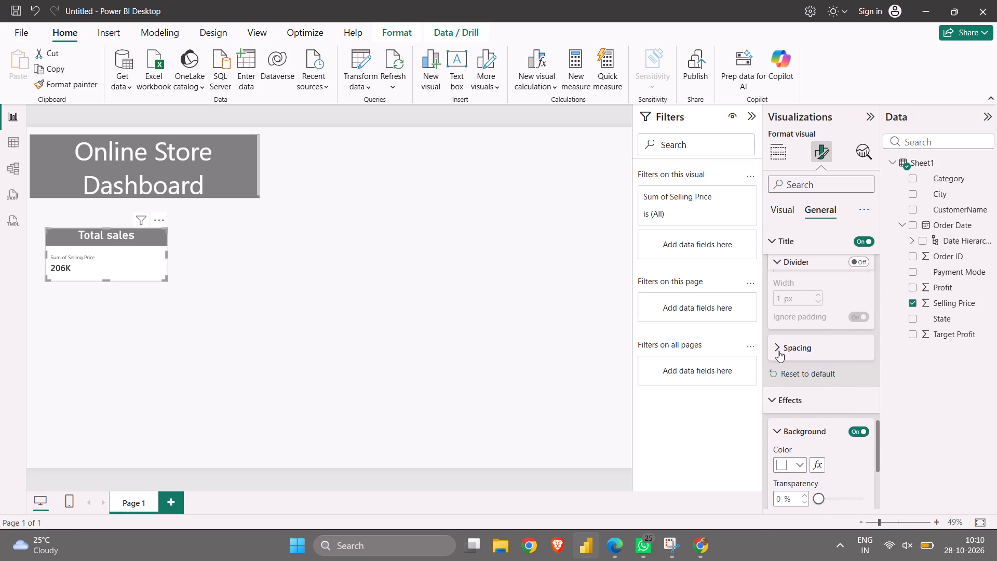
{"action": "left_click", "coordinate": [778, 348]}
{"action": "scroll", "coordinate": [778, 348], "scroll_direction": "down", "scroll_amount": 2}
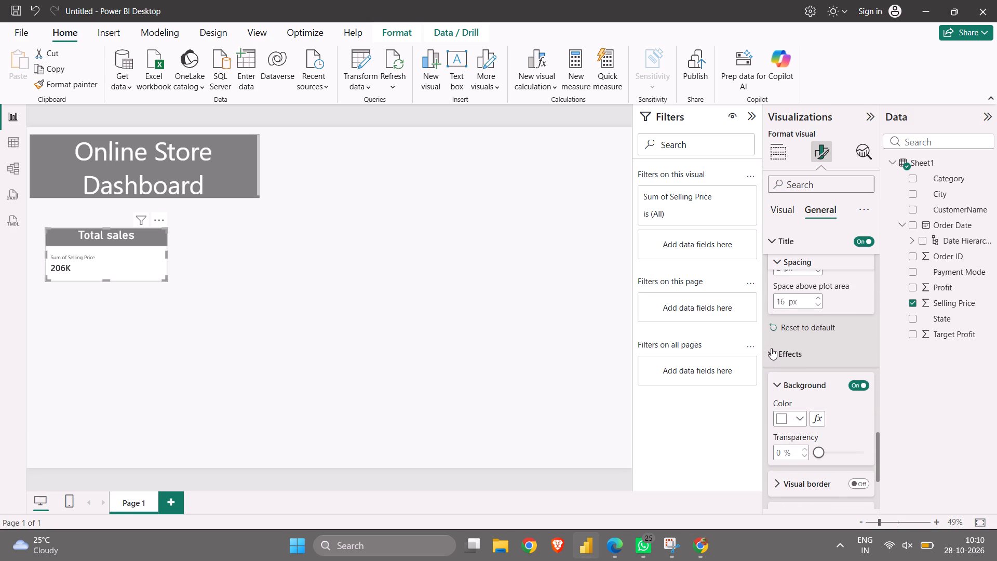
{"action": "left_click", "coordinate": [771, 348]}
{"action": "scroll", "coordinate": [771, 348], "scroll_direction": "down", "scroll_amount": 2}
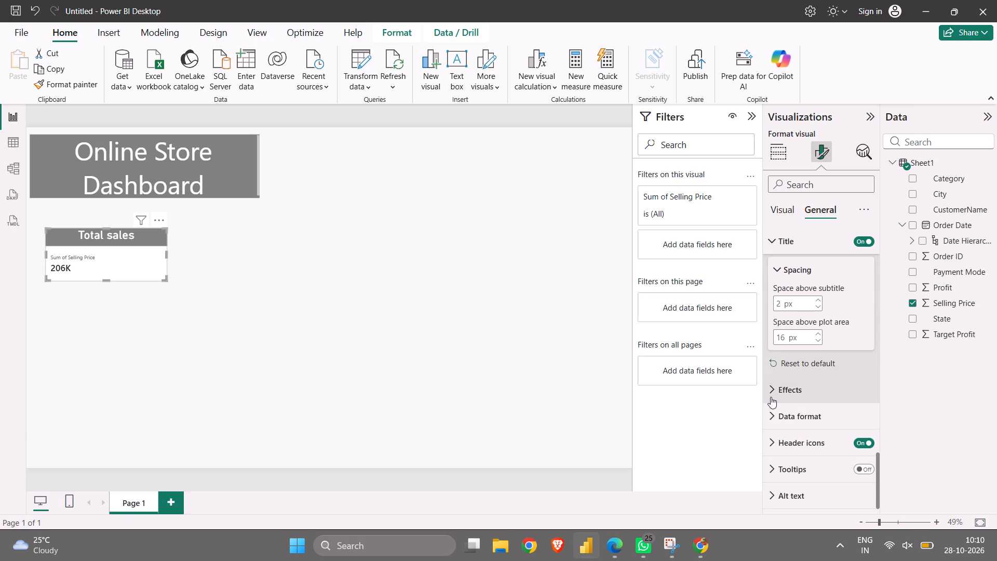
{"action": "left_click", "coordinate": [771, 396]}
{"action": "scroll", "coordinate": [771, 396], "scroll_direction": "down", "scroll_amount": 1}
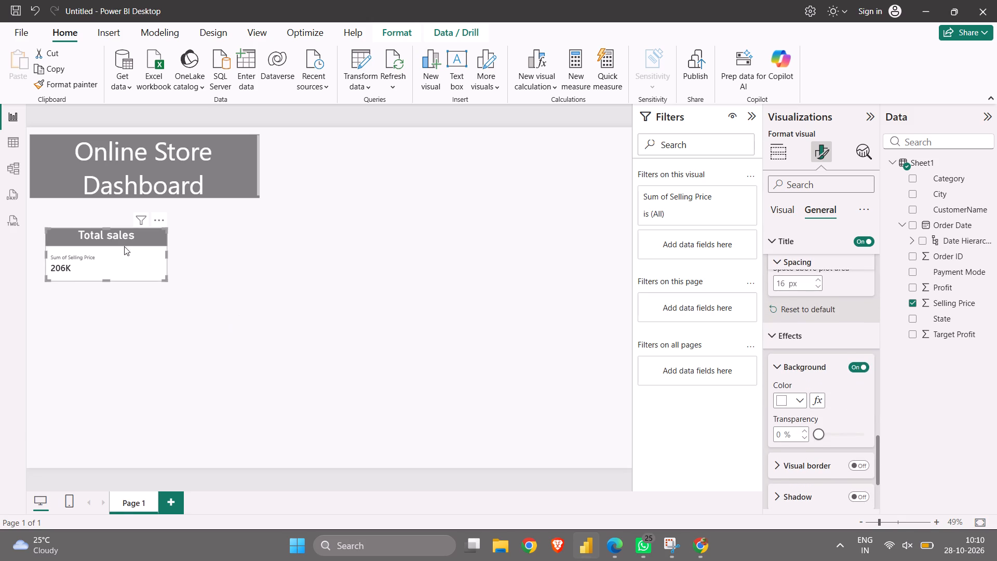
{"action": "double_click", "coordinate": [81, 266]}
Collapse the Filters pane to give the report canvas more room.
{"action": "left_click", "coordinate": [750, 117]}
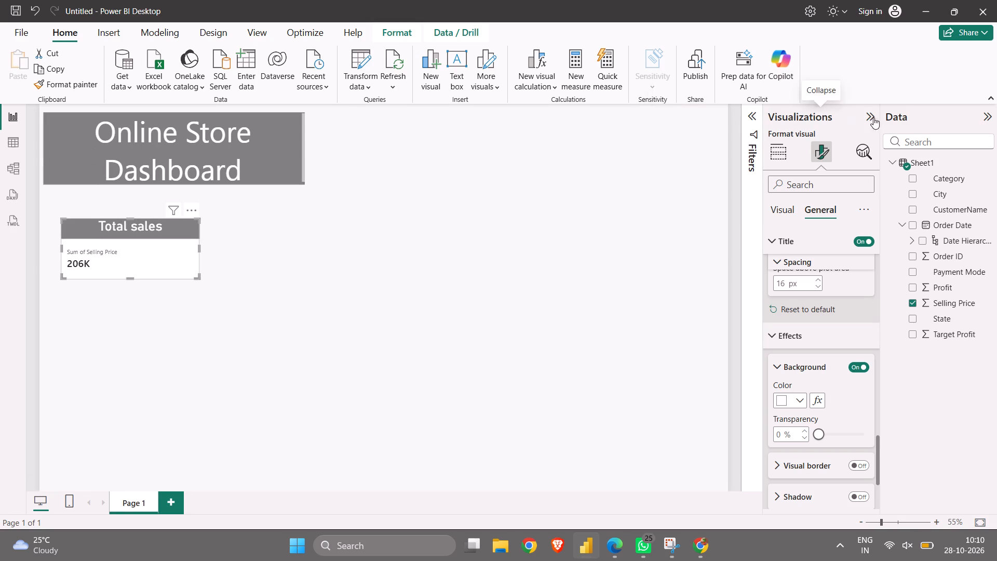
Add two empty card visuals to the report page below the "Total sales" card.
{"action": "left_click", "coordinate": [778, 156]}
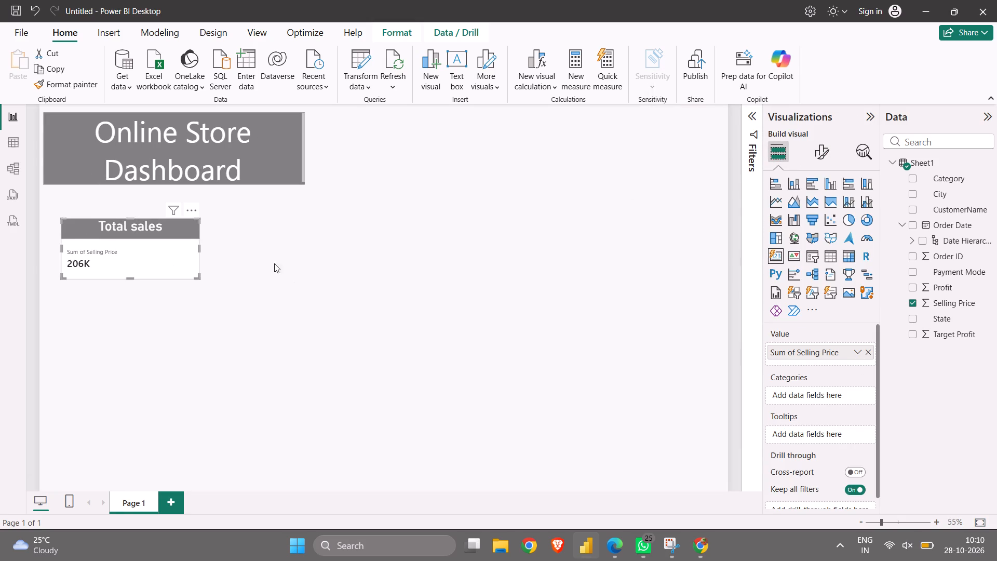
{"action": "left_click", "coordinate": [262, 249]}
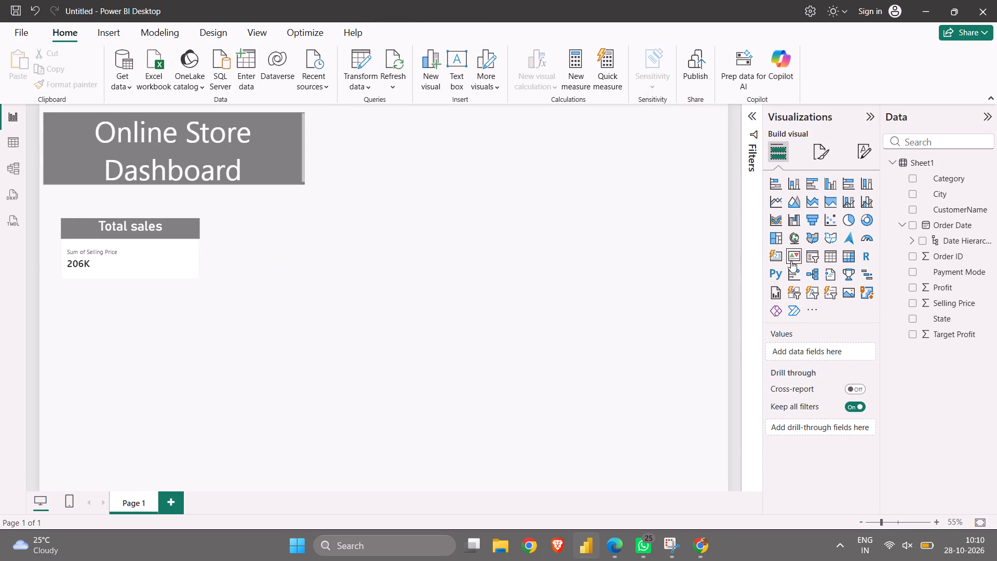
{"action": "left_click", "coordinate": [774, 252]}
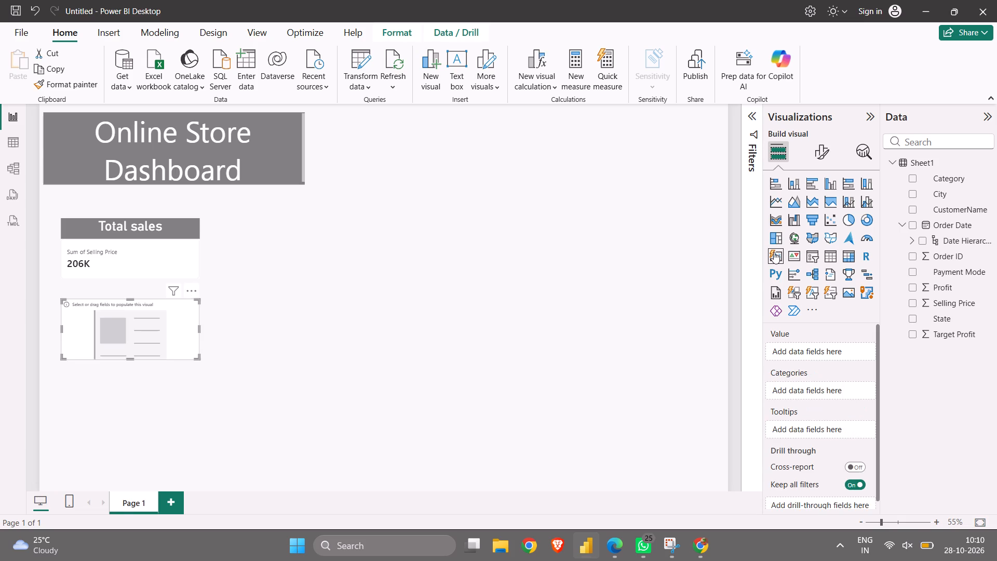
{"action": "left_click", "coordinate": [582, 358]}
{"action": "left_click", "coordinate": [775, 255]}
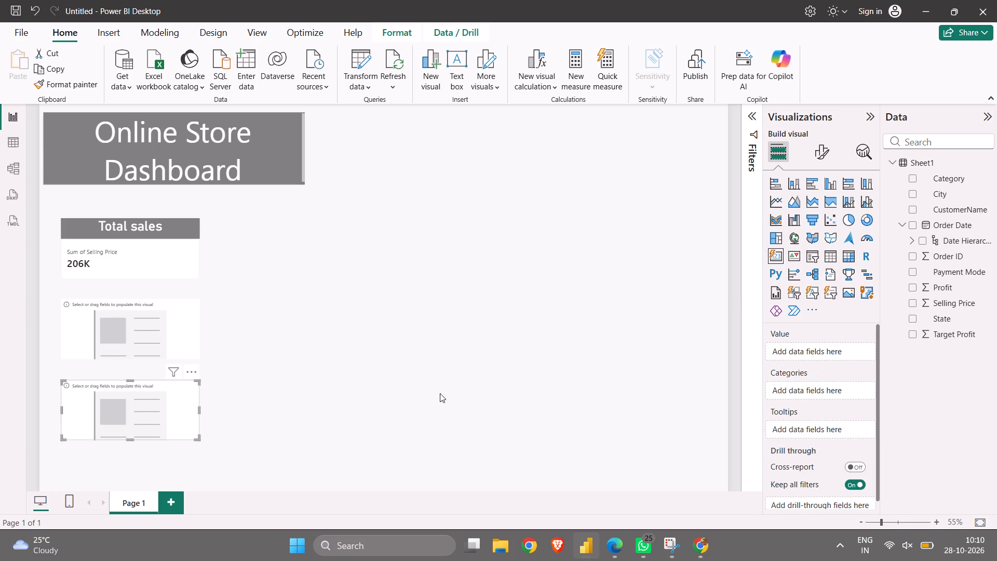
Select the upper of the two empty cards.
{"action": "left_click", "coordinate": [440, 393]}
{"action": "left_click", "coordinate": [162, 342]}
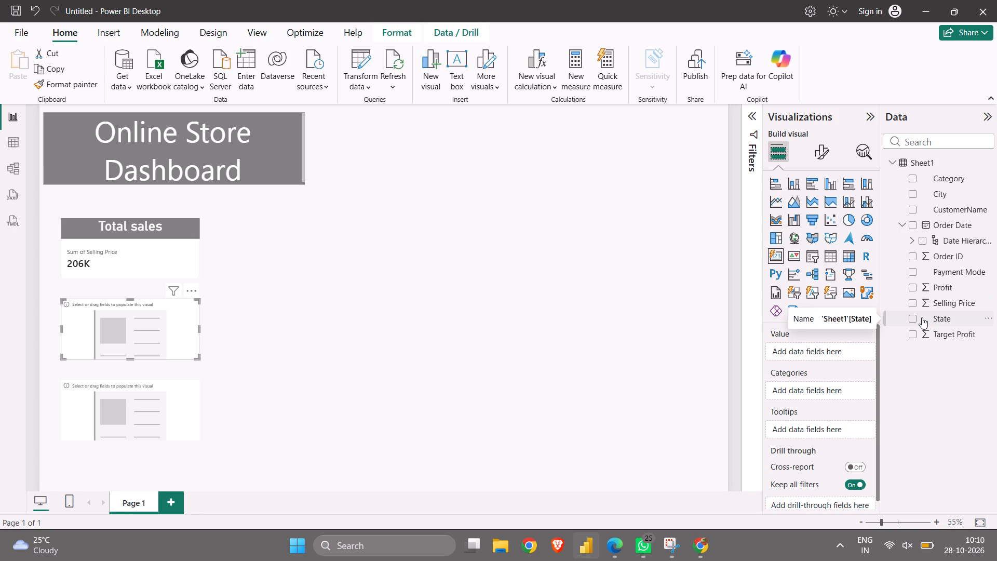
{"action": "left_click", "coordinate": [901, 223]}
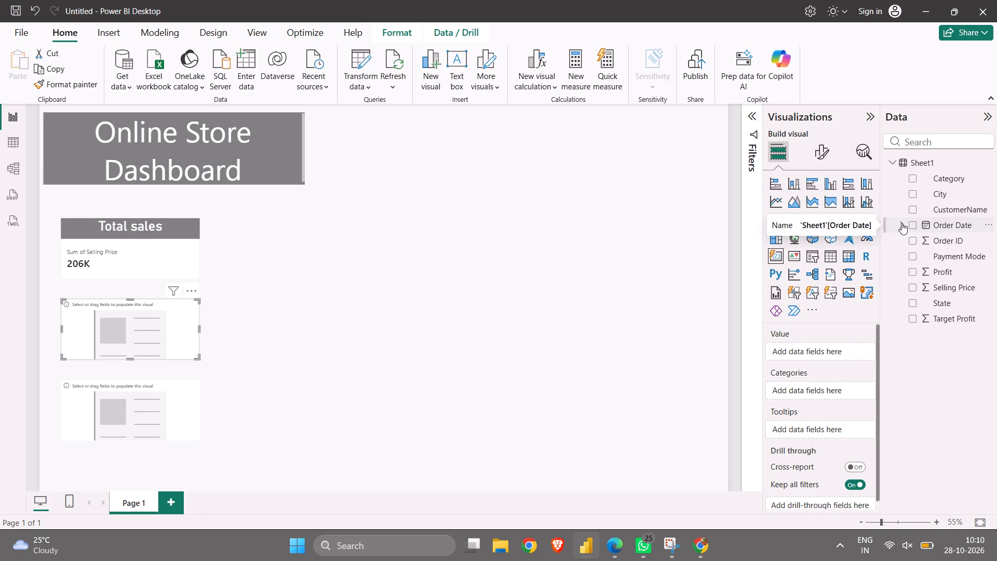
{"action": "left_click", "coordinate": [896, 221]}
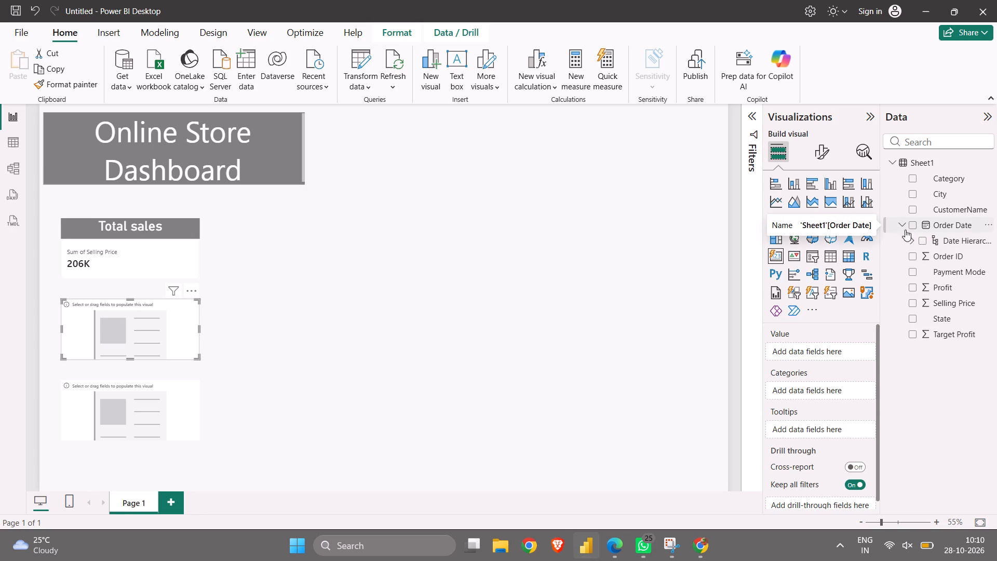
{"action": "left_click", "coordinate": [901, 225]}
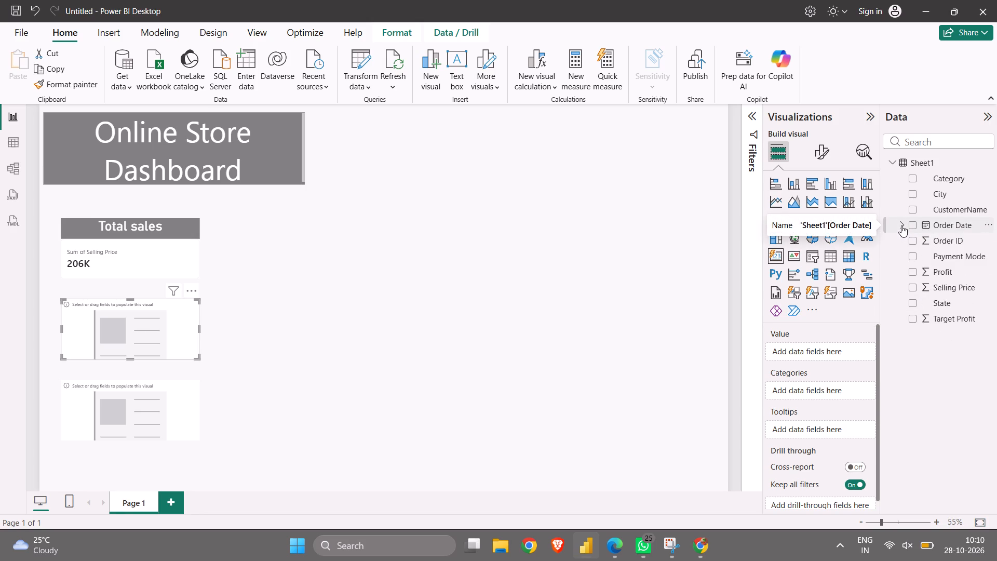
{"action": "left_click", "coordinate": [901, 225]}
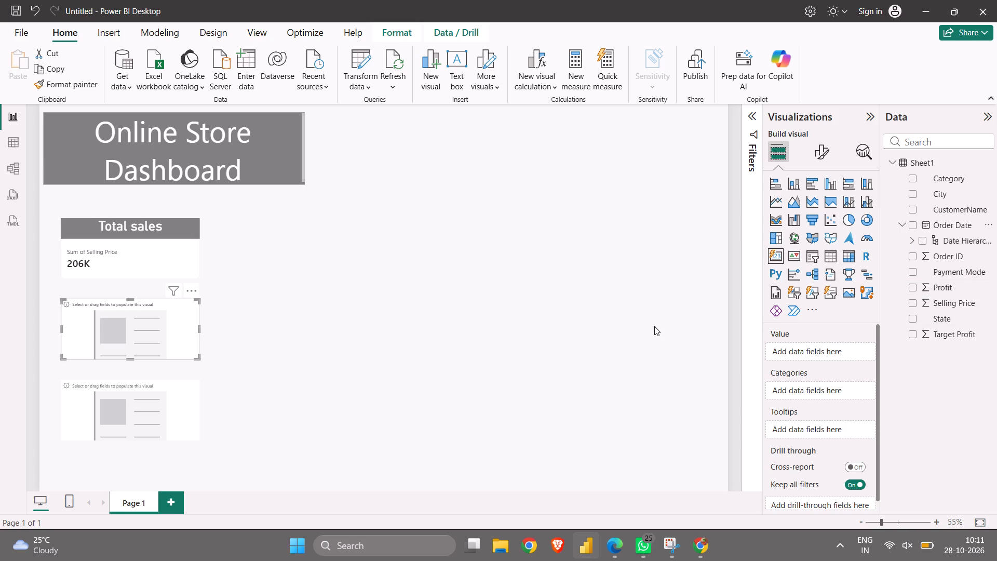
Add the Profit field as the value of the upper empty card.
{"action": "left_click", "coordinate": [120, 334]}
{"action": "left_click", "coordinate": [912, 286]}
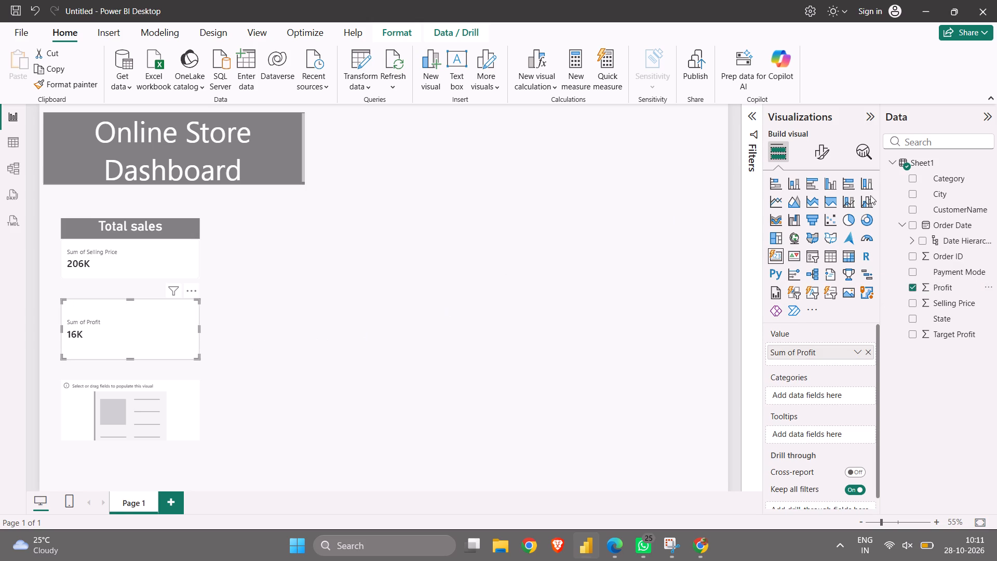
Add the Order ID field as the value of the remaining empty card at the bottom.
{"action": "left_click", "coordinate": [57, 416]}
{"action": "left_click", "coordinate": [97, 417]}
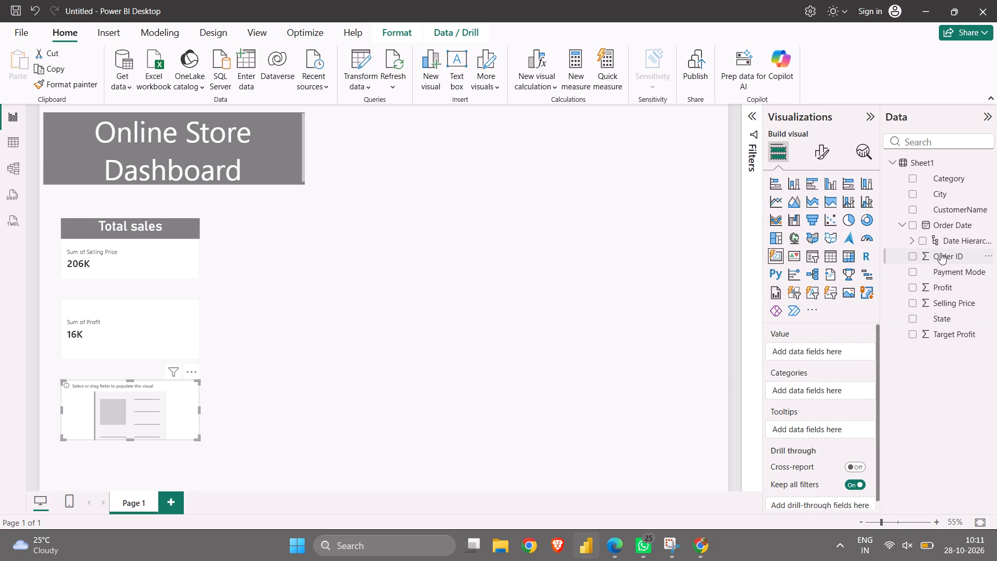
{"action": "left_click", "coordinate": [914, 257]}
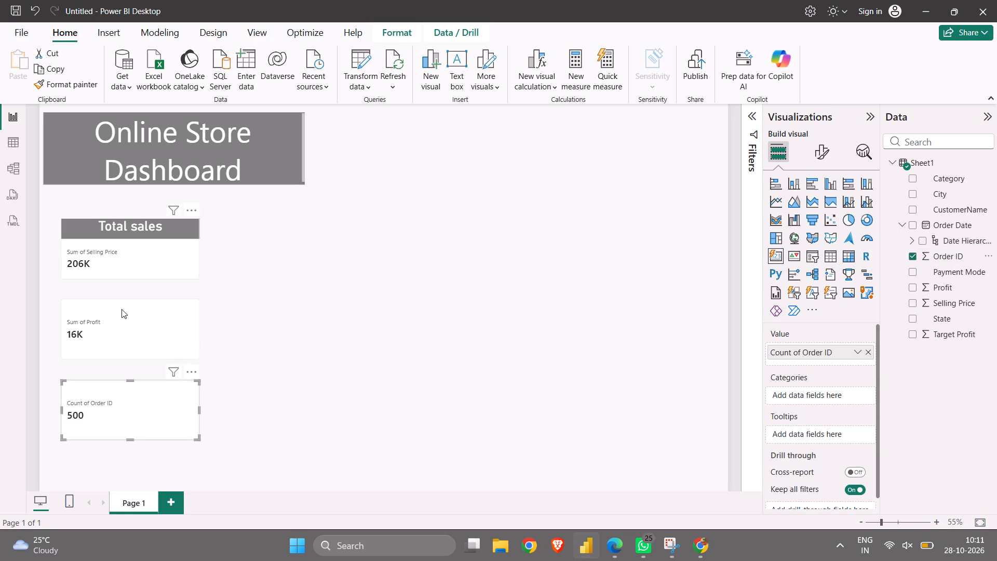
Turn on the title for the Sum of Profit card and set its text to "Total Profit".
{"action": "left_click", "coordinate": [150, 320]}
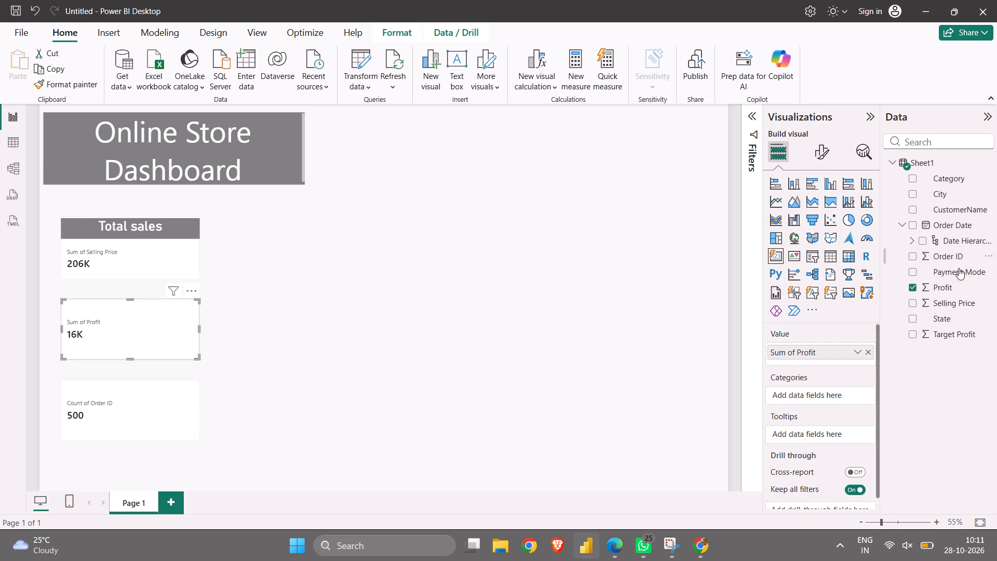
{"action": "left_click", "coordinate": [824, 152]}
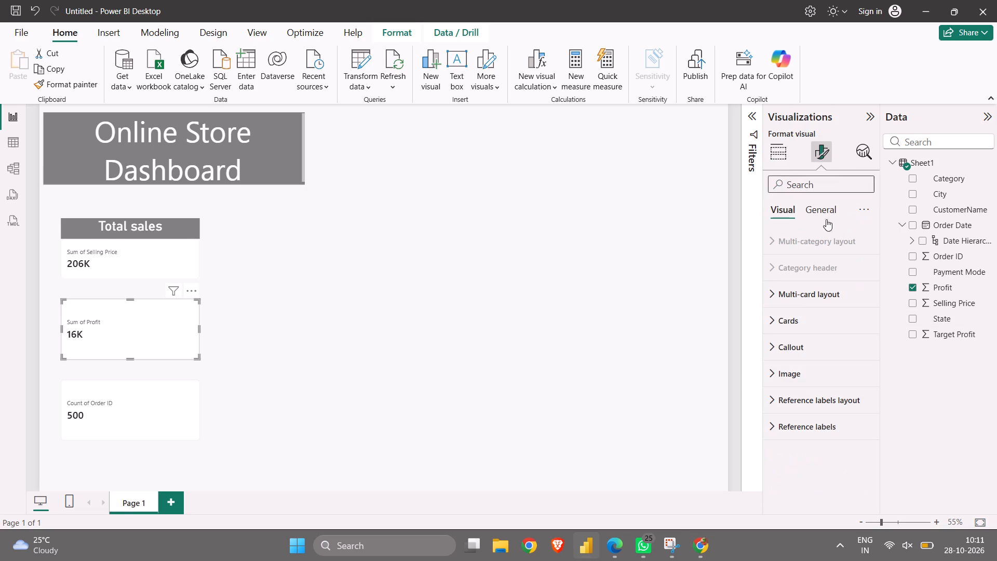
{"action": "left_click", "coordinate": [819, 216]}
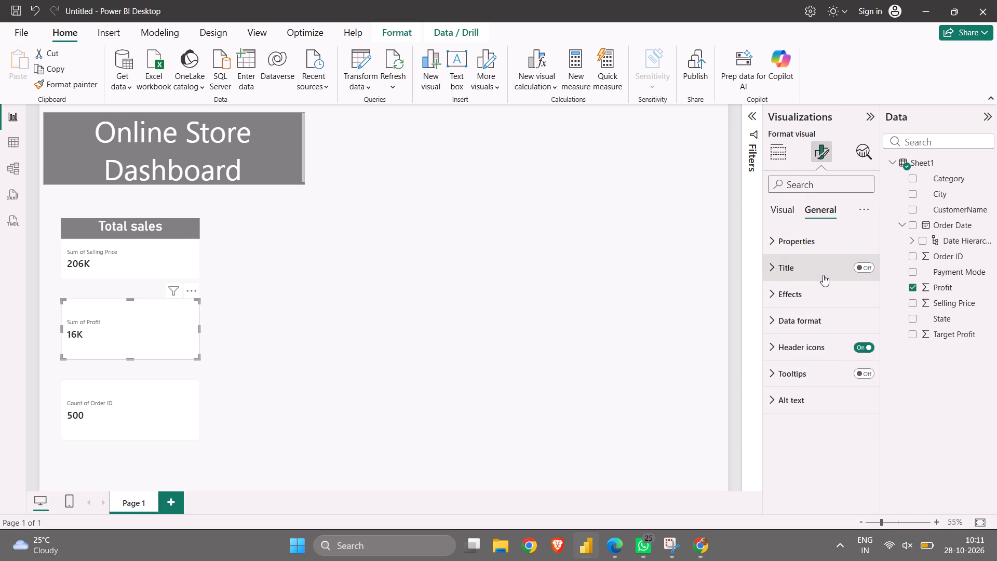
{"action": "left_click", "coordinate": [862, 268]}
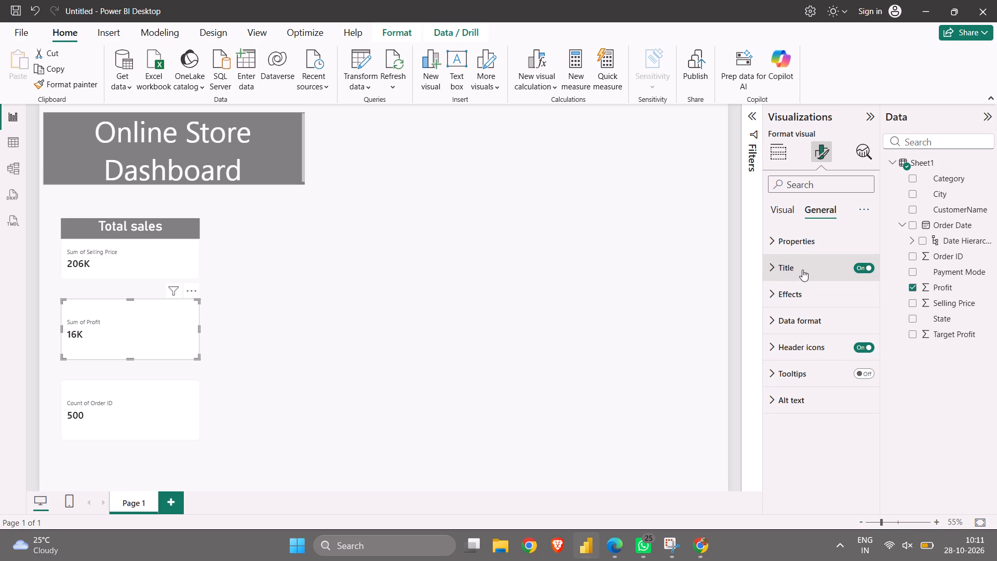
{"action": "left_click", "coordinate": [802, 270]}
{"action": "left_click", "coordinate": [811, 335]}
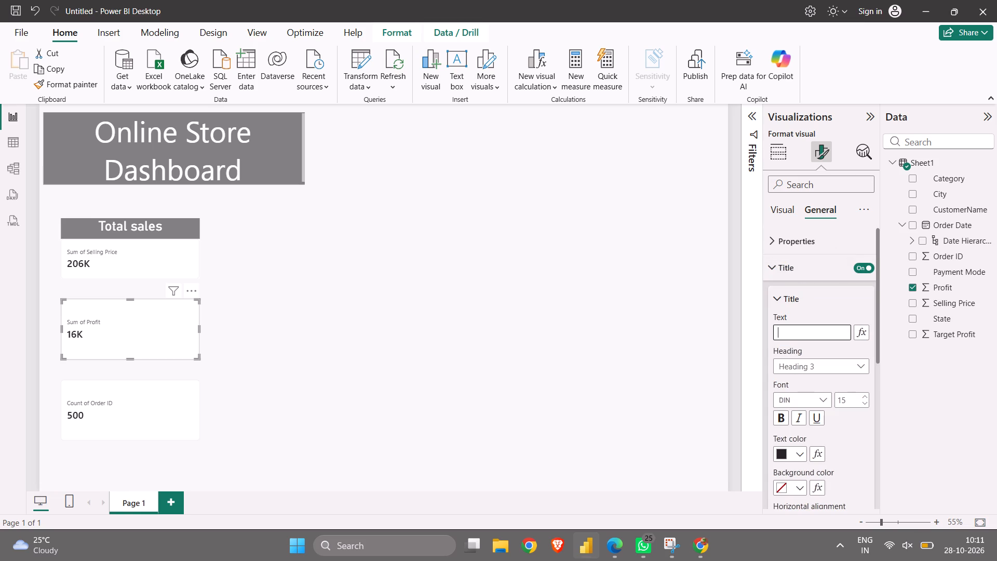
{"action": "type", "text": "to"}
{"action": "key", "text": "BackSpace"}
{"action": "key", "text": "BackSpace"}
{"action": "type", "text": "To"}
{"action": "type", "text": "tal"}
{"action": "key", "text": "space"}
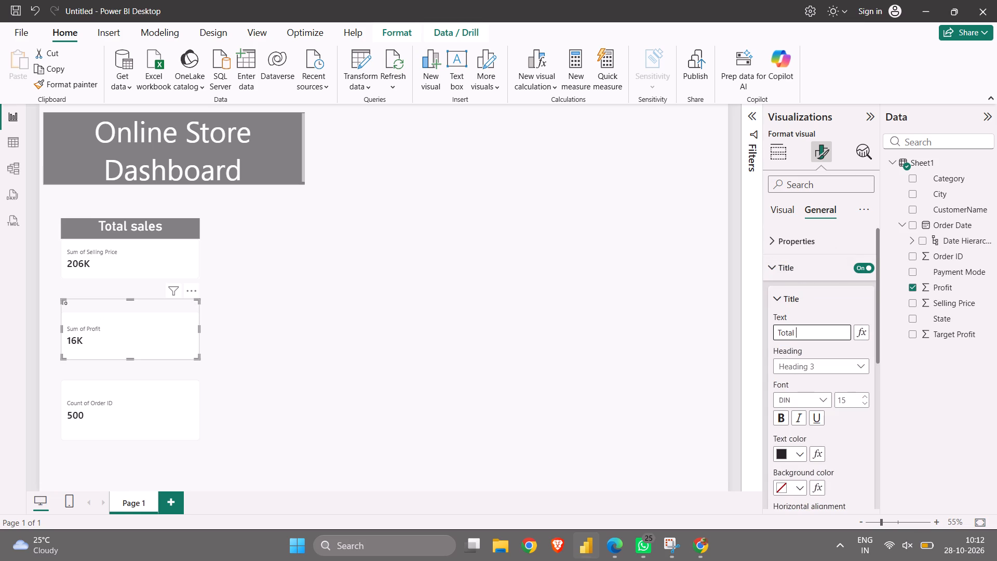
{"action": "type", "text": "Profit"}
Increase the "Total Profit" title's font size to 26.
{"action": "triple_click", "coordinate": [864, 397]}
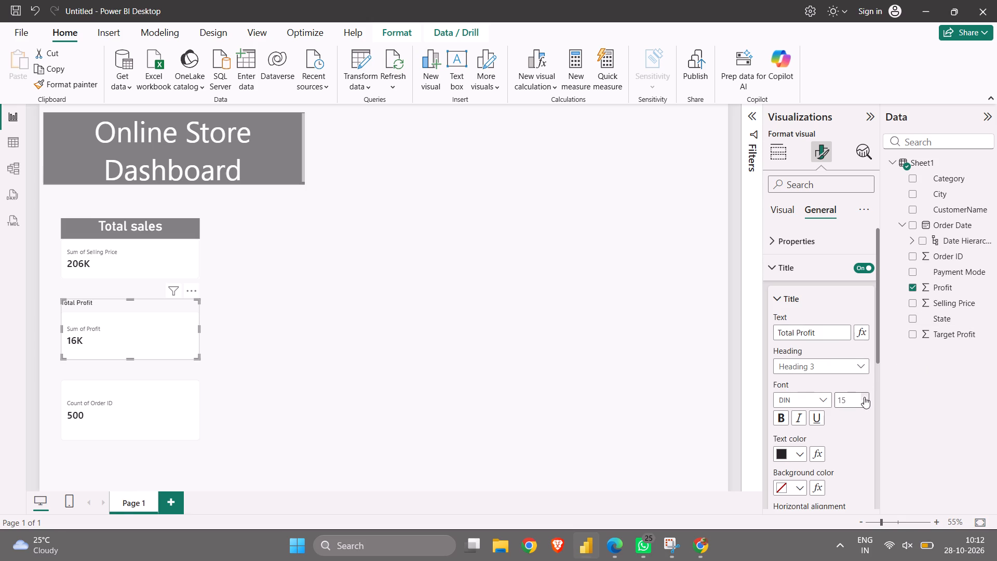
{"action": "left_click", "coordinate": [864, 397]}
{"action": "triple_click", "coordinate": [864, 397]}
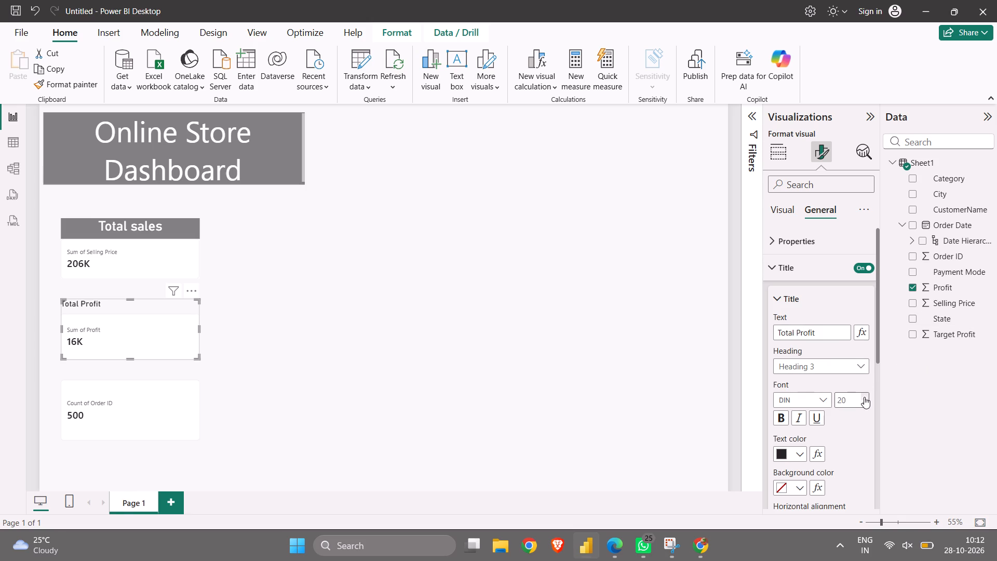
{"action": "double_click", "coordinate": [864, 397]}
{"action": "left_click", "coordinate": [864, 397]}
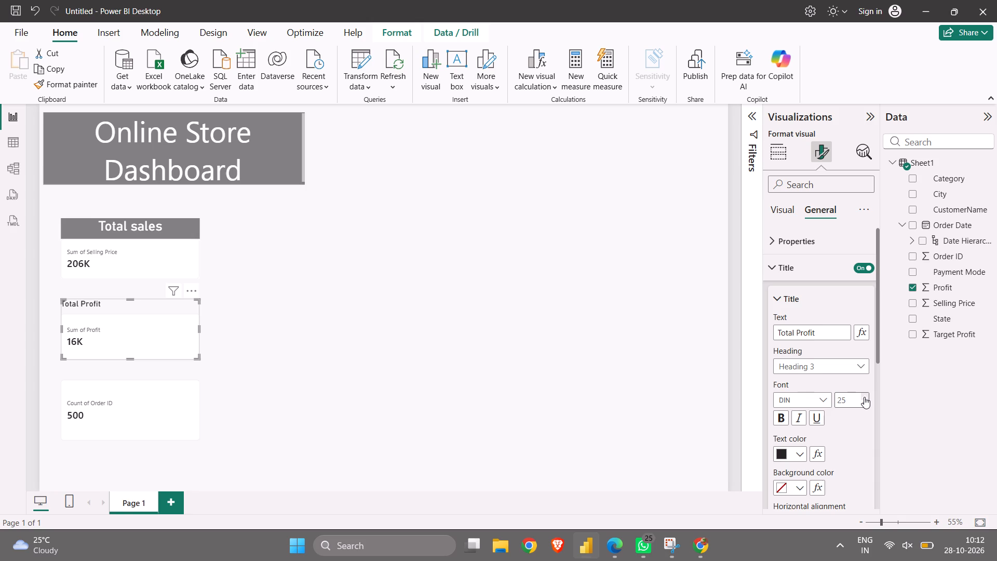
{"action": "left_click", "coordinate": [864, 397]}
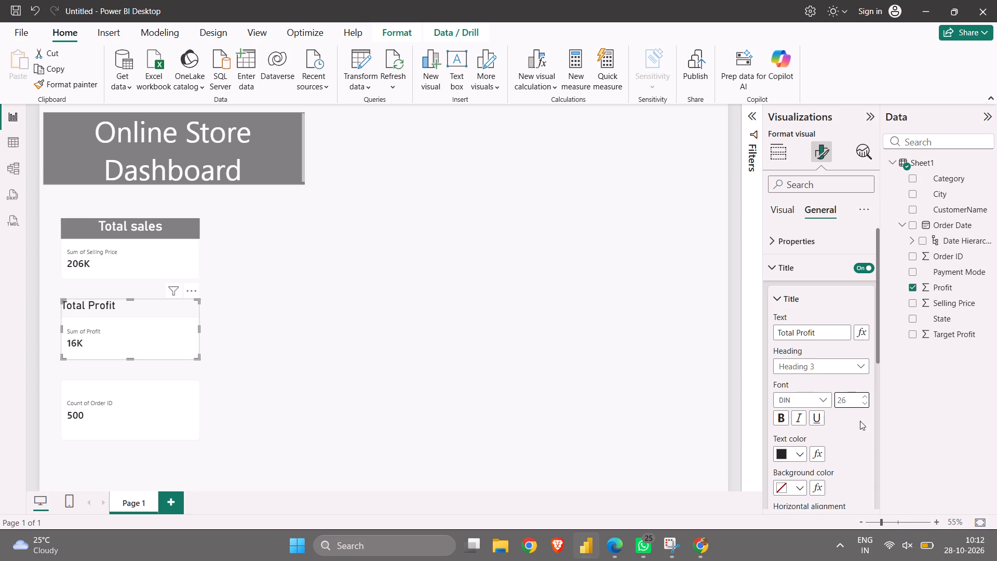
Style the "Total Profit" title with white text on a gray background and center it horizontally.
{"action": "left_click", "coordinate": [796, 457]}
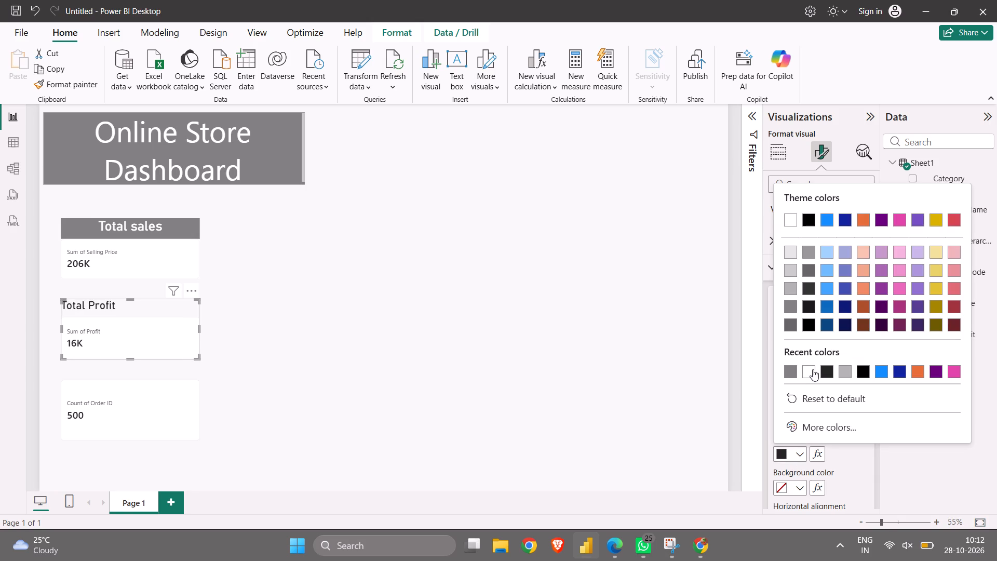
{"action": "left_click", "coordinate": [813, 369]}
{"action": "left_click", "coordinate": [798, 494]}
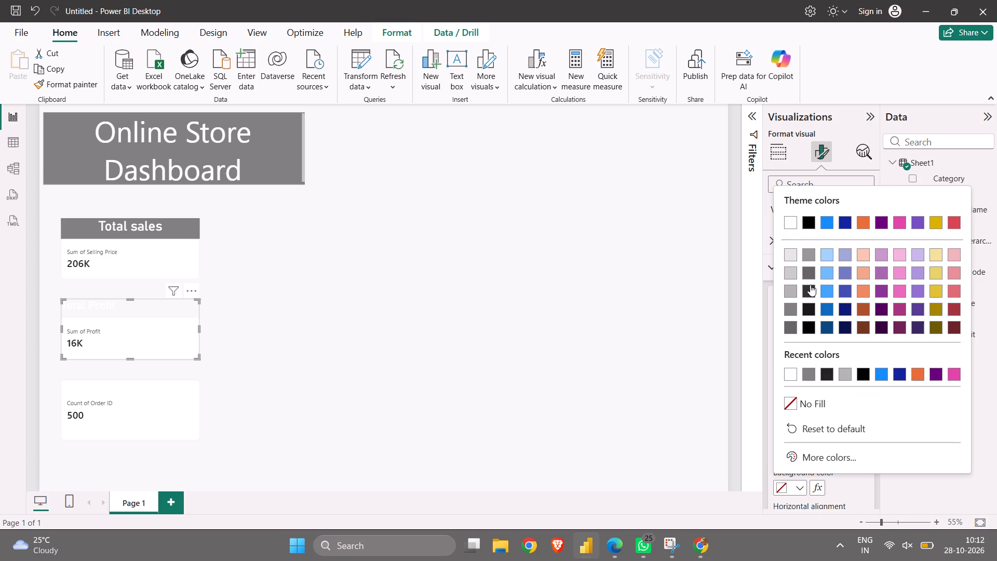
{"action": "left_click", "coordinate": [792, 369]}
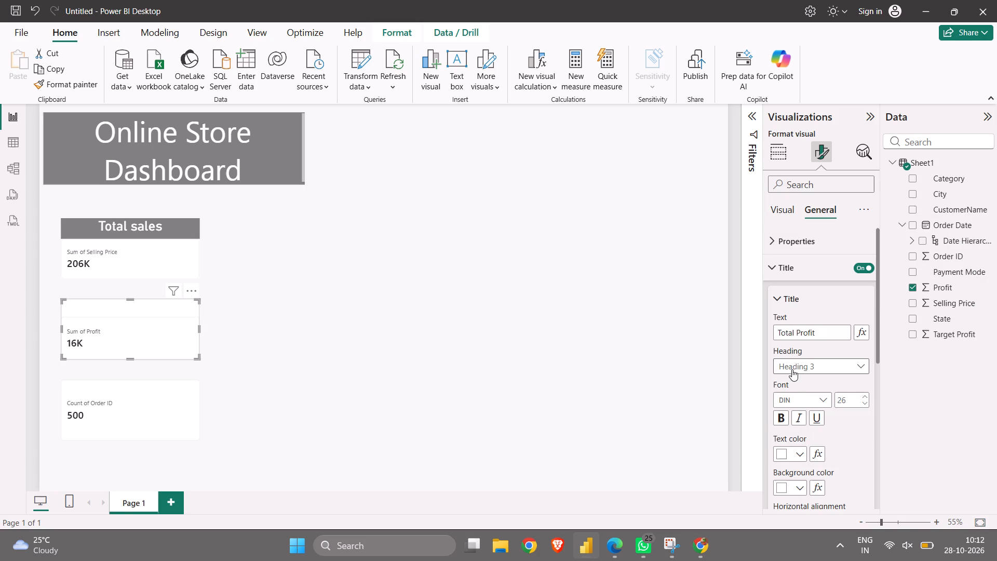
{"action": "left_click", "coordinate": [801, 488]}
{"action": "left_click", "coordinate": [791, 304]}
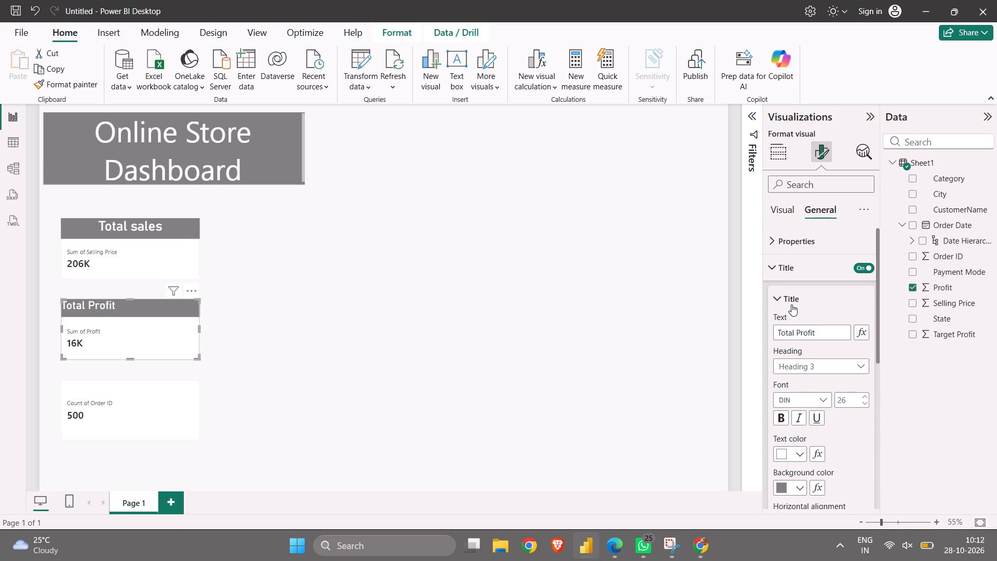
{"action": "scroll", "coordinate": [865, 465], "scroll_direction": "down", "scroll_amount": 2}
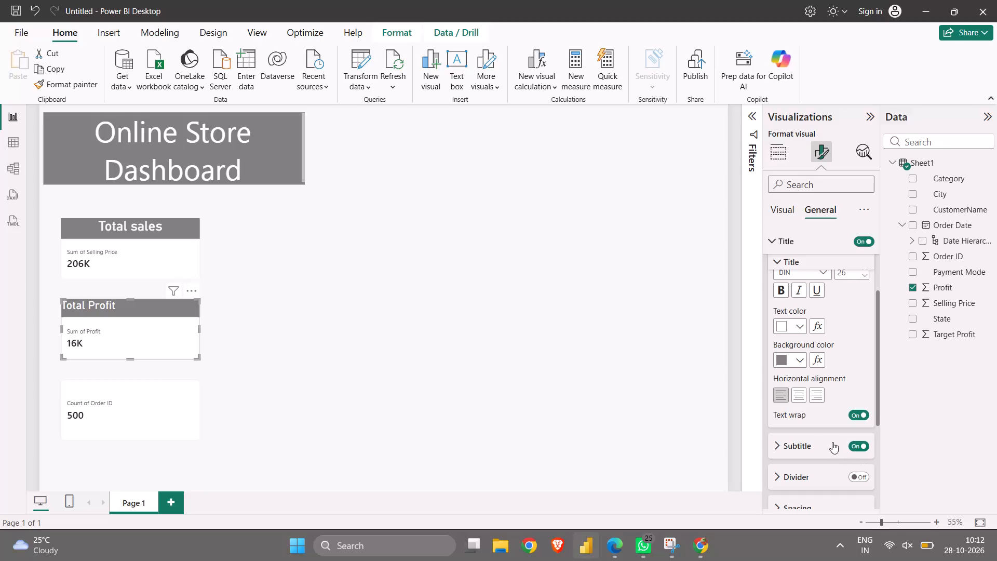
{"action": "left_click", "coordinate": [797, 394]}
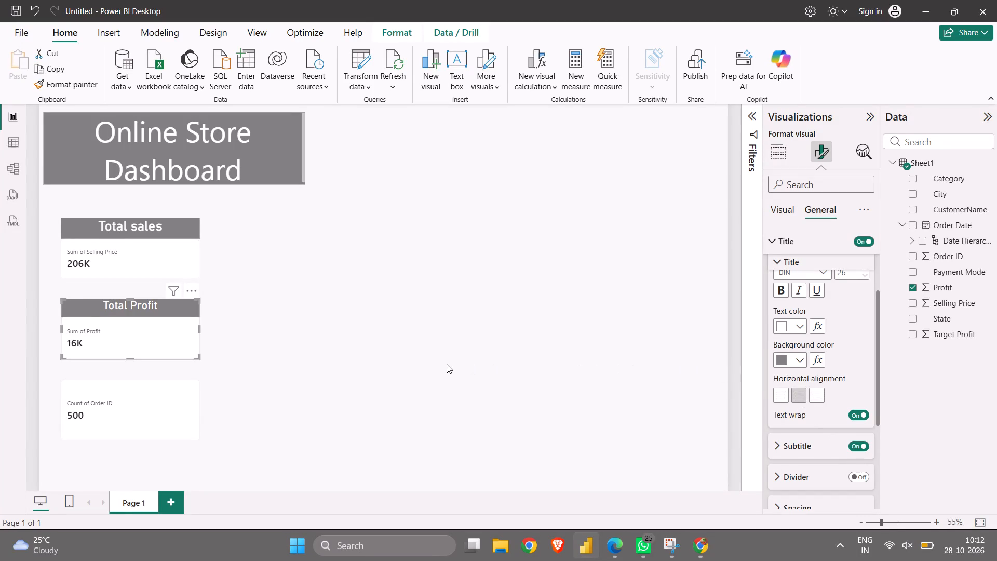
Turn on the title for the Count of Order ID card and set its text to "Total Orders".
{"action": "left_click", "coordinate": [126, 407]}
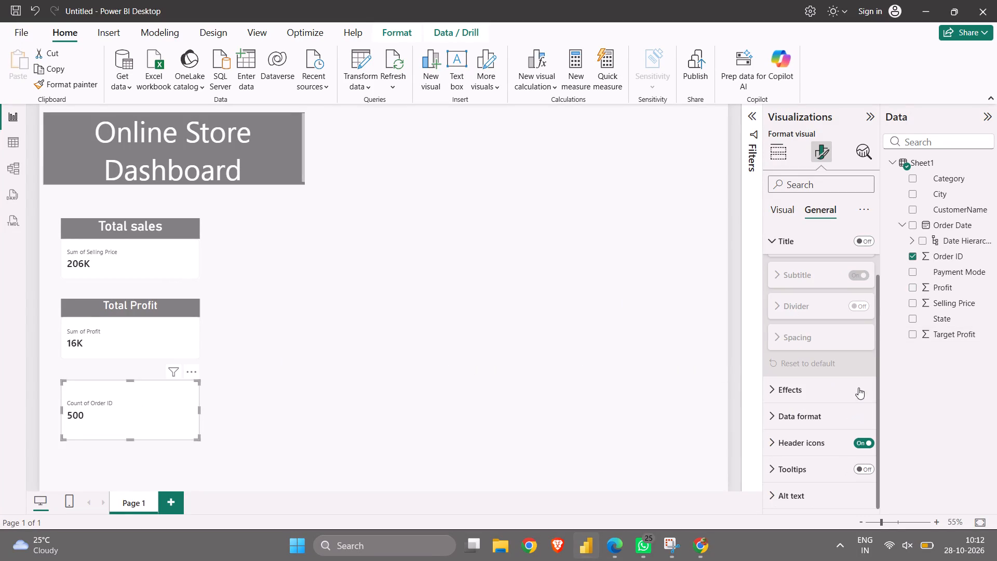
{"action": "left_click", "coordinate": [860, 247]}
{"action": "left_click", "coordinate": [860, 264]}
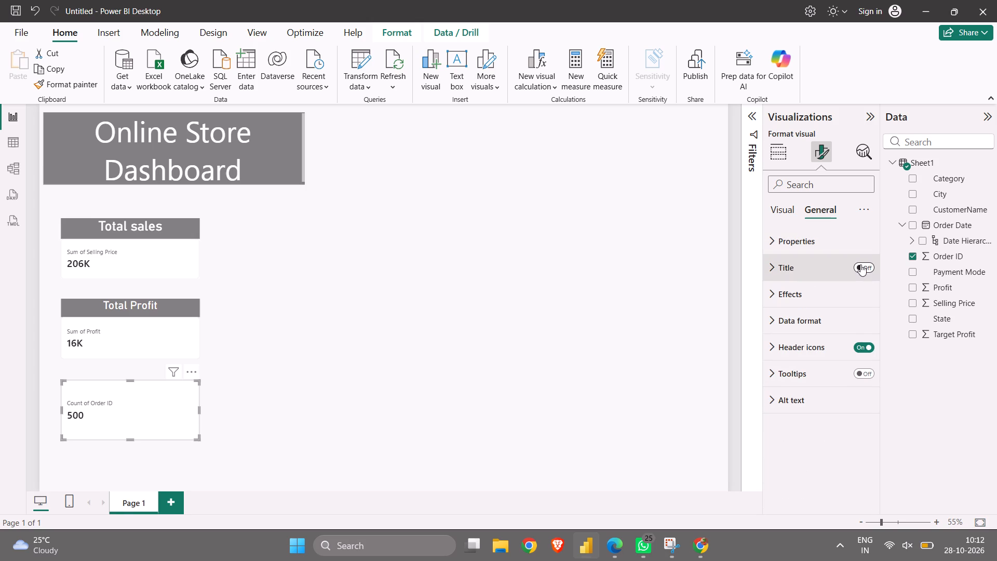
{"action": "left_click", "coordinate": [810, 268]}
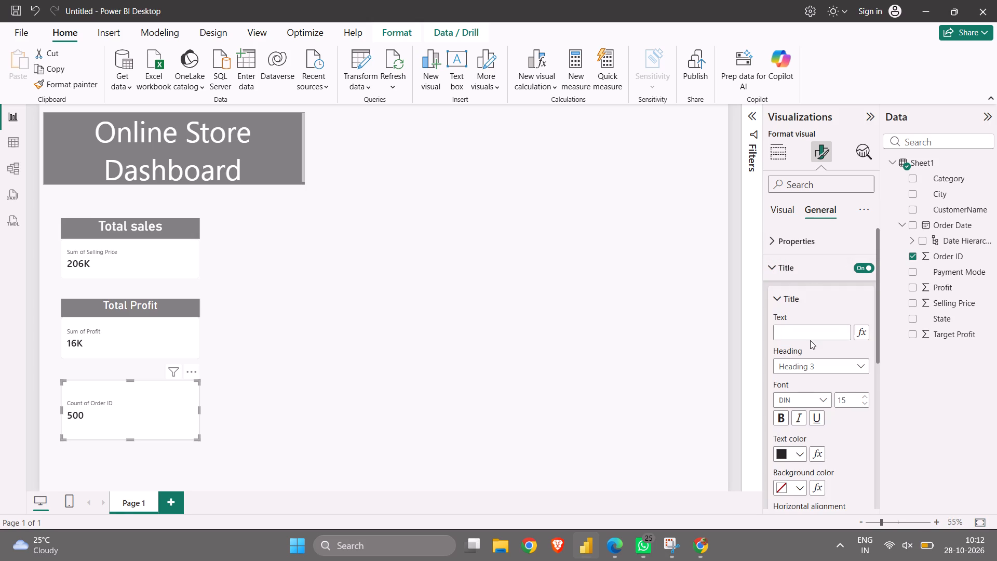
{"action": "left_click", "coordinate": [810, 340]}
{"action": "left_click", "coordinate": [810, 336]}
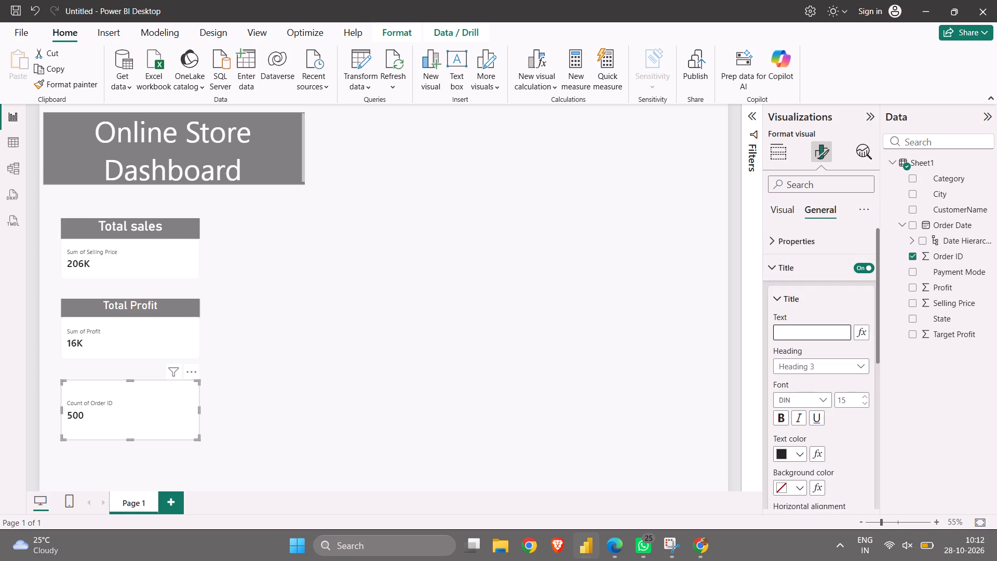
{"action": "type", "text": "Order Id"}
{"action": "key", "text": "BackSpace"}
{"action": "key", "text": "BackSpace"}
{"action": "key", "text": "BackSpace"}
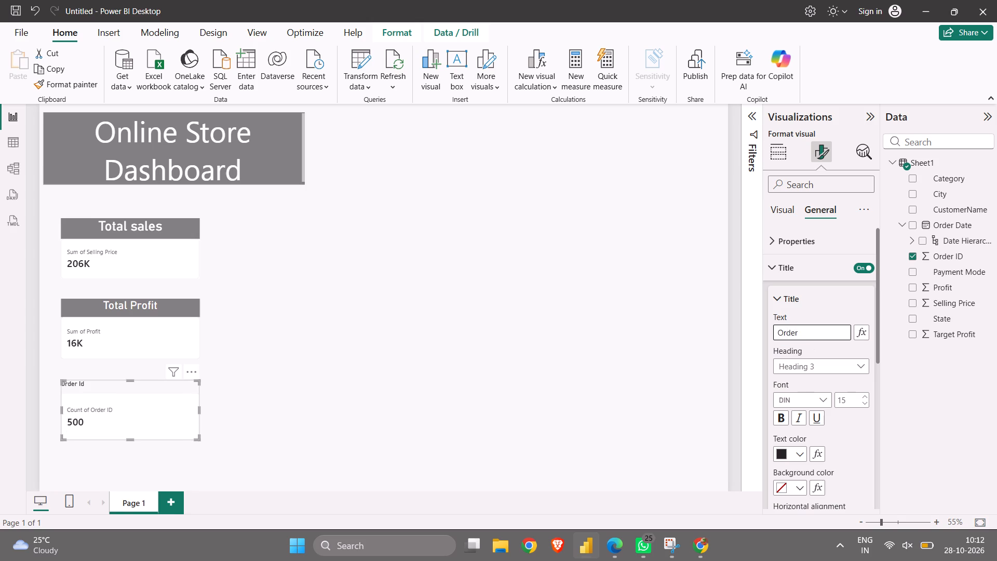
{"action": "key", "text": "BackSpace"}
{"action": "key", "text": "BackSpace"}
{"action": "key", "text": "BackSpace"}
{"action": "key", "text": "BackSpace"}
{"action": "key", "text": "BackSpace"}
{"action": "type", "text": "Total Orders"}
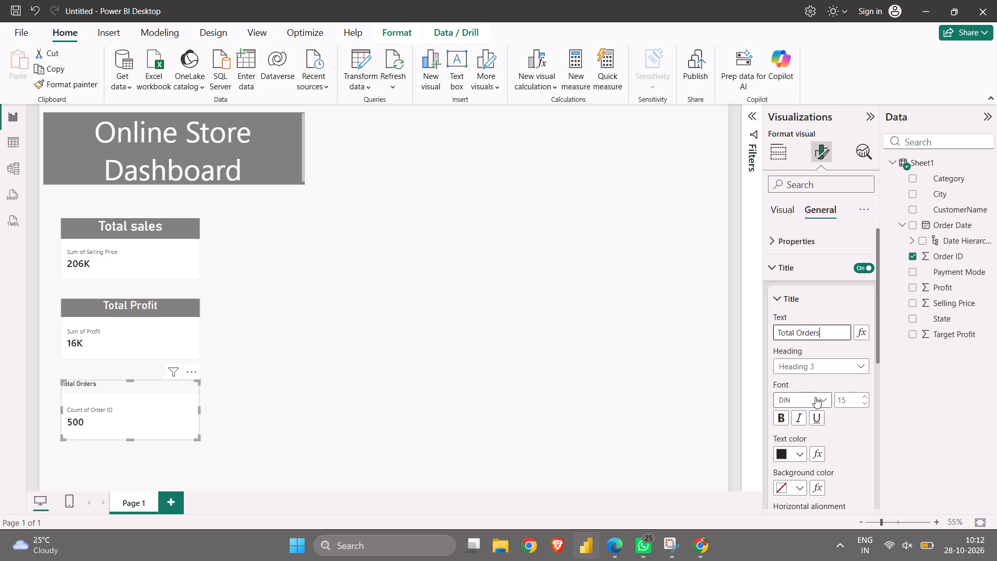
Increase the "Total Orders" title's font size to 24.
{"action": "triple_click", "coordinate": [864, 394]}
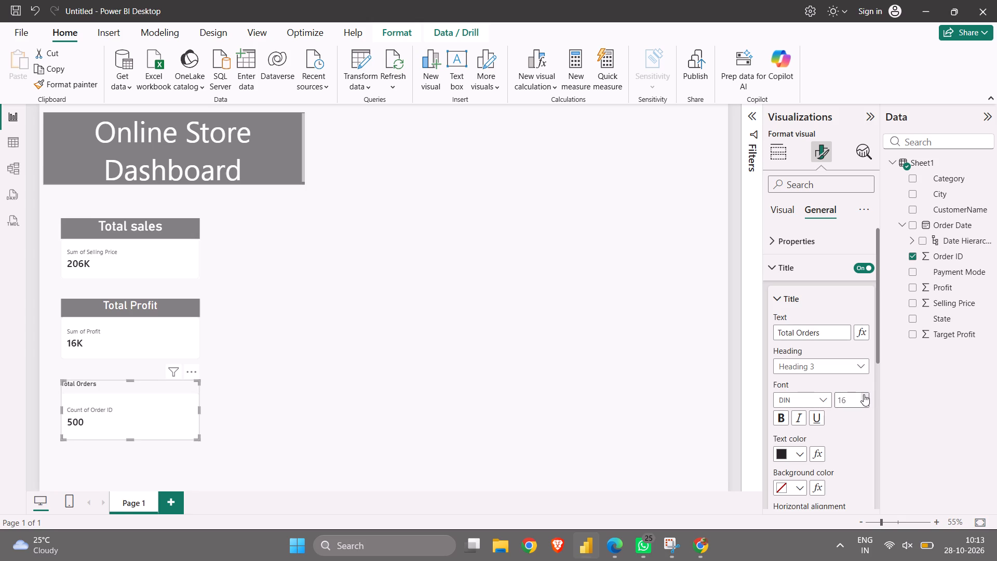
{"action": "left_click", "coordinate": [864, 394]}
{"action": "left_click", "coordinate": [864, 394]}
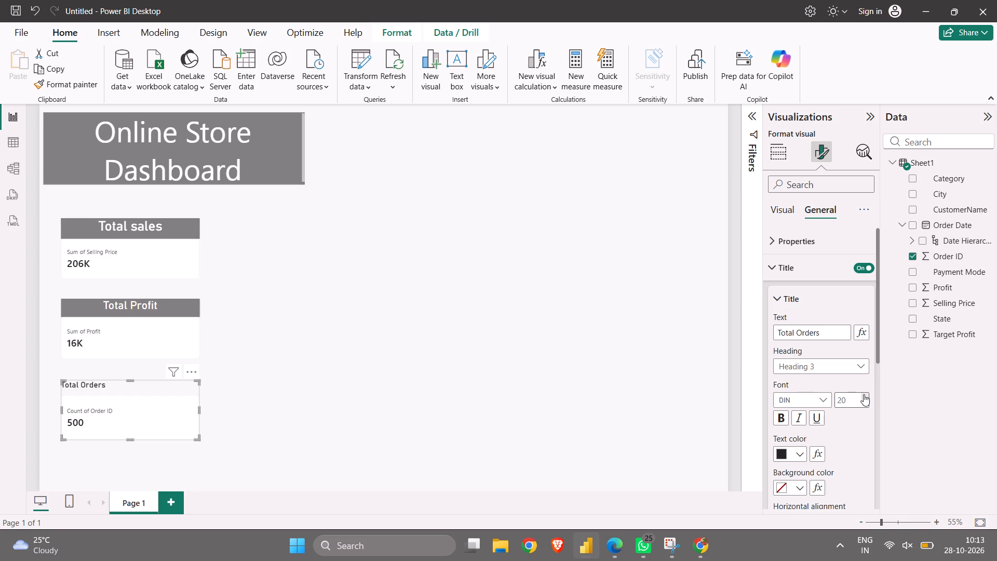
{"action": "triple_click", "coordinate": [864, 394]}
{"action": "left_click", "coordinate": [864, 394]}
{"action": "left_click", "coordinate": [864, 394]}
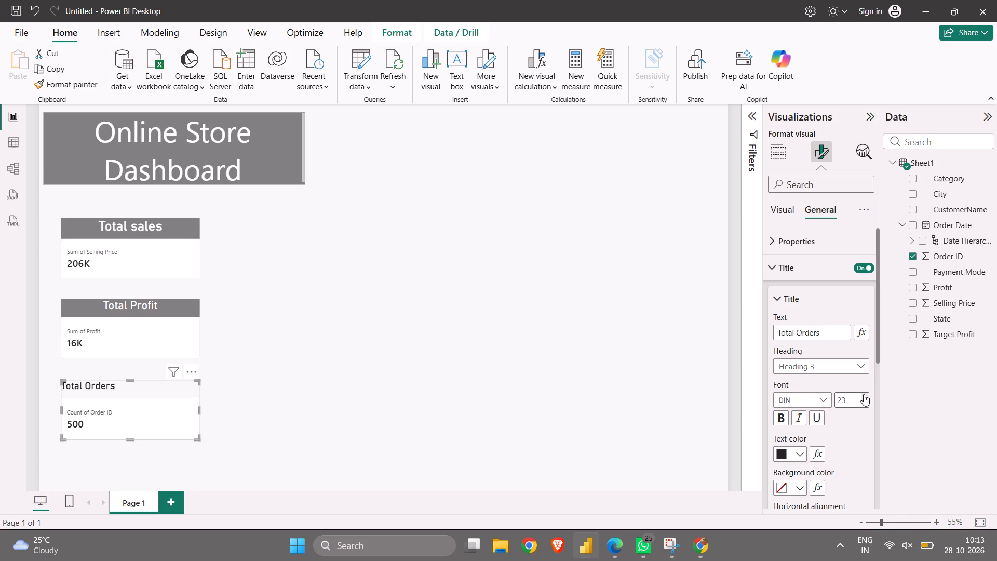
Style the "Total Orders" title with white text on a gray background.
{"action": "left_click", "coordinate": [797, 456]}
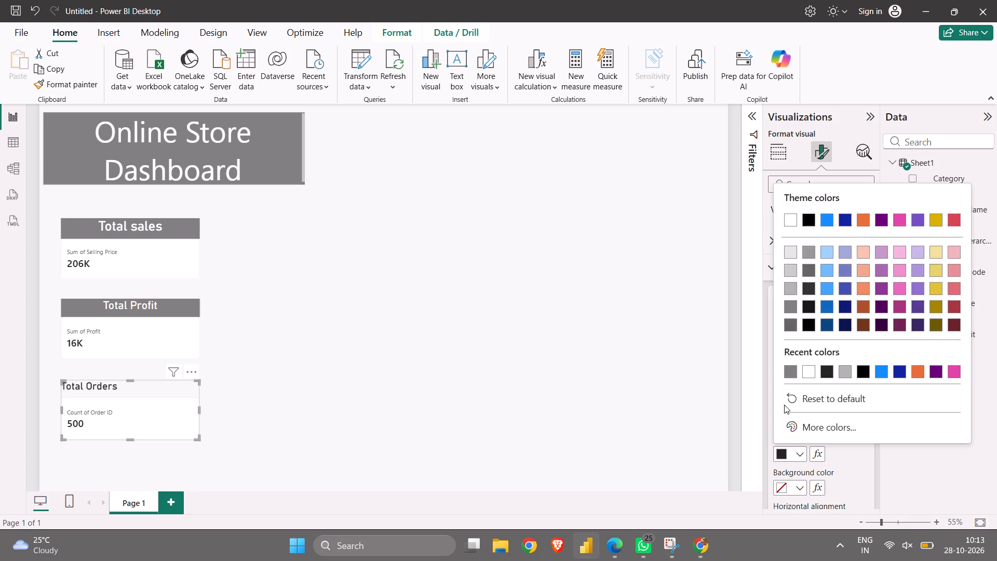
{"action": "left_click", "coordinate": [788, 220]}
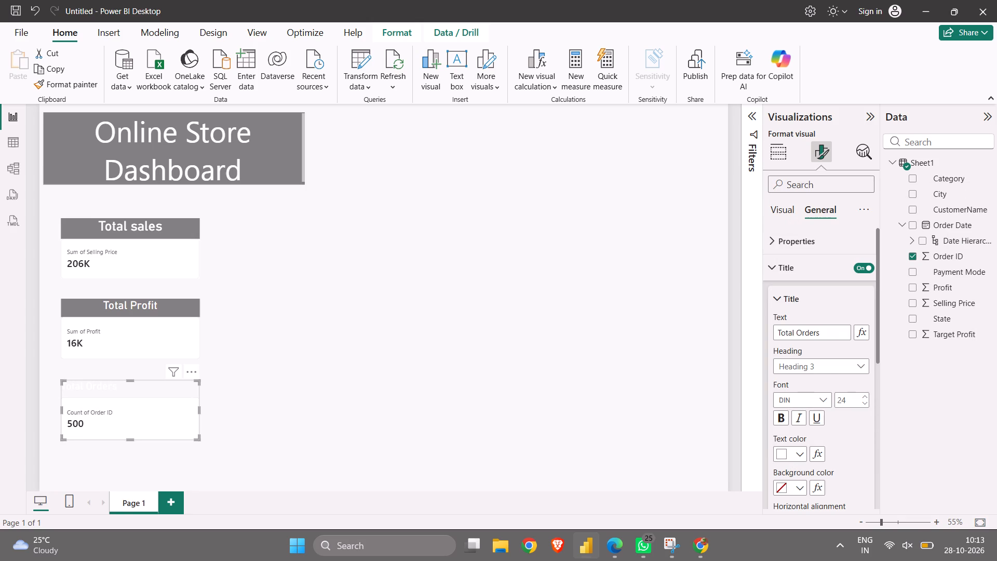
{"action": "left_click", "coordinate": [799, 487]}
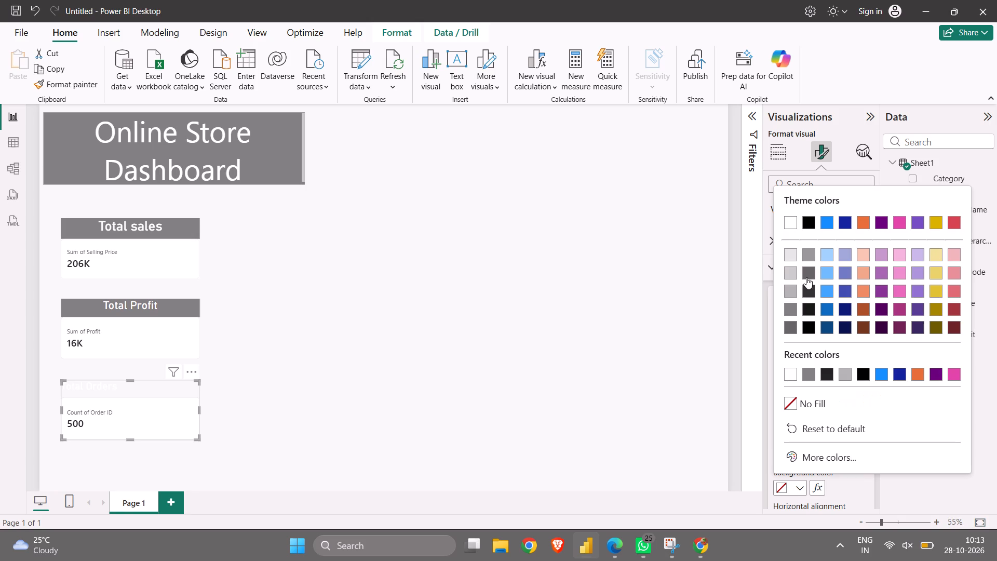
{"action": "left_click", "coordinate": [790, 306]}
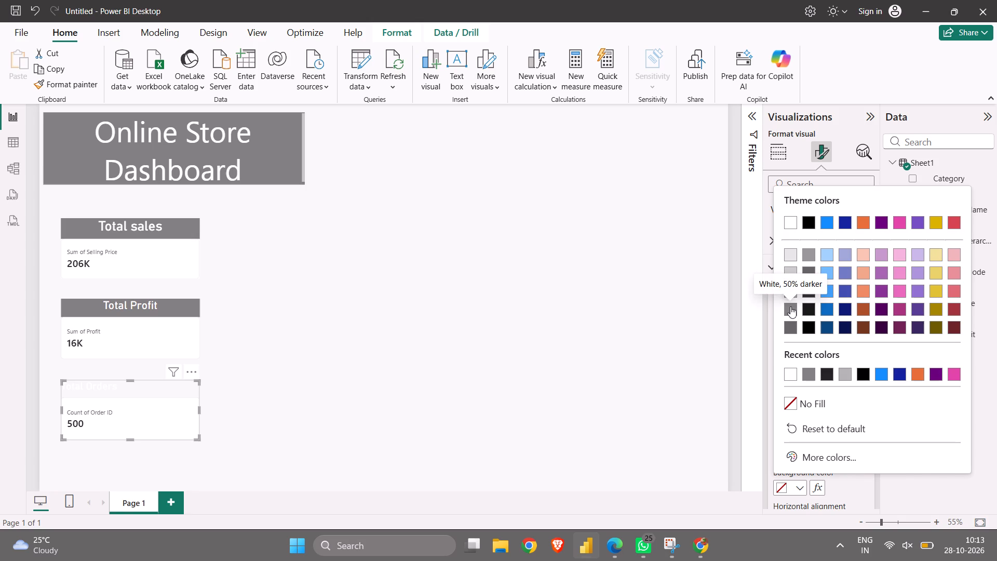
{"action": "scroll", "coordinate": [152, 402], "scroll_direction": "down", "scroll_amount": 1}
{"action": "right_click", "coordinate": [152, 402]}
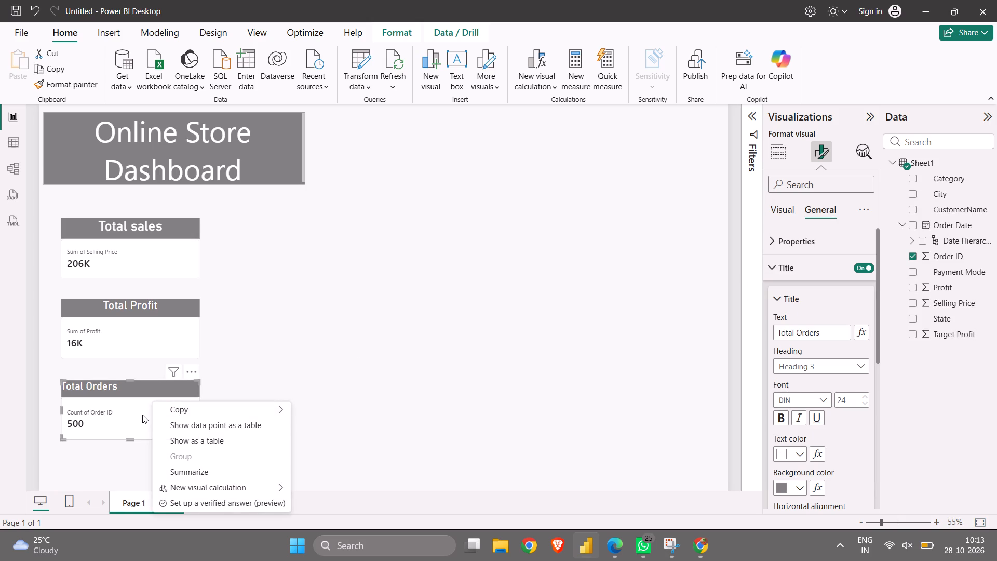
{"action": "left_click", "coordinate": [128, 414]}
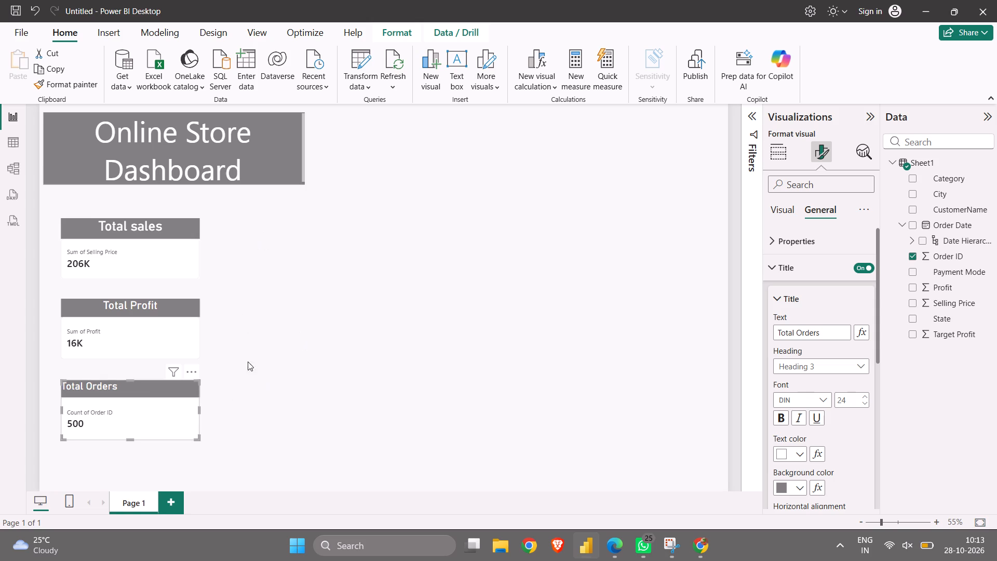
Narrow the "Total sales" card to about two-thirds of its width and move it just below the heading's left end.
{"action": "left_click", "coordinate": [190, 251]}
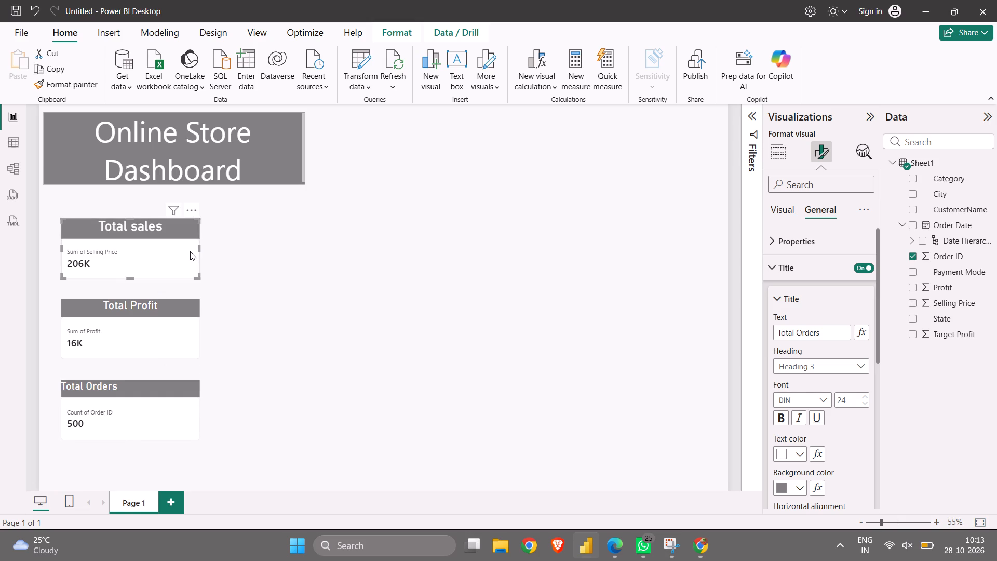
{"action": "left_click_drag", "start_coordinate": [199, 247], "coordinate": [174, 250]}
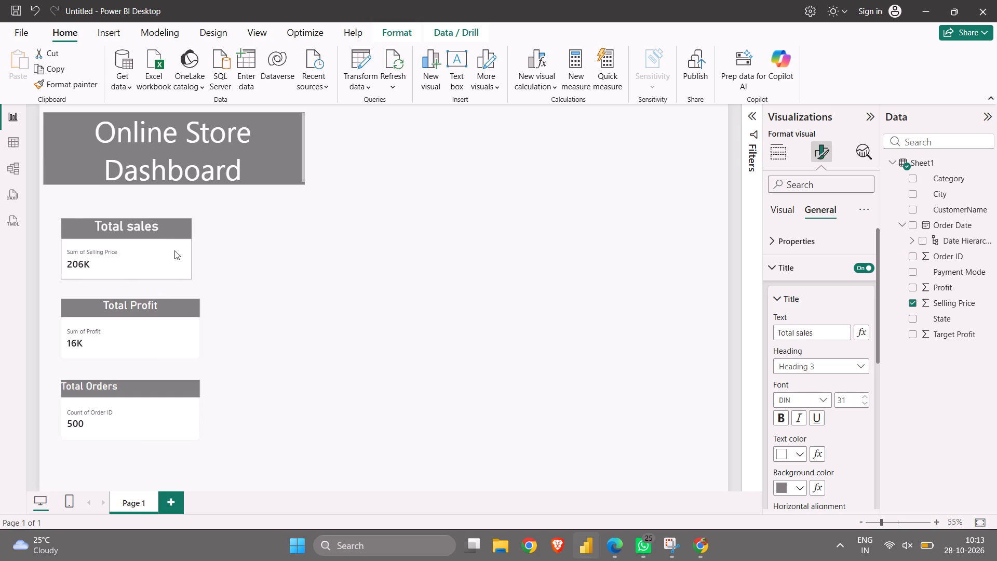
{"action": "left_click_drag", "start_coordinate": [174, 250], "coordinate": [149, 251]}
{"action": "left_click_drag", "start_coordinate": [117, 250], "coordinate": [101, 232]}
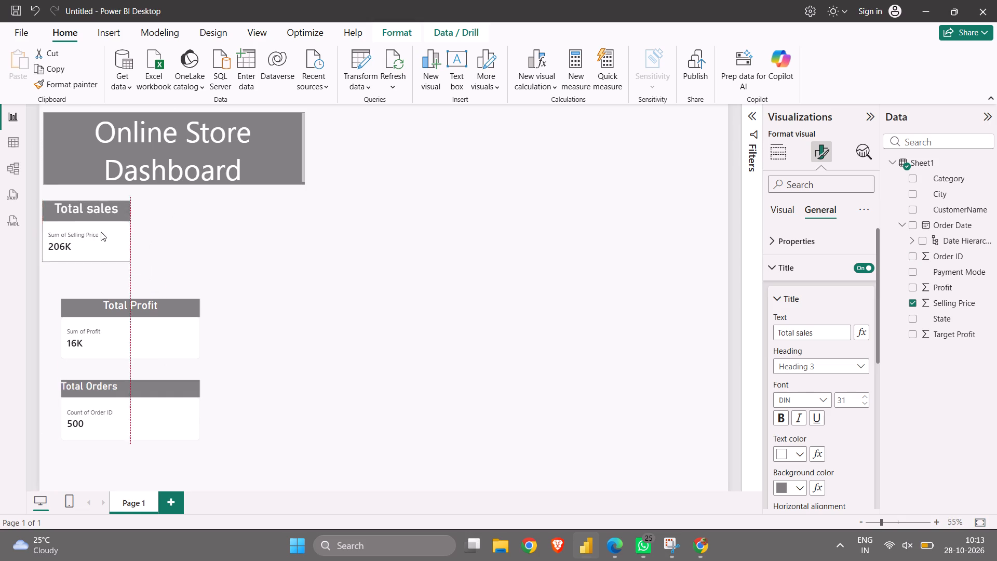
{"action": "left_click_drag", "start_coordinate": [101, 232], "coordinate": [105, 230]}
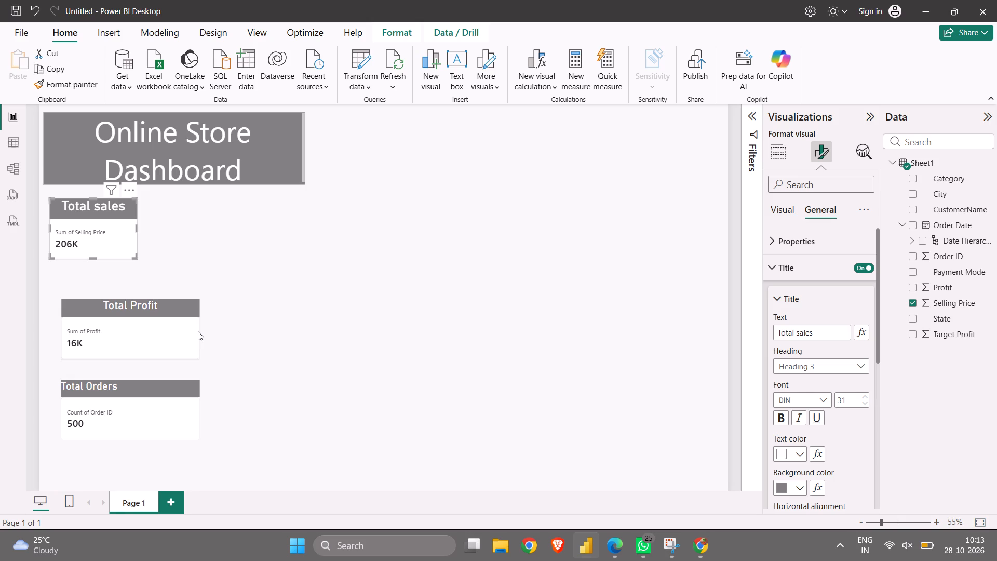
Turn off the callout label on the "Total sales" card.
{"action": "left_click", "coordinate": [165, 342]}
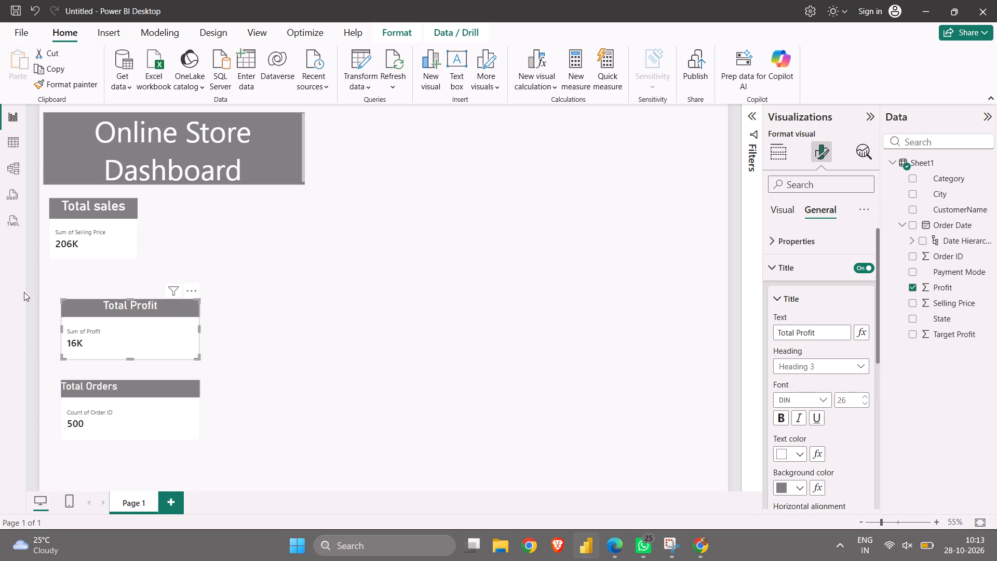
{"action": "left_click", "coordinate": [104, 223]}
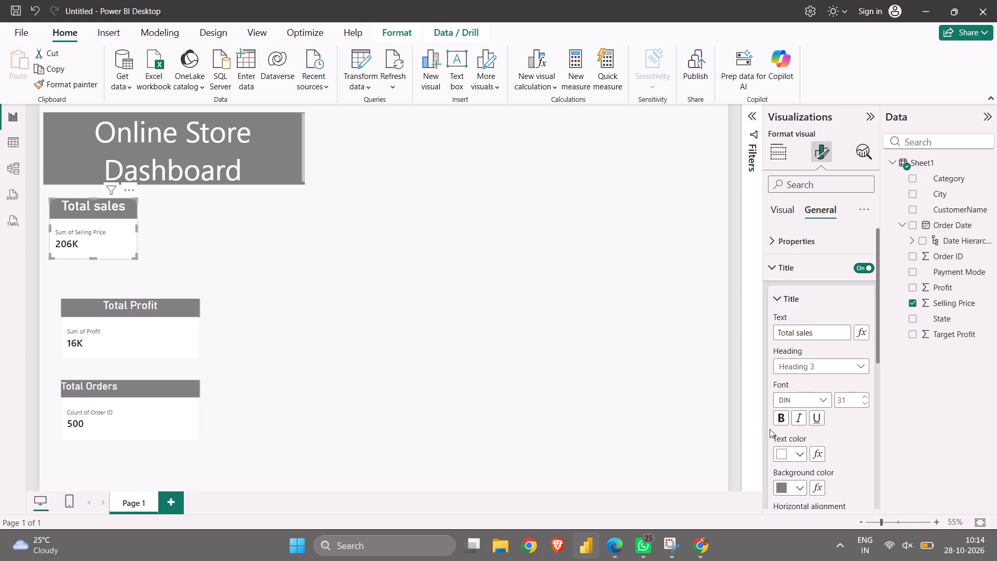
{"action": "left_click", "coordinate": [784, 213]}
{"action": "left_click", "coordinate": [804, 358]}
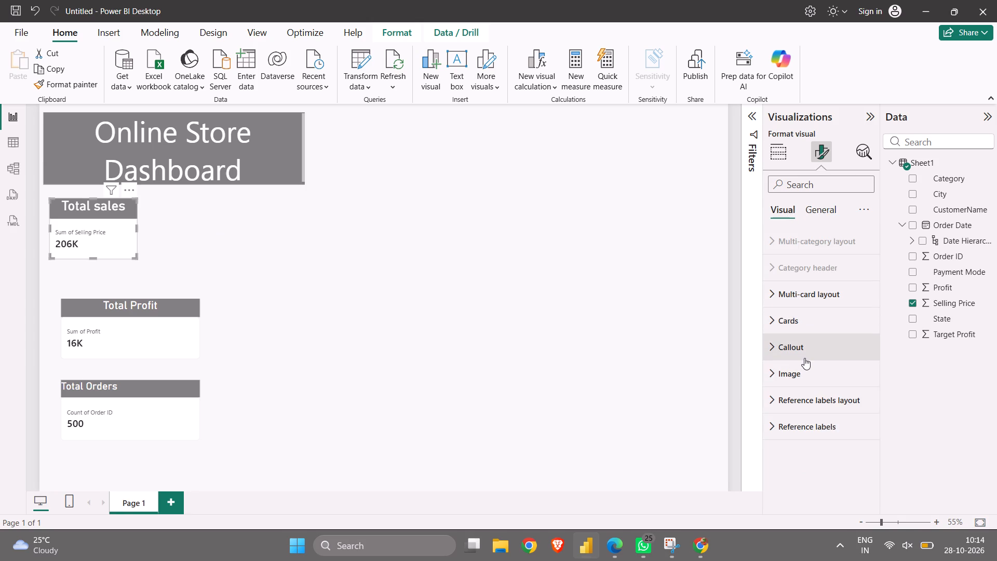
{"action": "scroll", "coordinate": [796, 392], "scroll_direction": "down", "scroll_amount": 3}
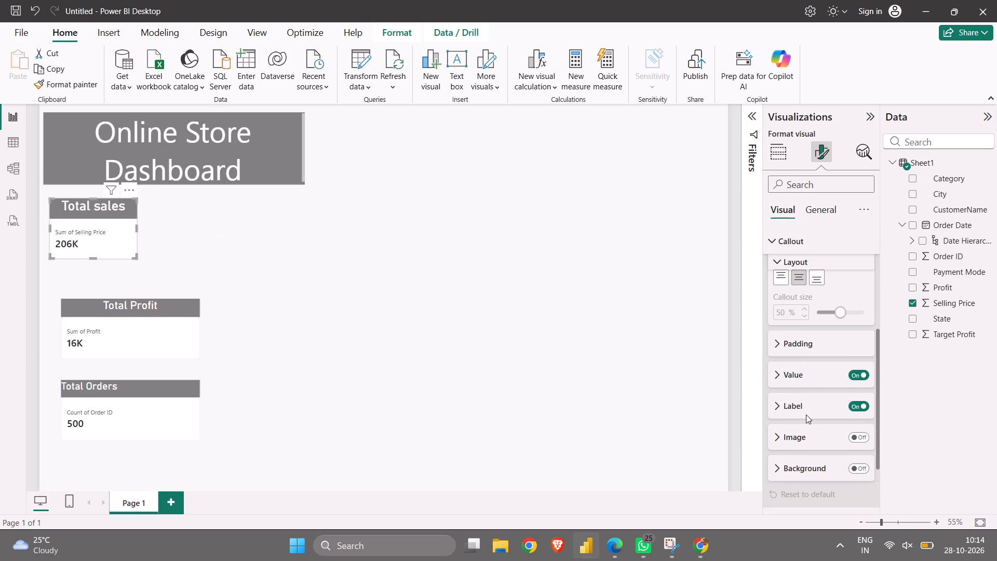
{"action": "left_click", "coordinate": [856, 413]}
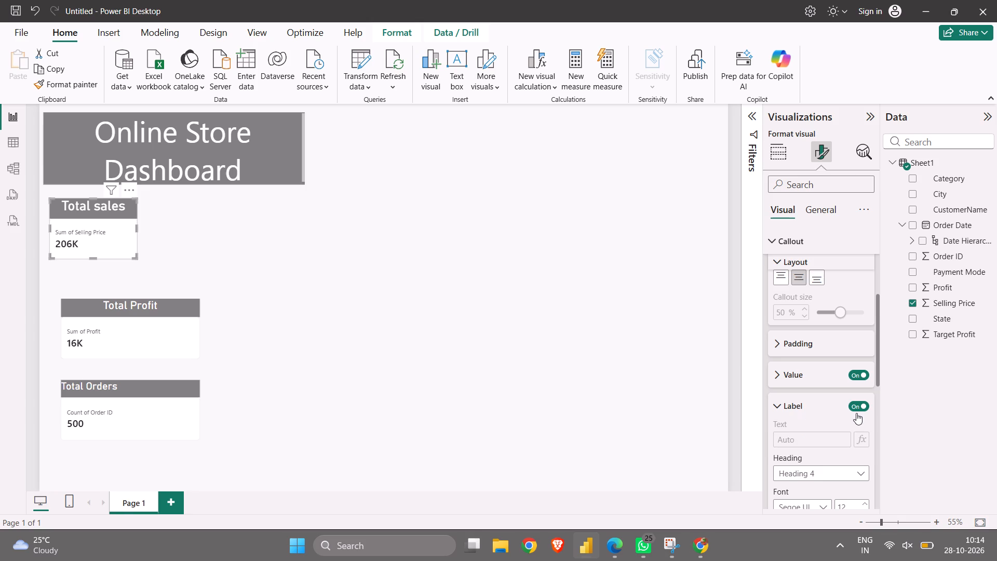
{"action": "left_click", "coordinate": [859, 406]}
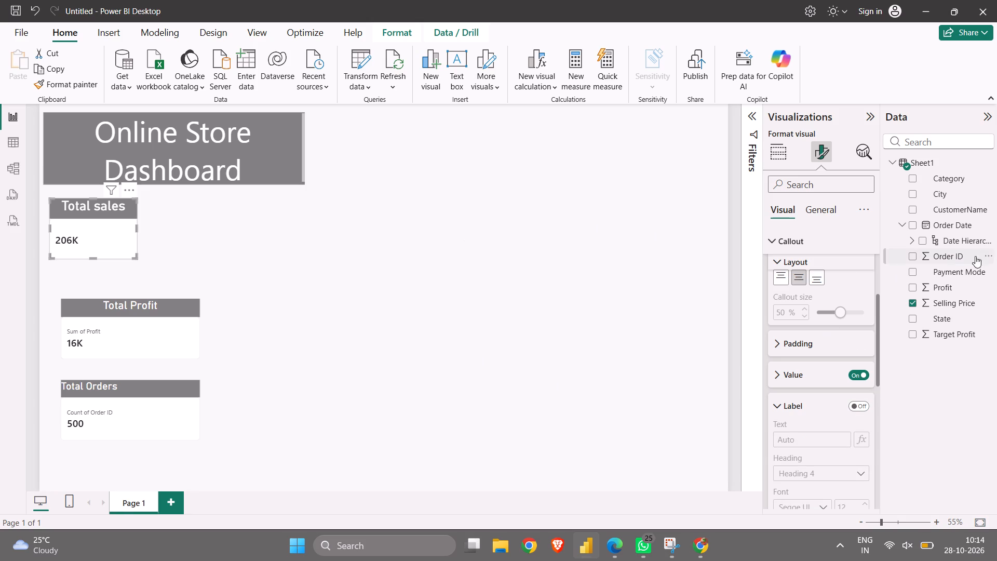
Increase the "Total sales" callout value's font size to 33 and center it horizontally.
{"action": "scroll", "coordinate": [808, 336], "scroll_direction": "down", "scroll_amount": 1}
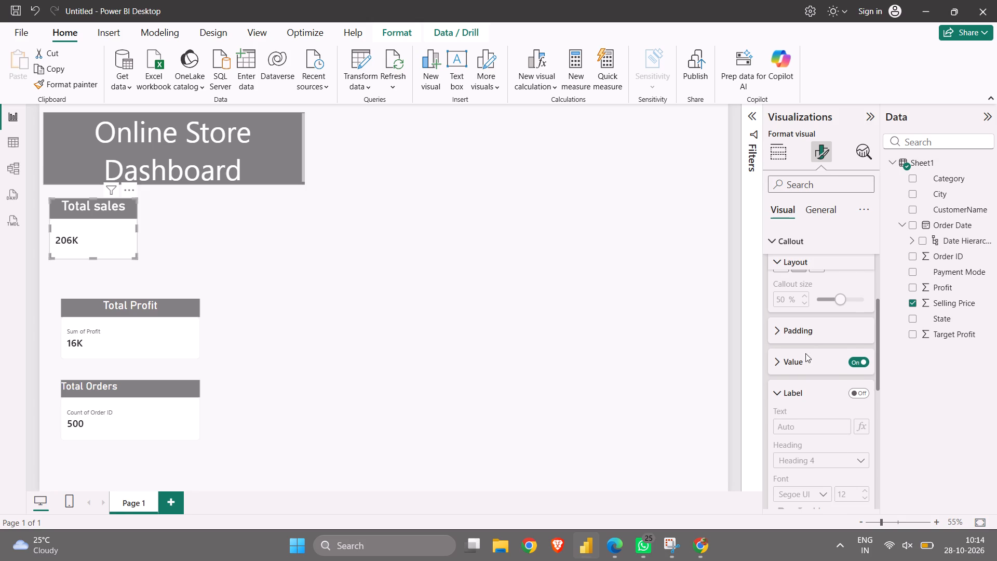
{"action": "left_click", "coordinate": [781, 364]}
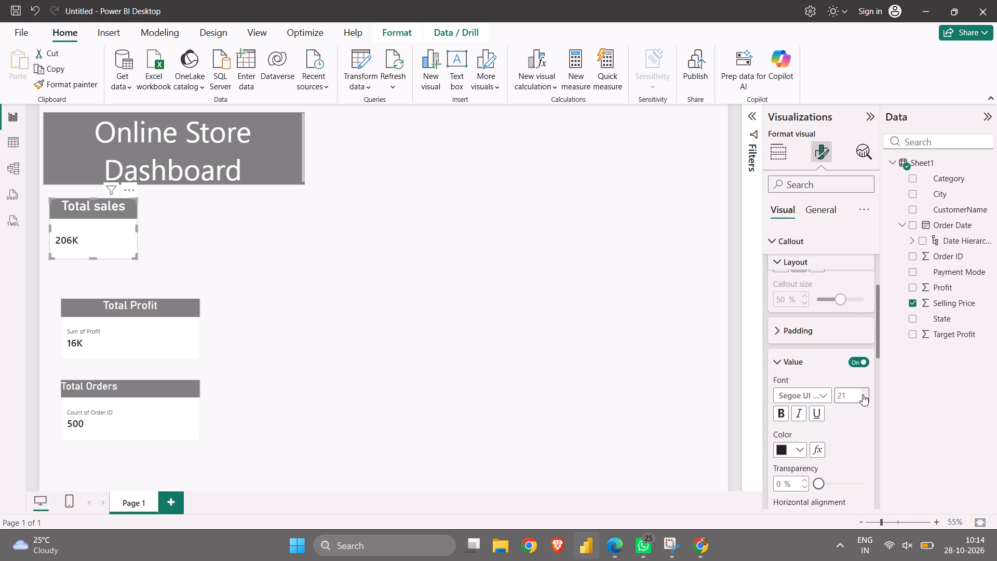
{"action": "triple_click", "coordinate": [866, 390]}
{"action": "triple_click", "coordinate": [866, 390]}
{"action": "left_click", "coordinate": [866, 390]}
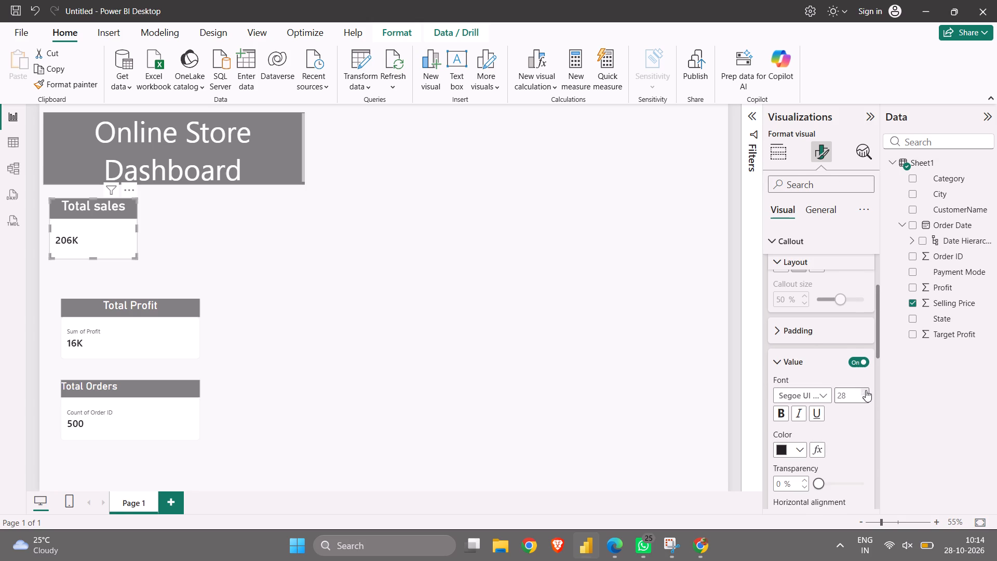
{"action": "triple_click", "coordinate": [866, 390]}
{"action": "double_click", "coordinate": [866, 390]}
{"action": "scroll", "coordinate": [800, 475], "scroll_direction": "down", "scroll_amount": 1}
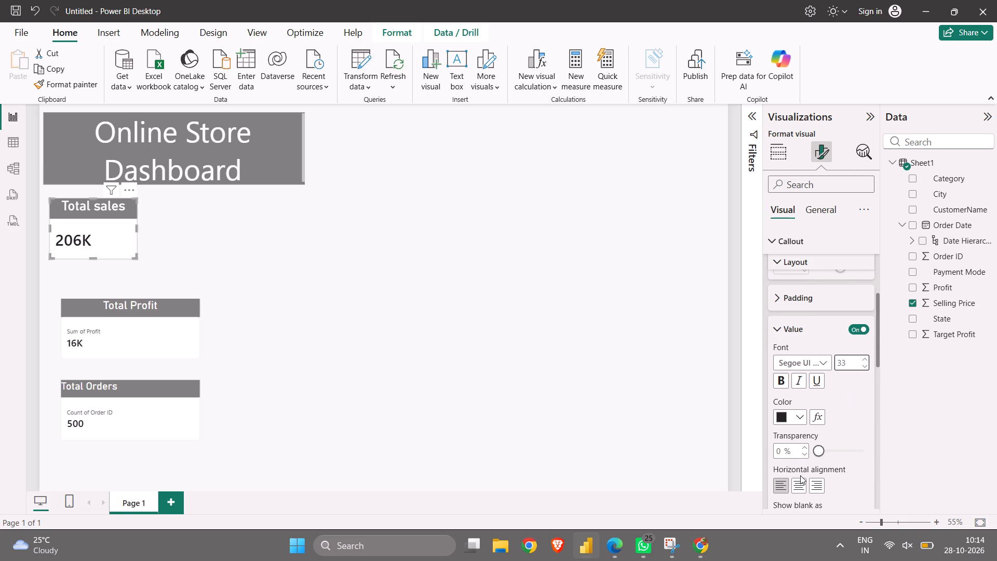
{"action": "left_click", "coordinate": [799, 478]}
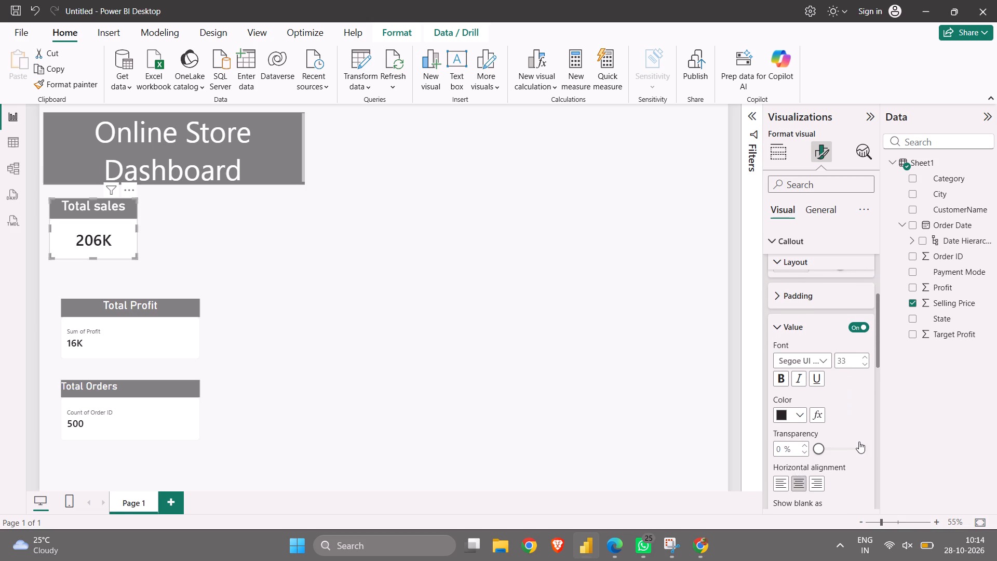
{"action": "scroll", "coordinate": [859, 442], "scroll_direction": "down", "scroll_amount": 3}
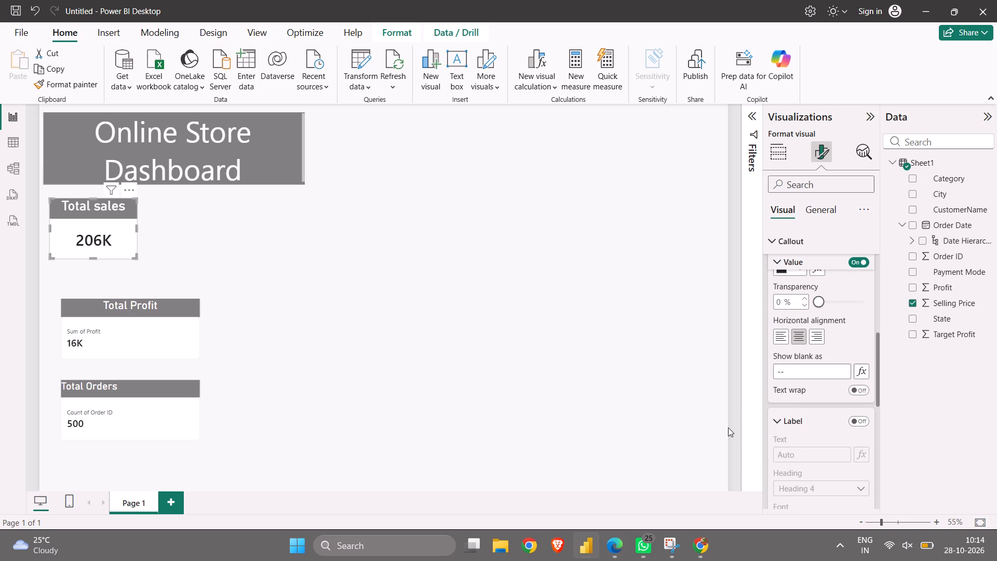
Narrow the "Total Profit" card to about the "Total sales" card's width and place it to that card's right, tops aligned.
{"action": "left_click", "coordinate": [197, 325]}
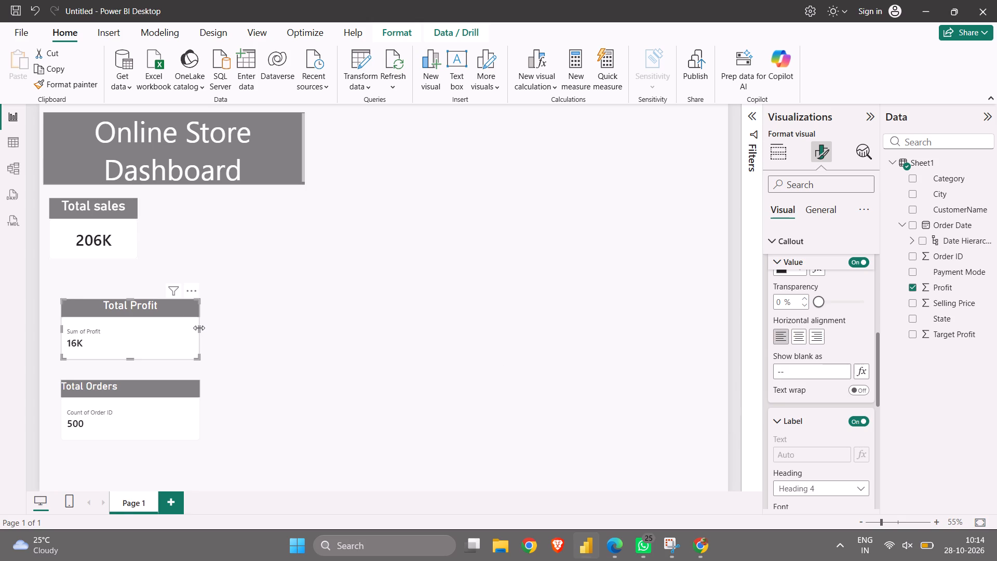
{"action": "left_click_drag", "start_coordinate": [199, 328], "coordinate": [149, 328]}
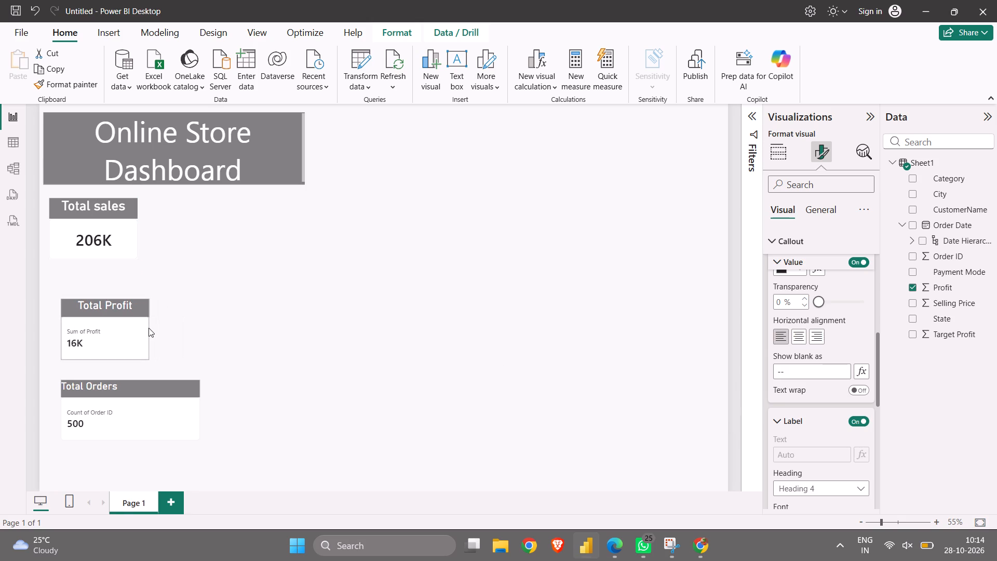
{"action": "left_click_drag", "start_coordinate": [149, 328], "coordinate": [151, 328]}
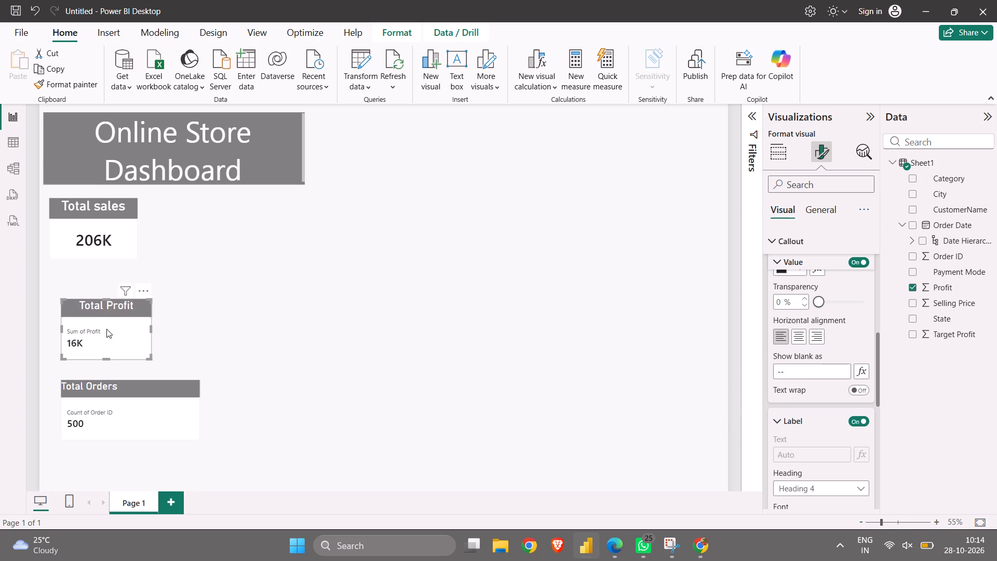
{"action": "left_click_drag", "start_coordinate": [109, 330], "coordinate": [205, 230]}
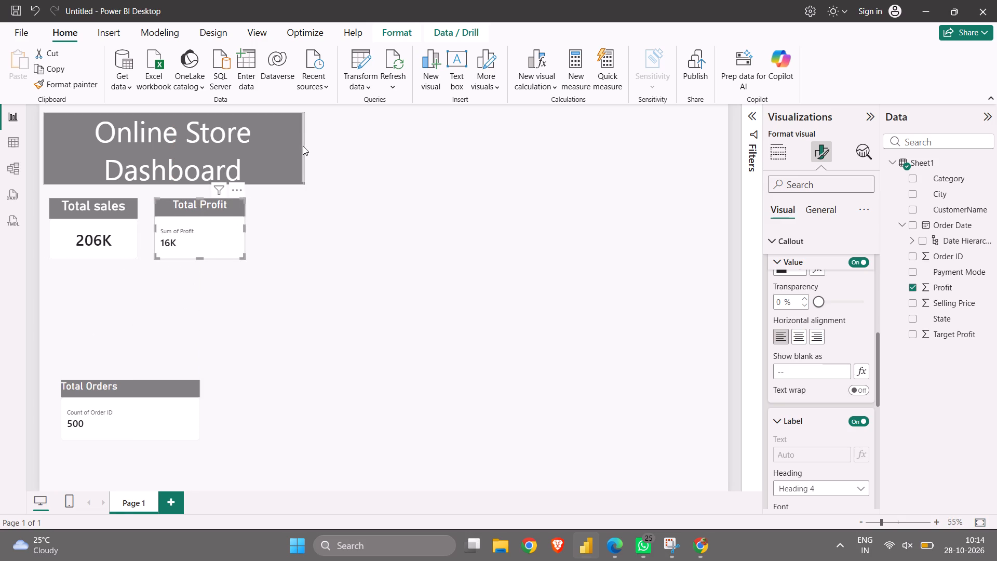
Widen the "Online Store Dashboard" heading text box toward the right to make it span a three-card row.
{"action": "left_click", "coordinate": [286, 146]}
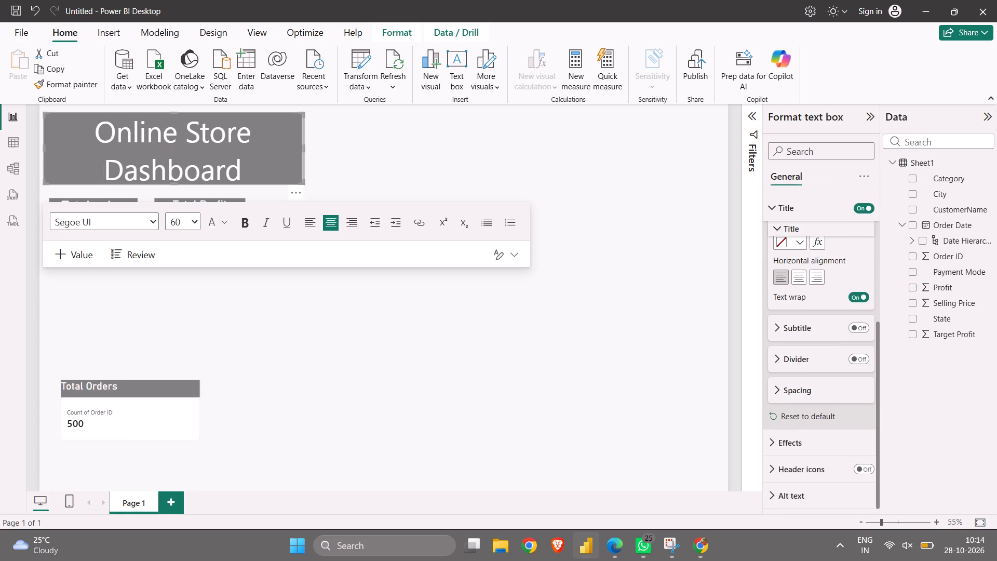
{"action": "left_click_drag", "start_coordinate": [304, 147], "coordinate": [345, 147]}
{"action": "left_click", "coordinate": [349, 341]}
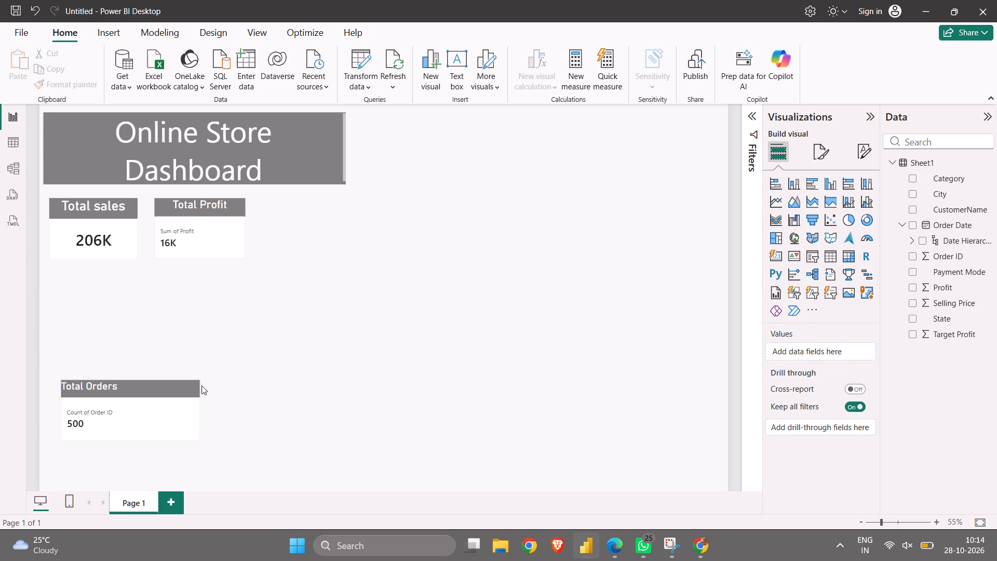
Narrow the "Total Orders" card to about the "Total Profit" card's width and place it to that card's right, tops aligned.
{"action": "left_click", "coordinate": [188, 410]}
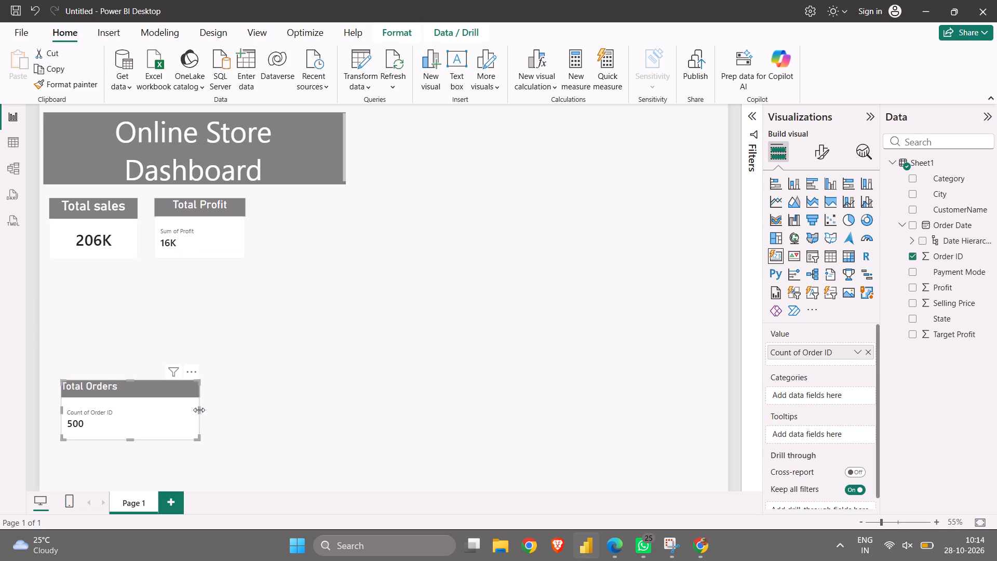
{"action": "left_click_drag", "start_coordinate": [199, 409], "coordinate": [162, 409]}
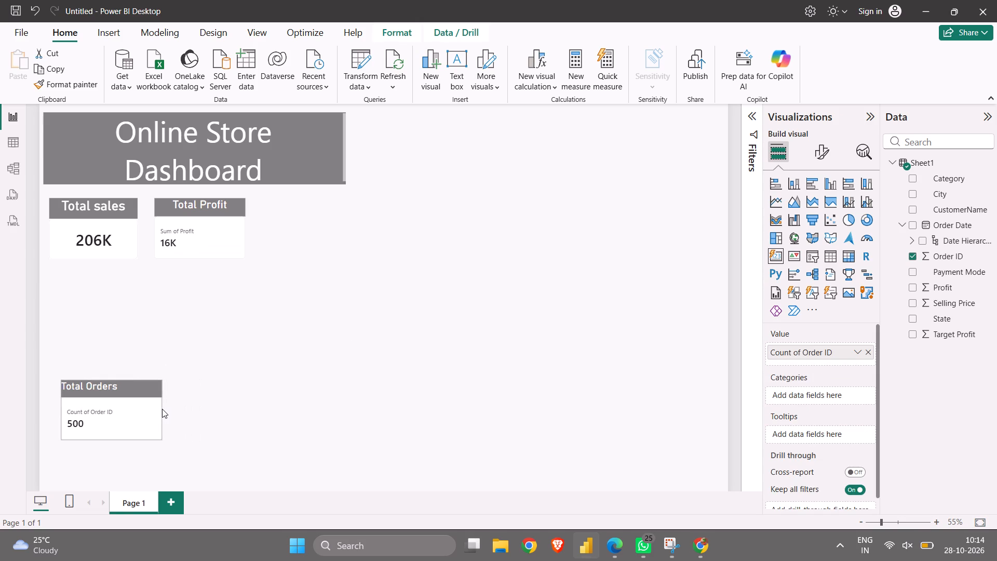
{"action": "left_click_drag", "start_coordinate": [162, 409], "coordinate": [156, 409]}
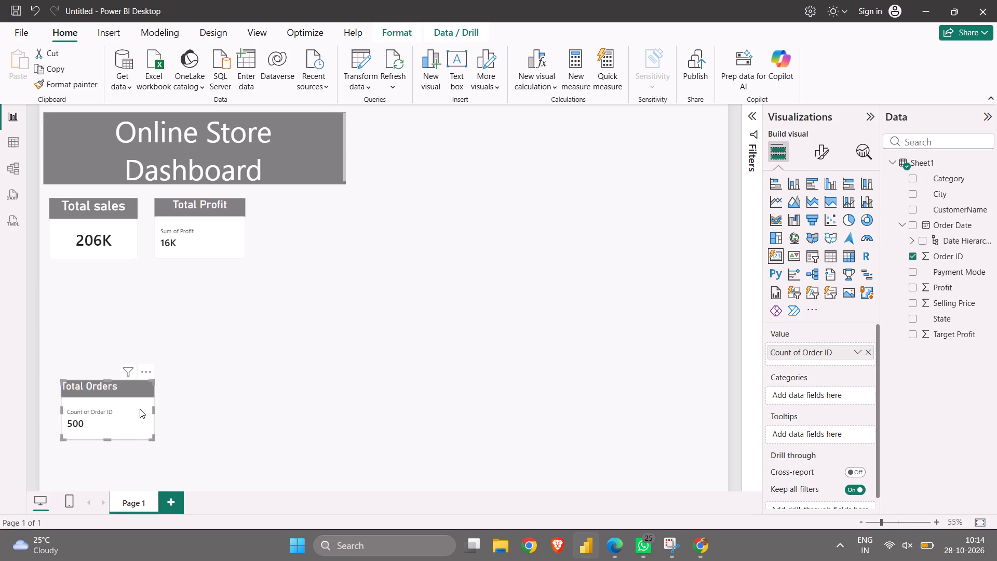
{"action": "left_click_drag", "start_coordinate": [133, 409], "coordinate": [333, 232]}
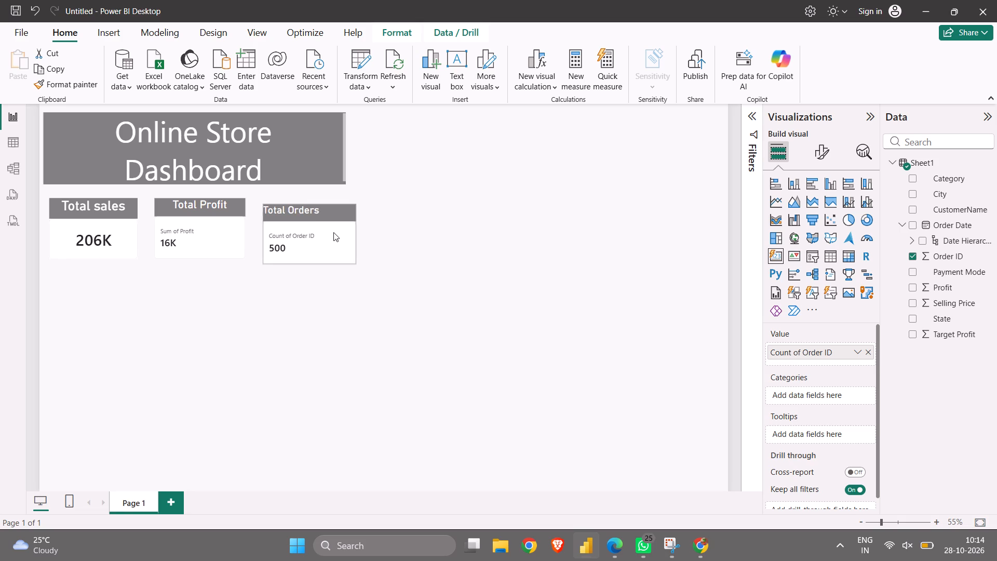
{"action": "left_click_drag", "start_coordinate": [333, 232], "coordinate": [331, 227]}
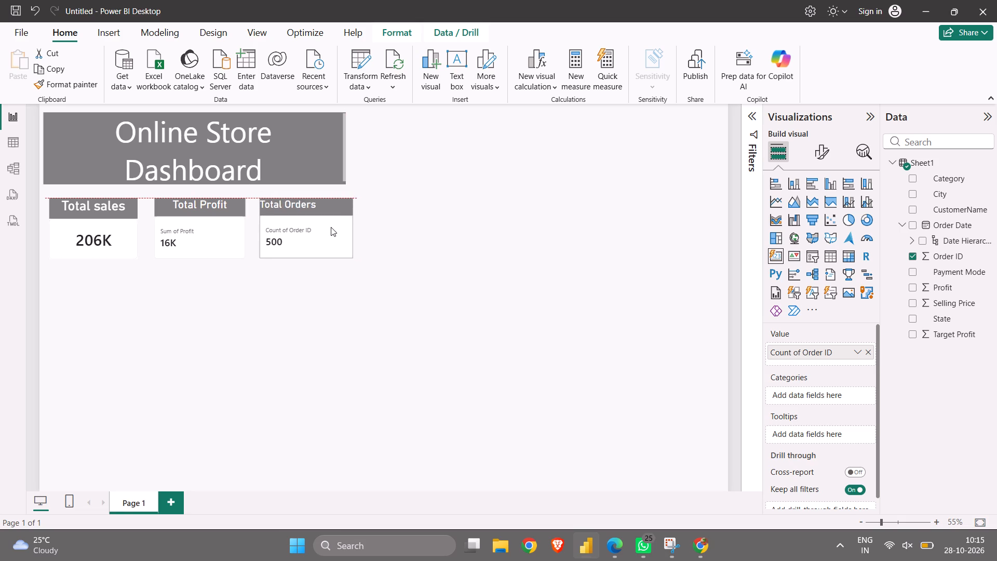
{"action": "left_click_drag", "start_coordinate": [331, 227], "coordinate": [334, 227]}
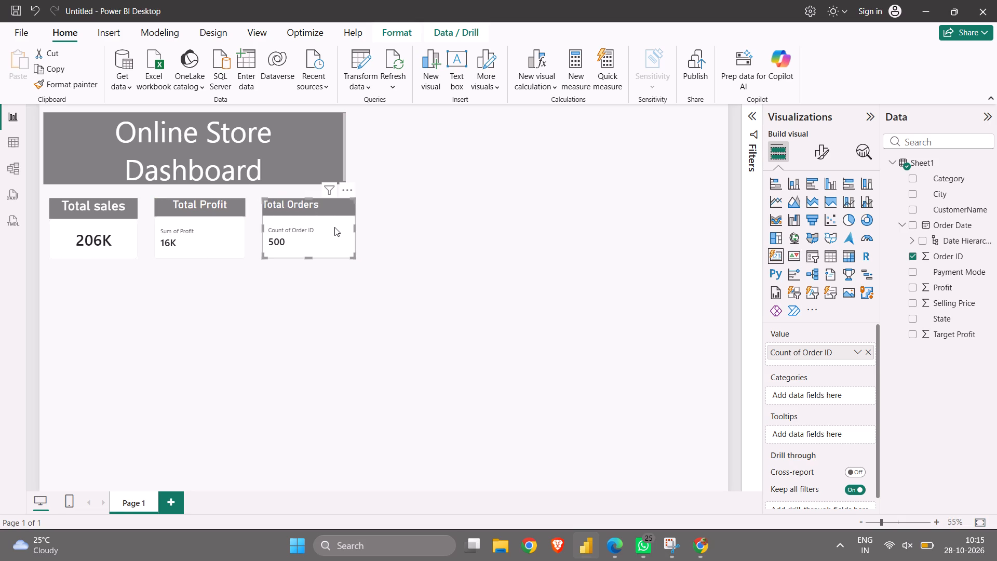
Widen the "Online Store Dashboard" heading text box slightly to the right, past the "Total Orders" card's right edge.
{"action": "left_click", "coordinate": [319, 154]}
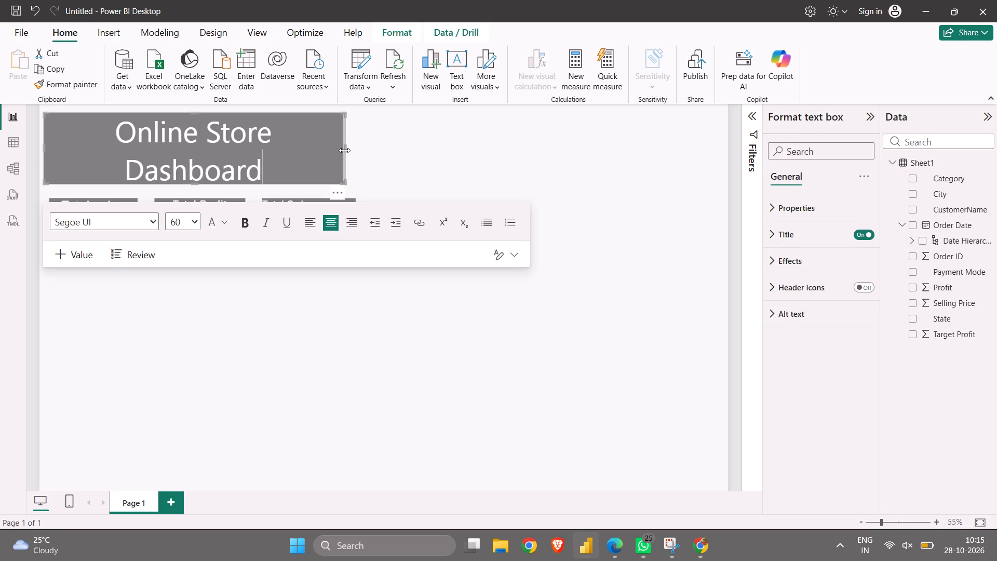
{"action": "left_click_drag", "start_coordinate": [346, 149], "coordinate": [362, 150]}
{"action": "left_click", "coordinate": [429, 158]}
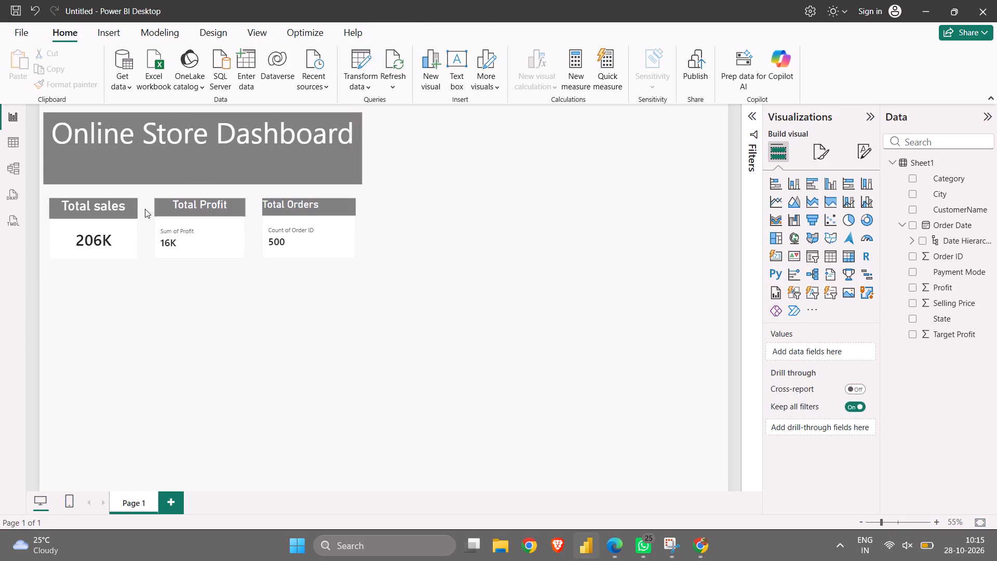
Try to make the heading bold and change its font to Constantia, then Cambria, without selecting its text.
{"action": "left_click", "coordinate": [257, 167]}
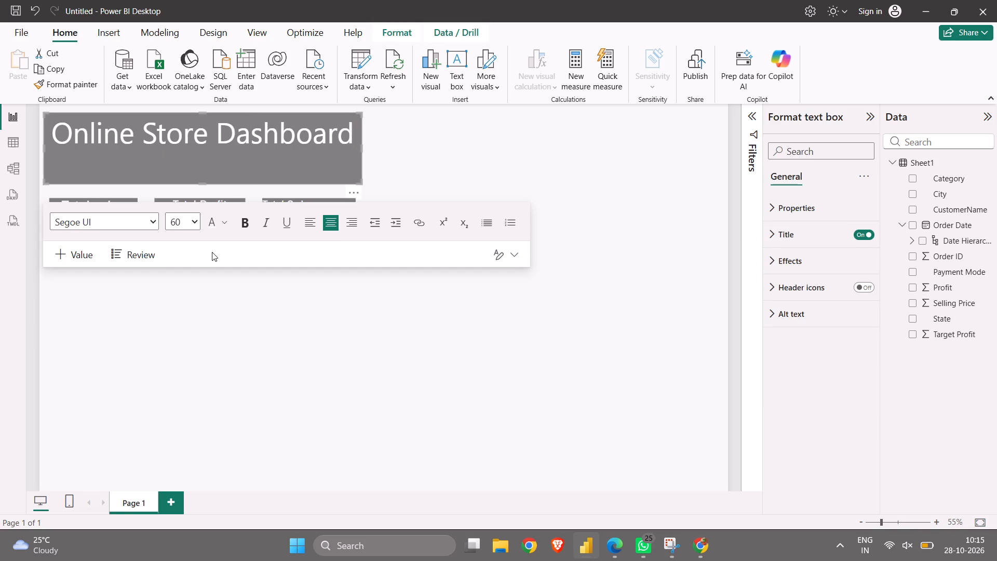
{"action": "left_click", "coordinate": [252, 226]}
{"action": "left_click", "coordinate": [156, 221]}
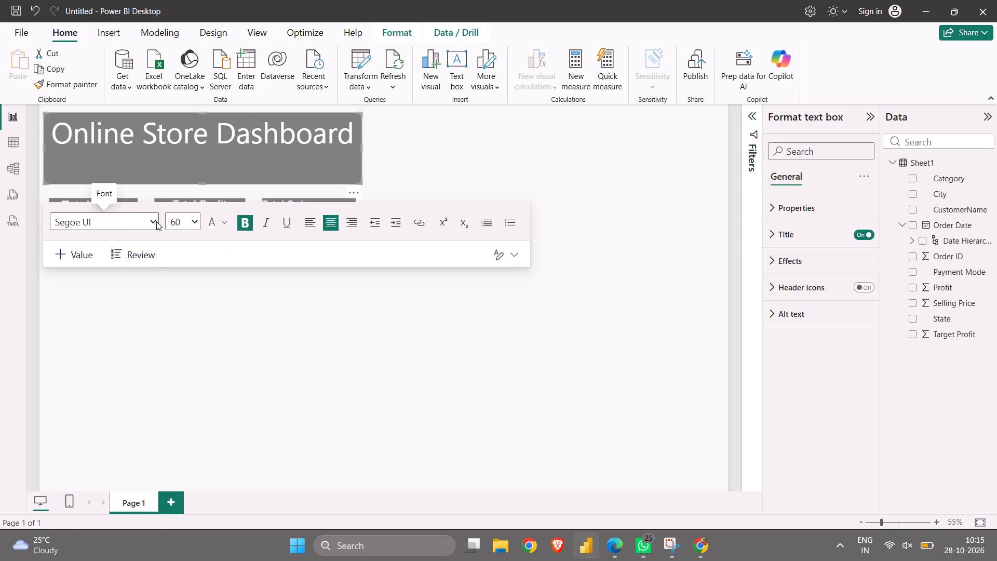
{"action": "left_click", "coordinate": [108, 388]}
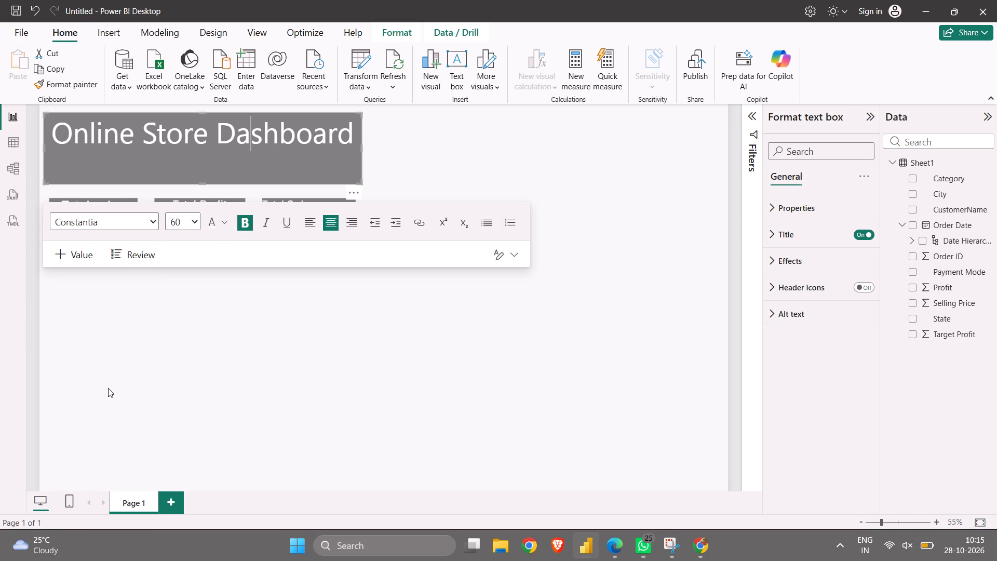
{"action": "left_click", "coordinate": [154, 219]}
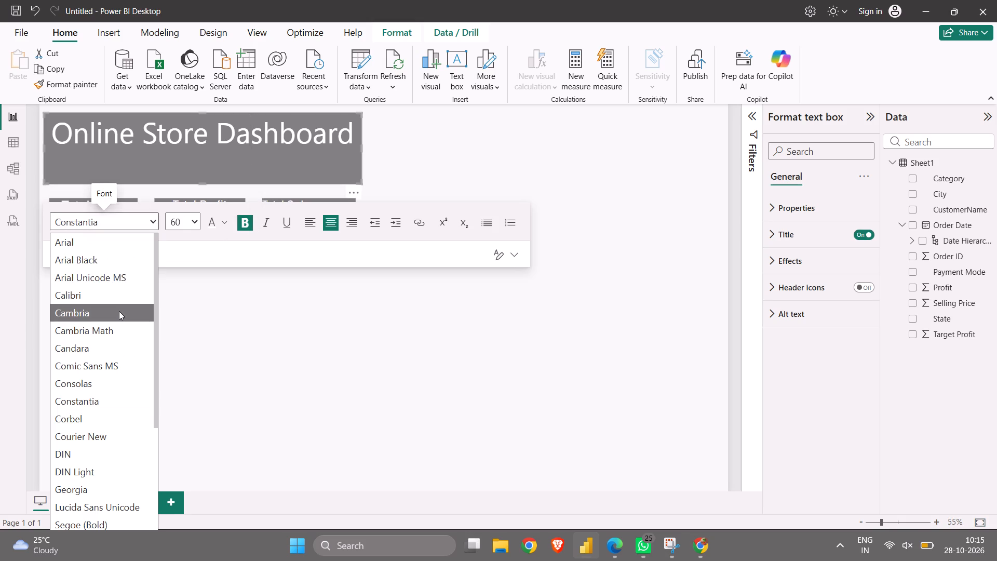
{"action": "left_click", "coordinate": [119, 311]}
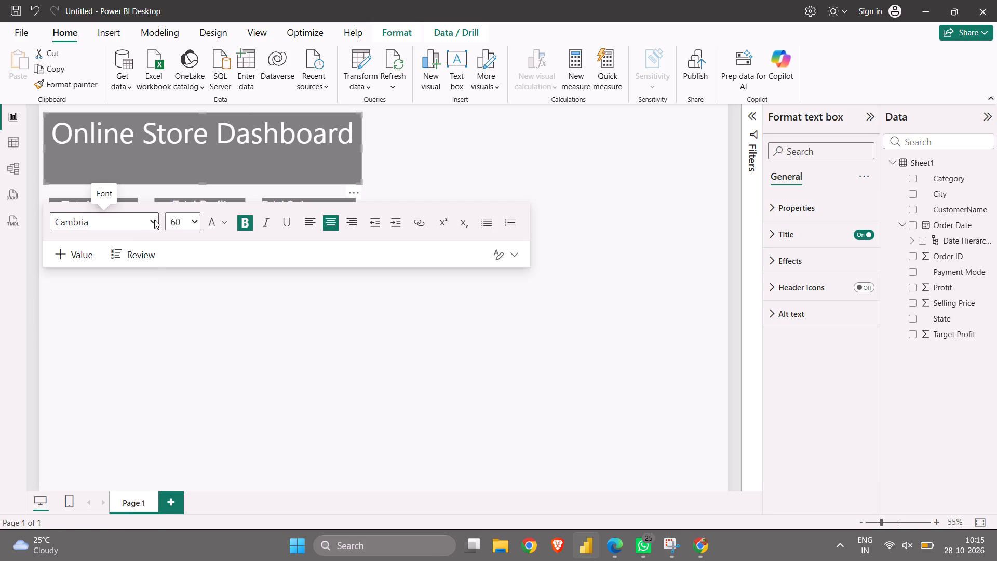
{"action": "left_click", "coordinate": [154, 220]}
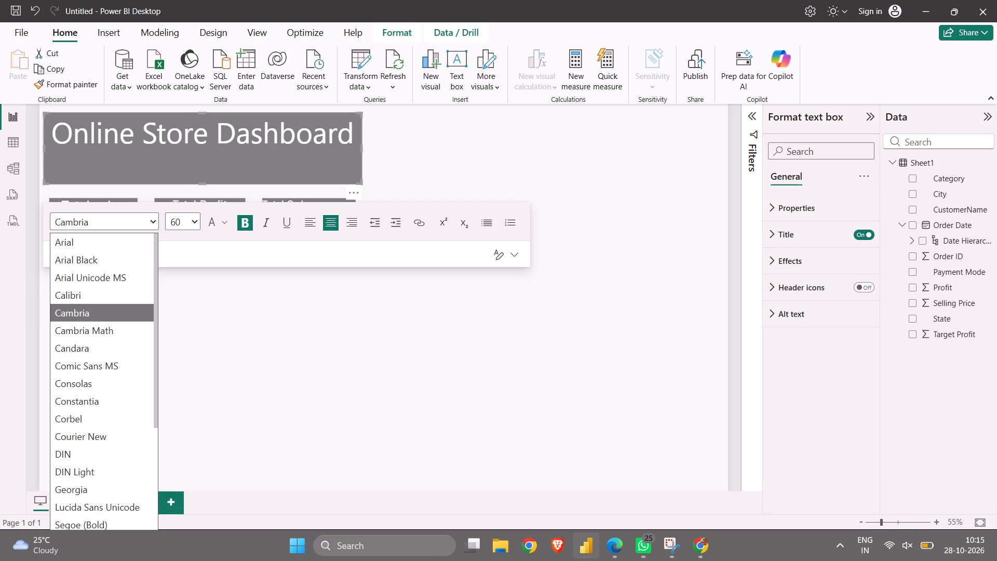
Select the whole "Online Store Dashboard" heading text, try Cambria and Segoe (Bold), and settle on the Corbel font.
{"action": "left_click_drag", "start_coordinate": [354, 140], "coordinate": [41, 140]}
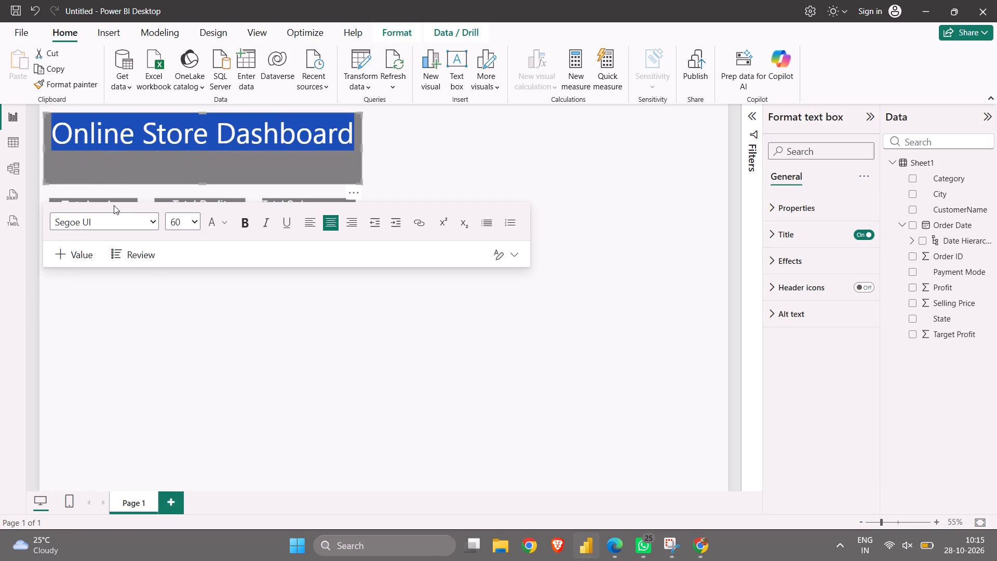
{"action": "left_click", "coordinate": [152, 220]}
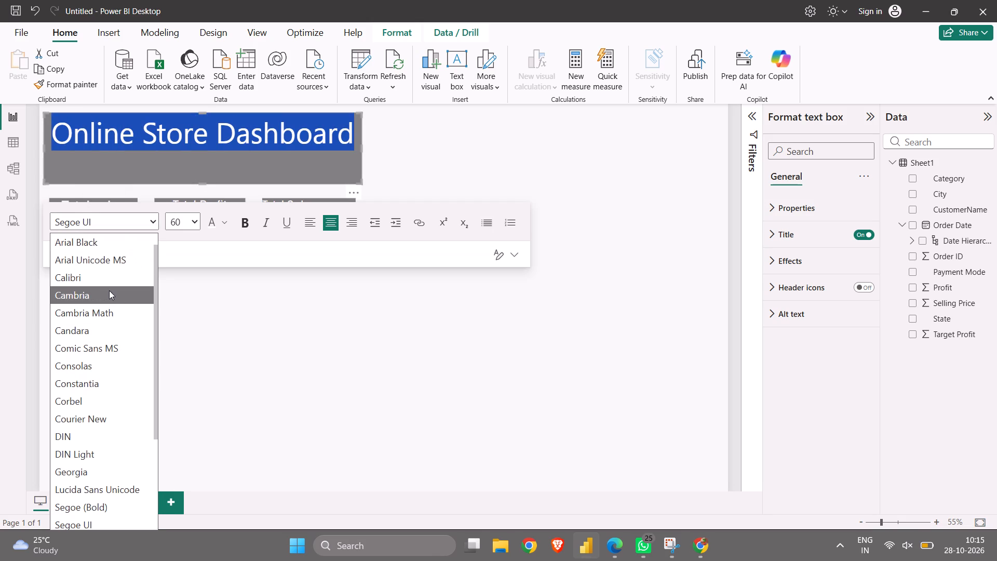
{"action": "left_click", "coordinate": [109, 290]}
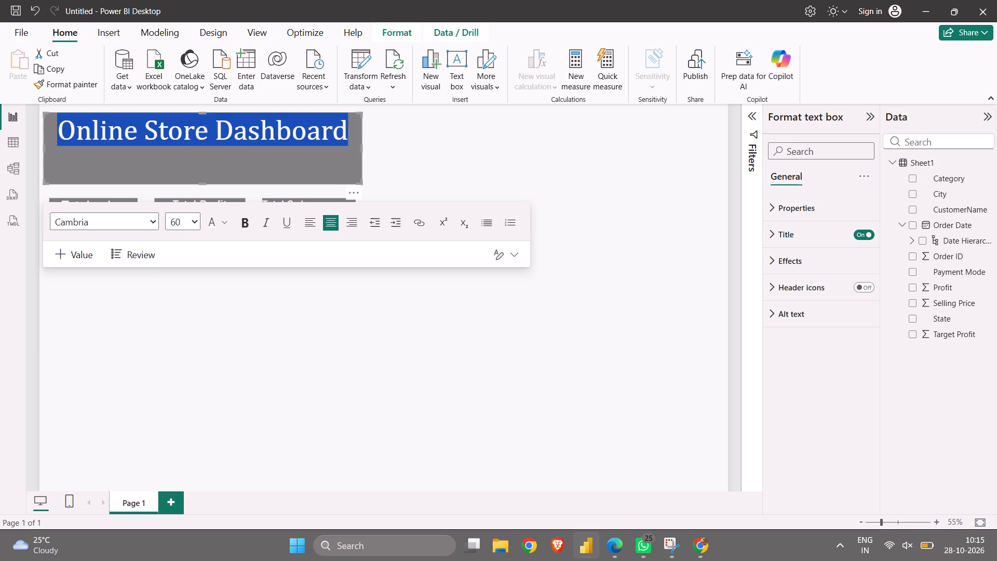
{"action": "left_click", "coordinate": [154, 224]}
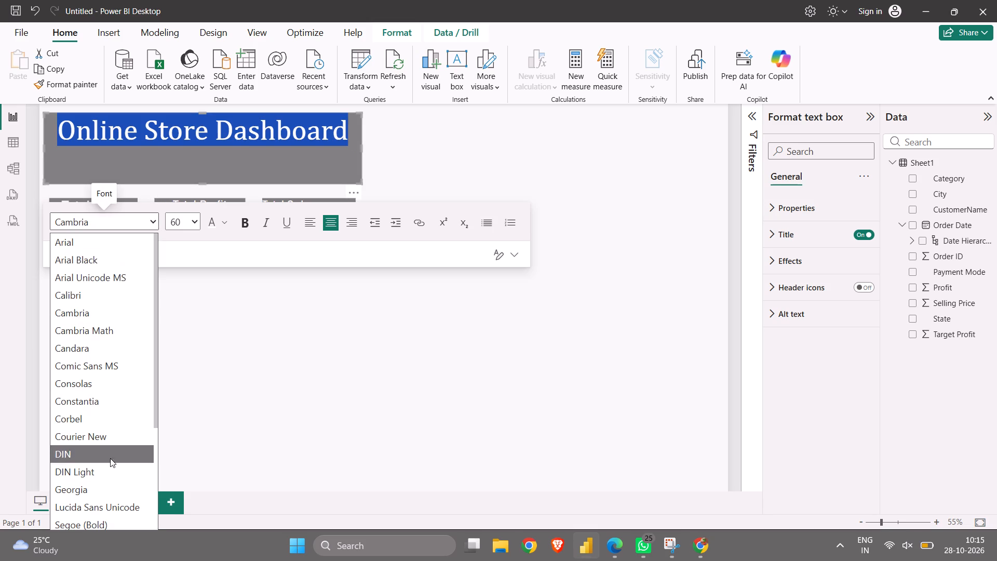
{"action": "scroll", "coordinate": [99, 491], "scroll_direction": "down", "scroll_amount": 1}
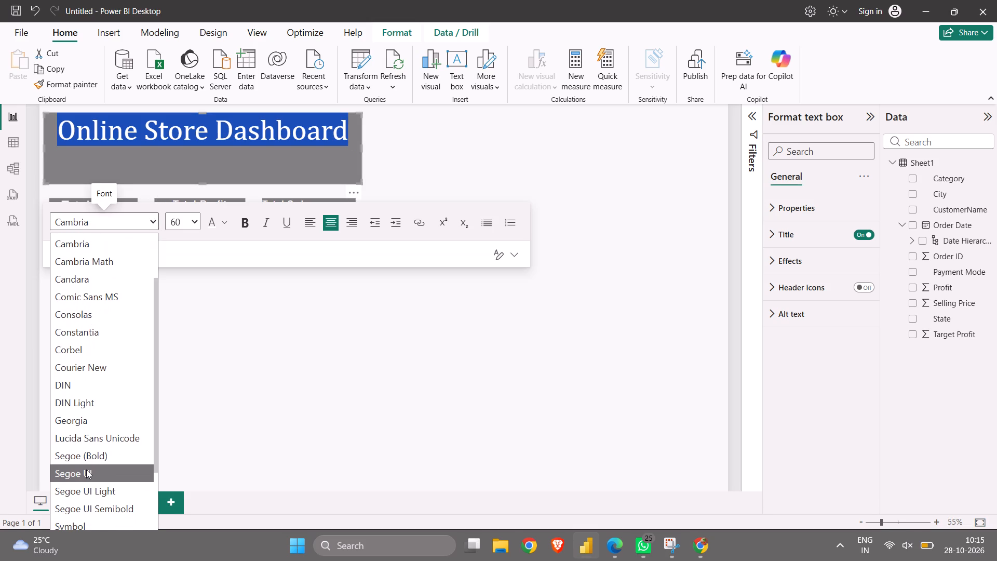
{"action": "left_click", "coordinate": [87, 455]}
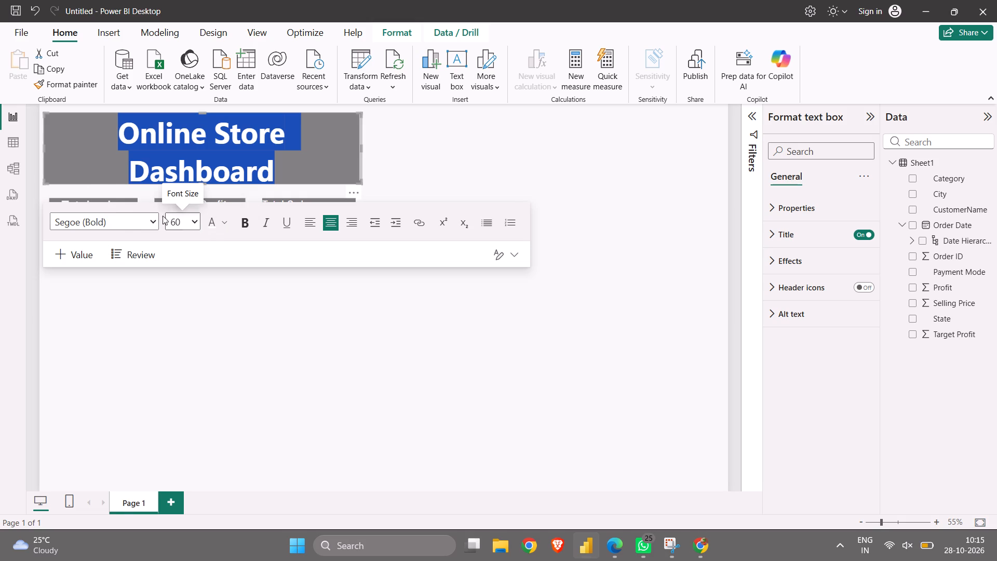
{"action": "left_click", "coordinate": [150, 220]}
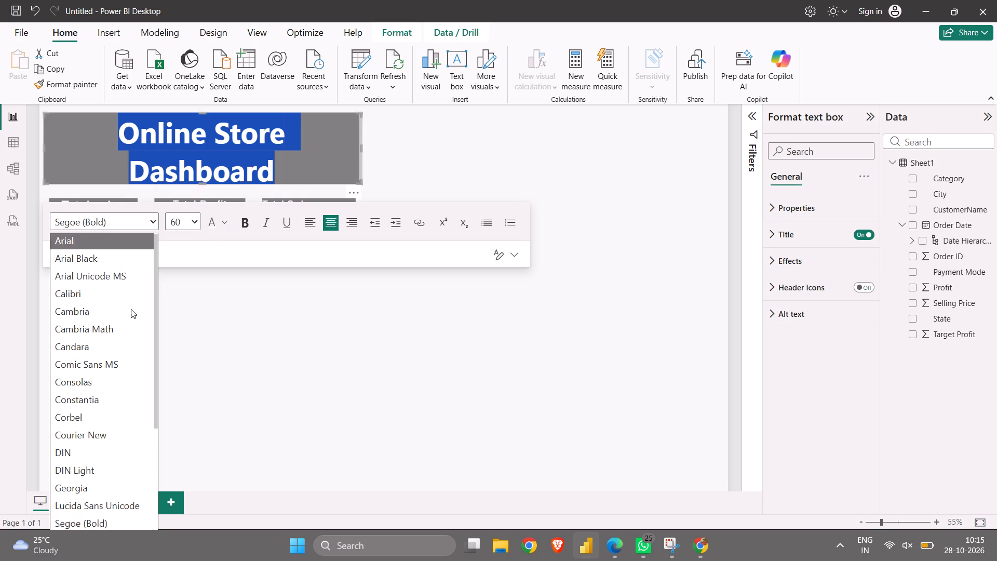
{"action": "left_click", "coordinate": [98, 413]}
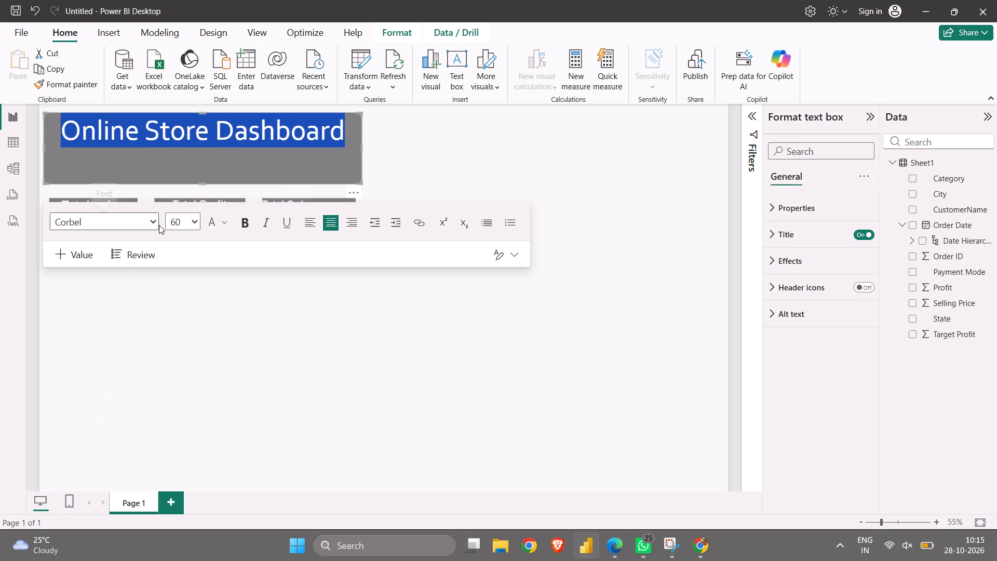
{"action": "left_click", "coordinate": [380, 172]}
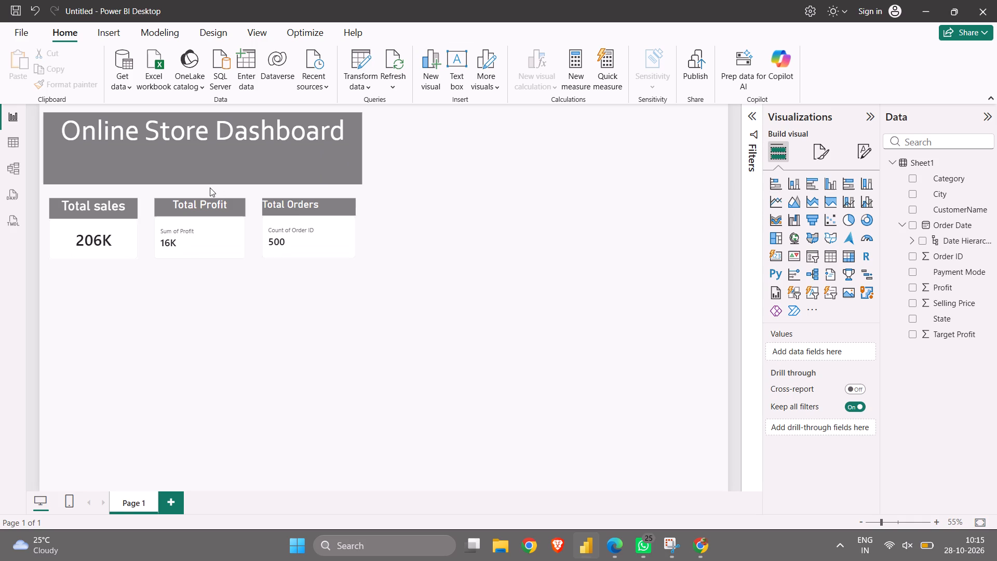
Shorten the heading text box from its bottom edge to fit closely around the single line of text.
{"action": "left_click", "coordinate": [187, 165]}
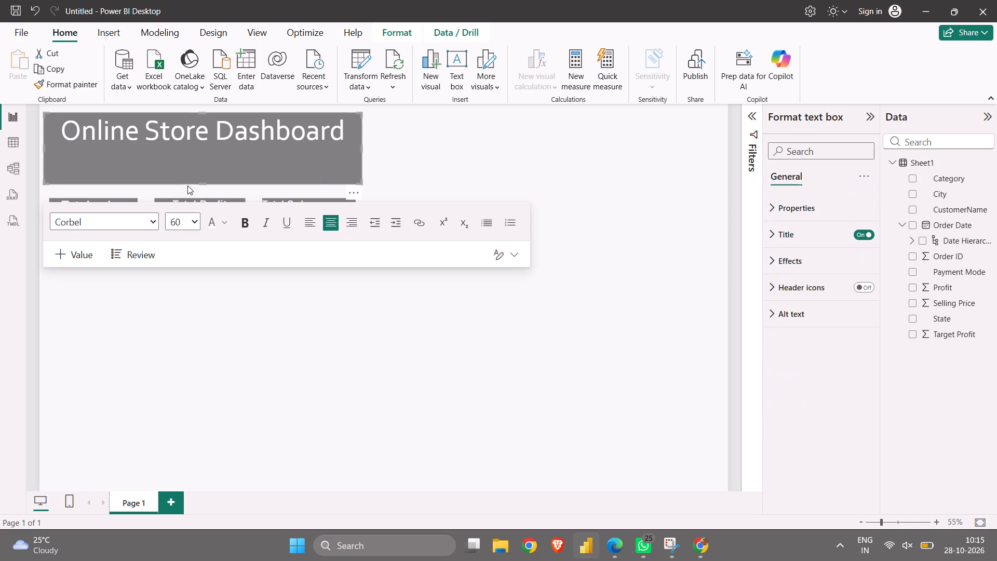
{"action": "left_click_drag", "start_coordinate": [200, 183], "coordinate": [200, 159]}
{"action": "left_click", "coordinate": [423, 149]}
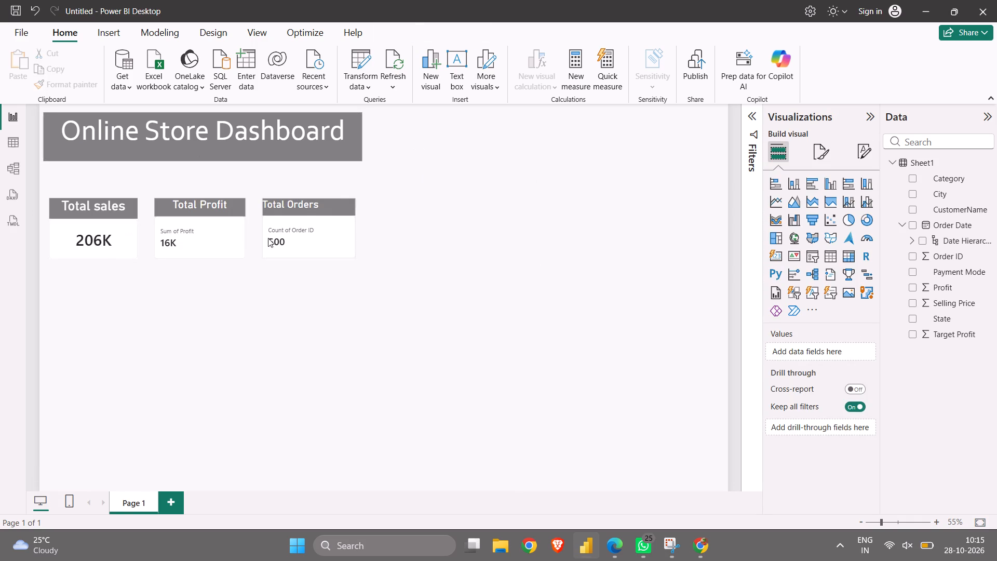
Move the "Total sales", "Total Profit" and "Total Orders" cards up to just below the heading, keeping their tops aligned.
{"action": "left_click_drag", "start_coordinate": [103, 231], "coordinate": [103, 220]}
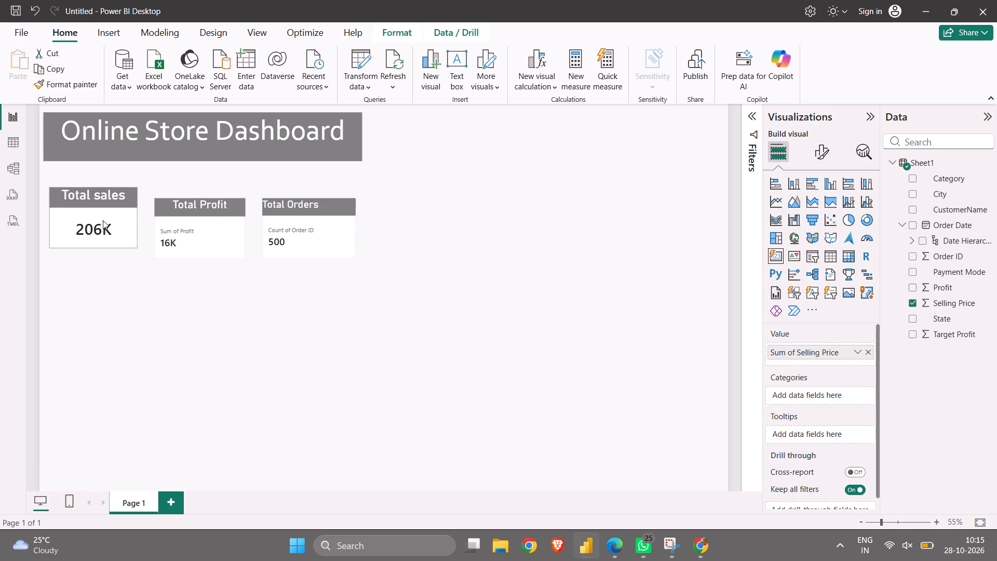
{"action": "left_click_drag", "start_coordinate": [103, 220], "coordinate": [103, 207]}
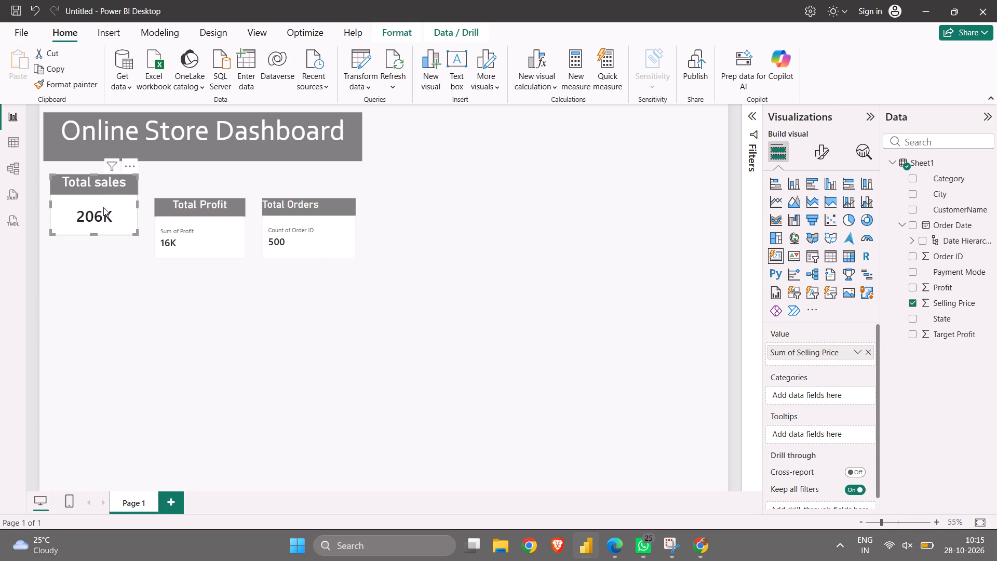
{"action": "left_click_drag", "start_coordinate": [203, 230], "coordinate": [201, 208]}
{"action": "left_click_drag", "start_coordinate": [304, 225], "coordinate": [305, 207]}
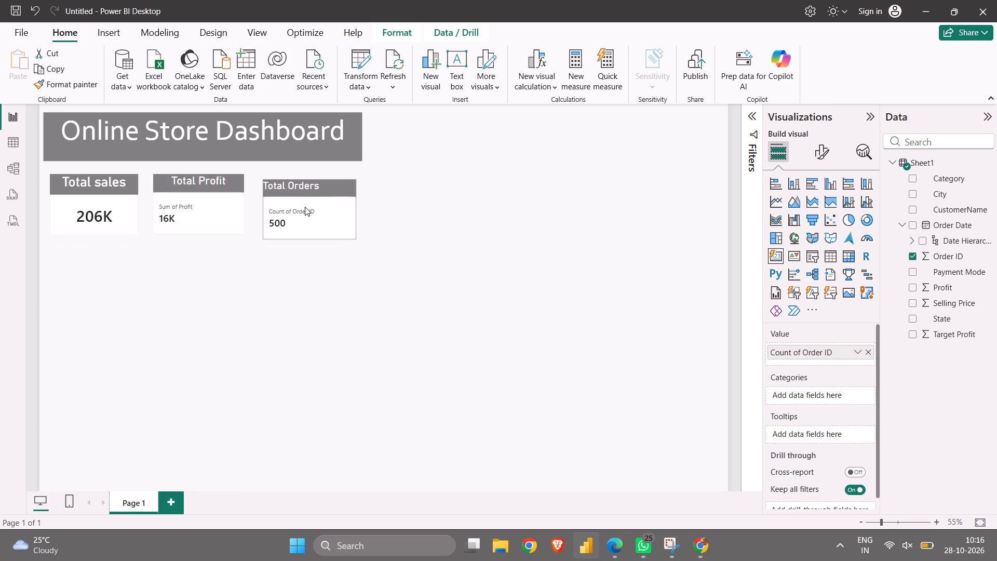
{"action": "left_click_drag", "start_coordinate": [305, 207], "coordinate": [304, 204]}
Turn off the "Sum of Profit" callout label on the "Total Profit" card.
{"action": "left_click", "coordinate": [215, 202]}
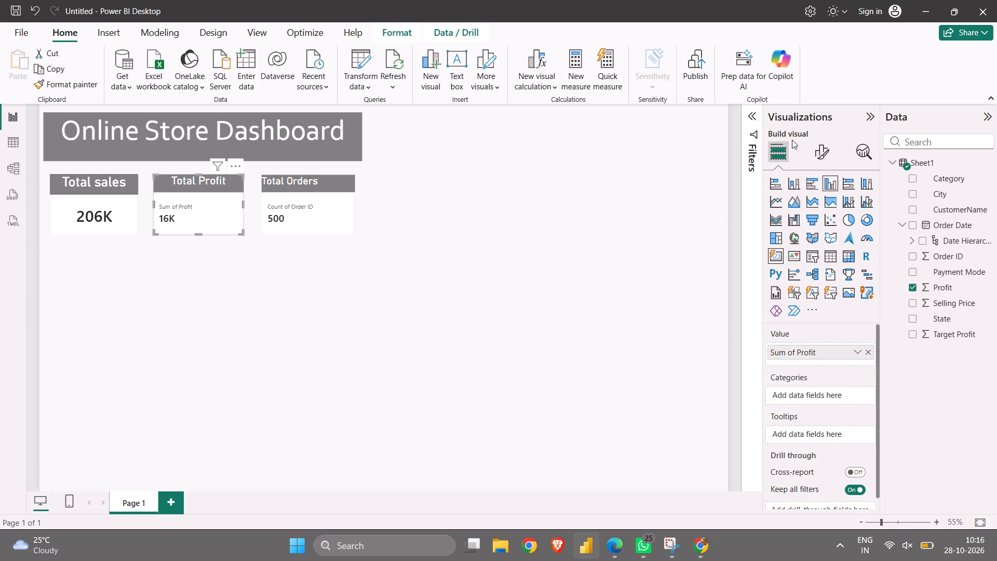
{"action": "scroll", "coordinate": [800, 442], "scroll_direction": "down", "scroll_amount": 4}
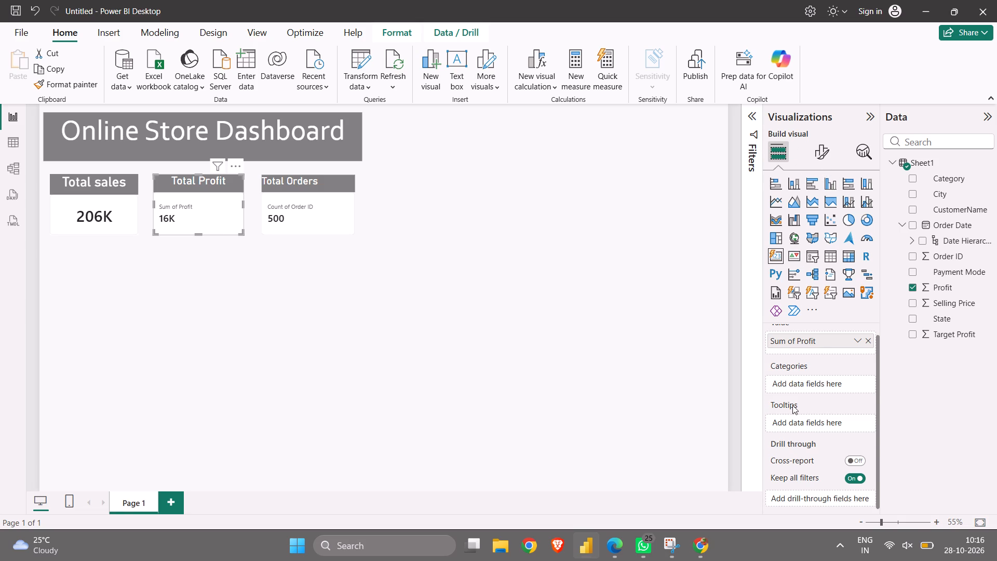
{"action": "left_click", "coordinate": [784, 149]}
{"action": "scroll", "coordinate": [823, 398], "scroll_direction": "up", "scroll_amount": 5}
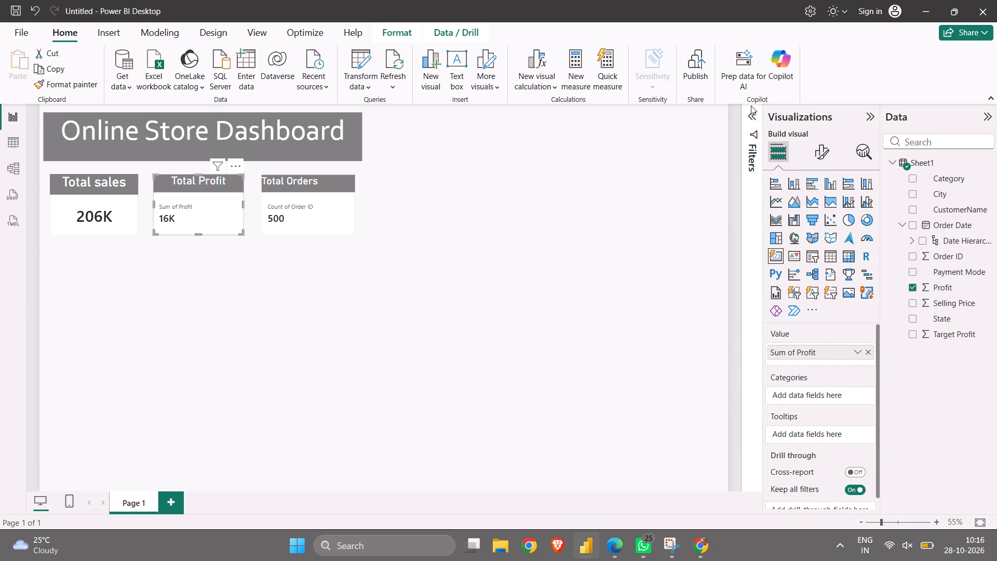
{"action": "left_click", "coordinate": [753, 121]}
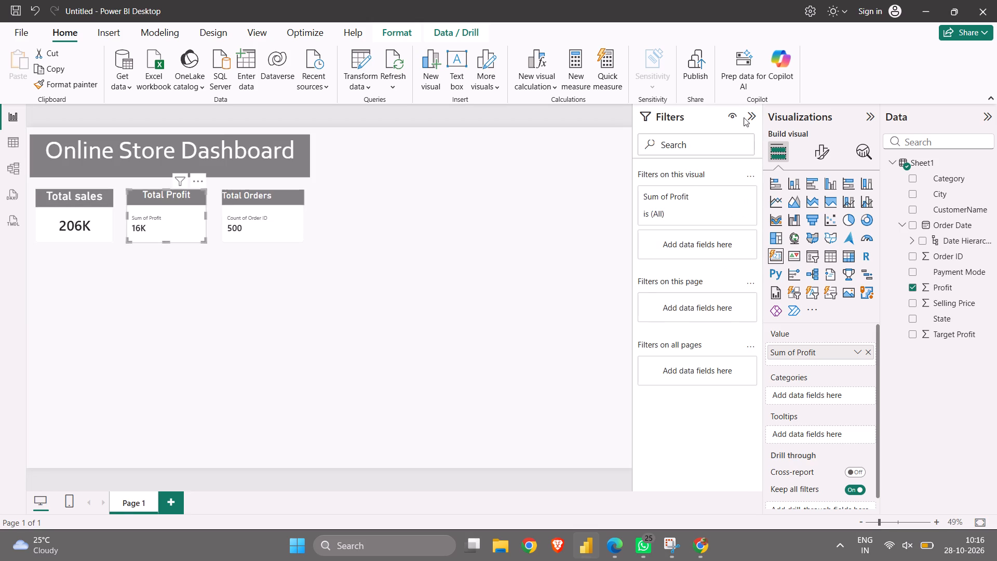
{"action": "left_click", "coordinate": [755, 113]}
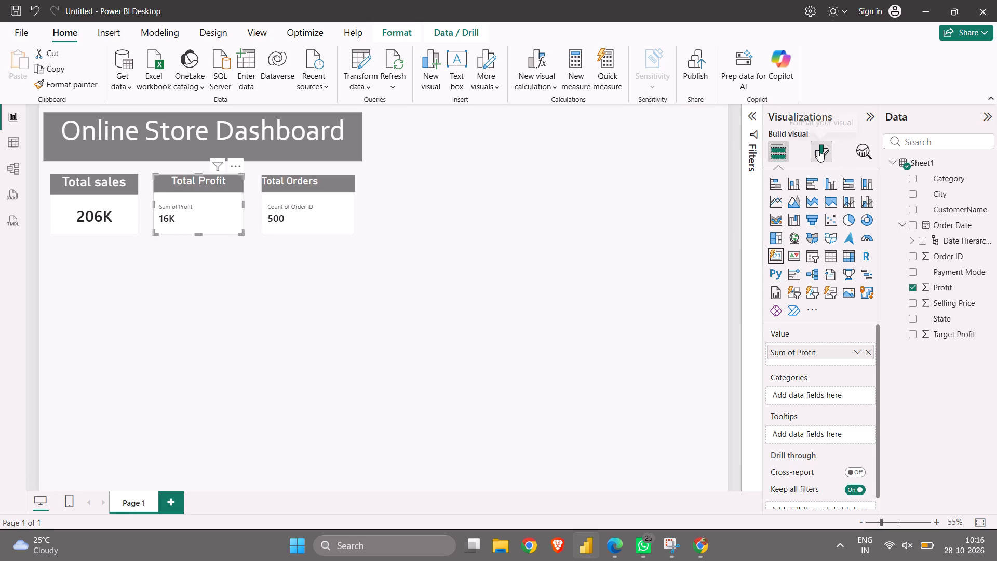
{"action": "left_click", "coordinate": [818, 150]}
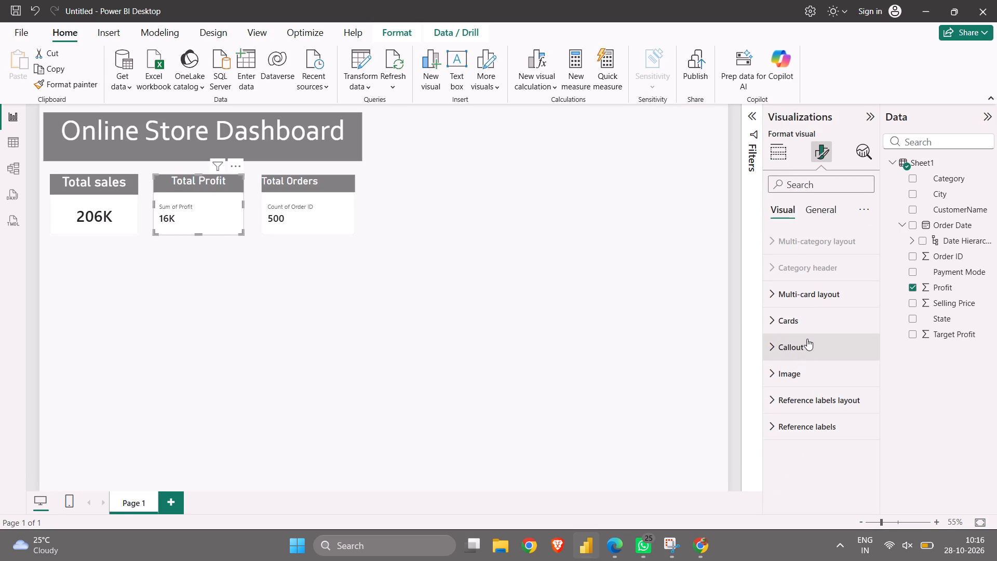
{"action": "left_click", "coordinate": [808, 335]}
{"action": "scroll", "coordinate": [808, 335], "scroll_direction": "down", "scroll_amount": 2}
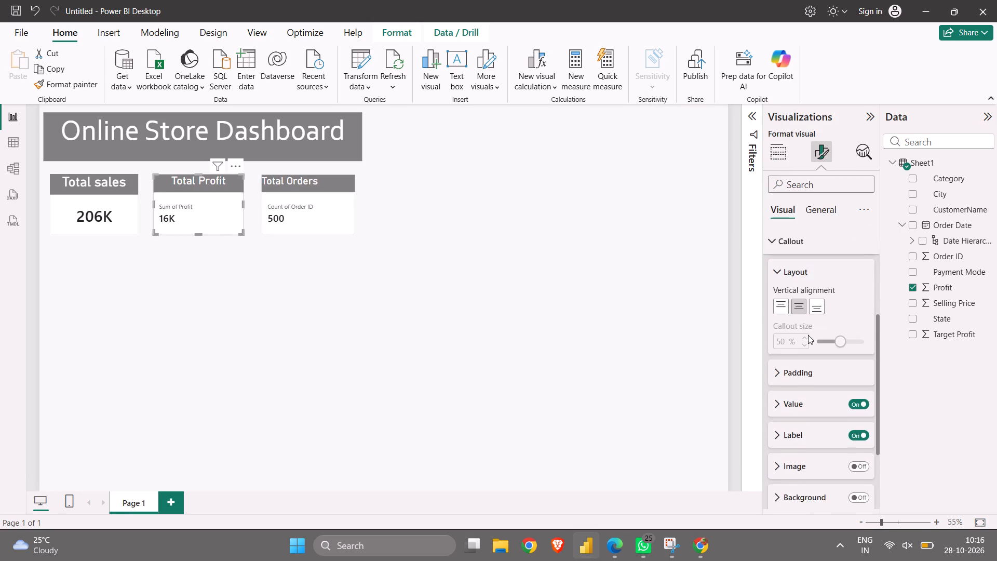
{"action": "scroll", "coordinate": [808, 335], "scroll_direction": "down", "scroll_amount": 1}
{"action": "left_click", "coordinate": [861, 358]}
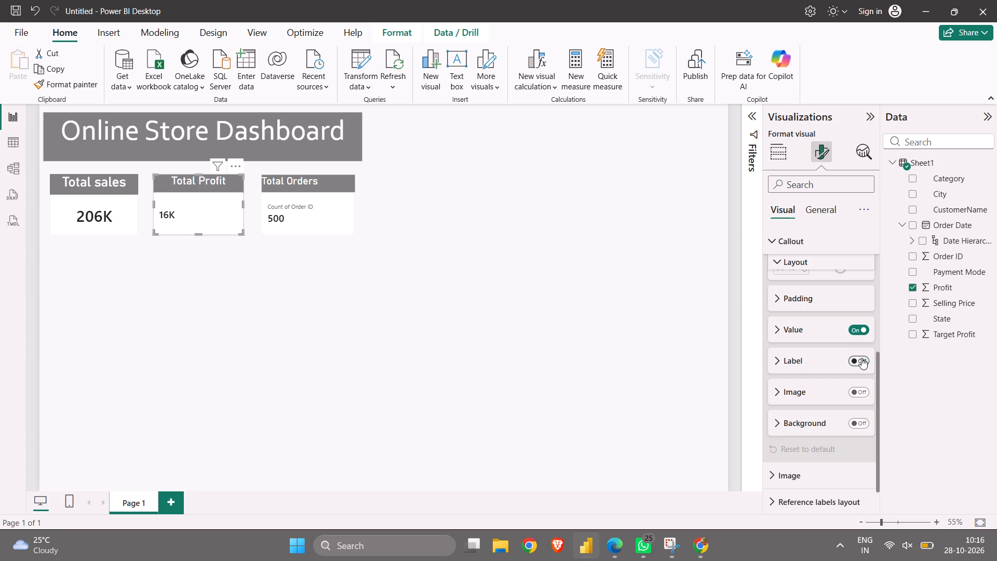
Set the "Total Profit" card's callout value to font size 40 and centre it horizontally.
{"action": "left_click", "coordinate": [783, 359]}
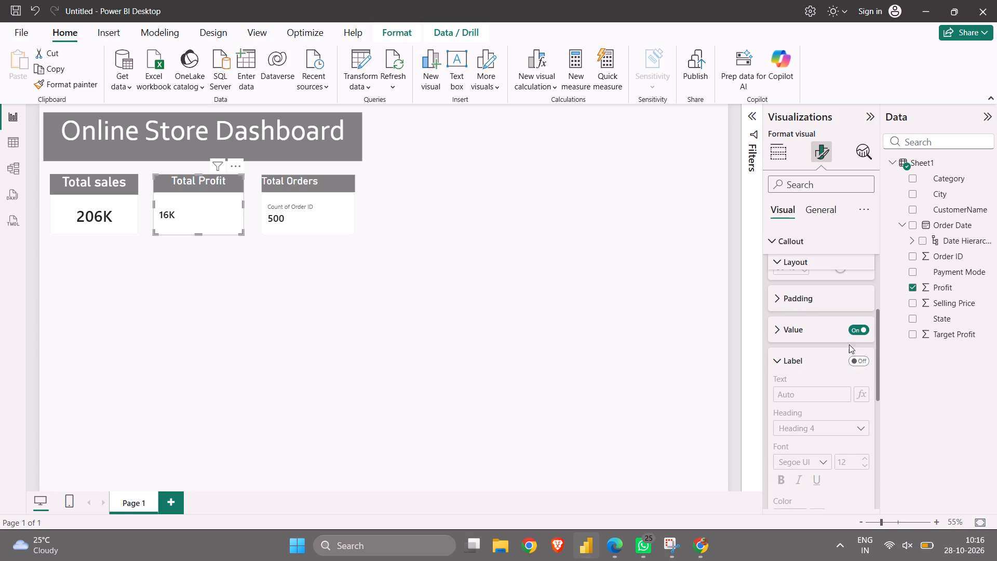
{"action": "left_click", "coordinate": [778, 327]}
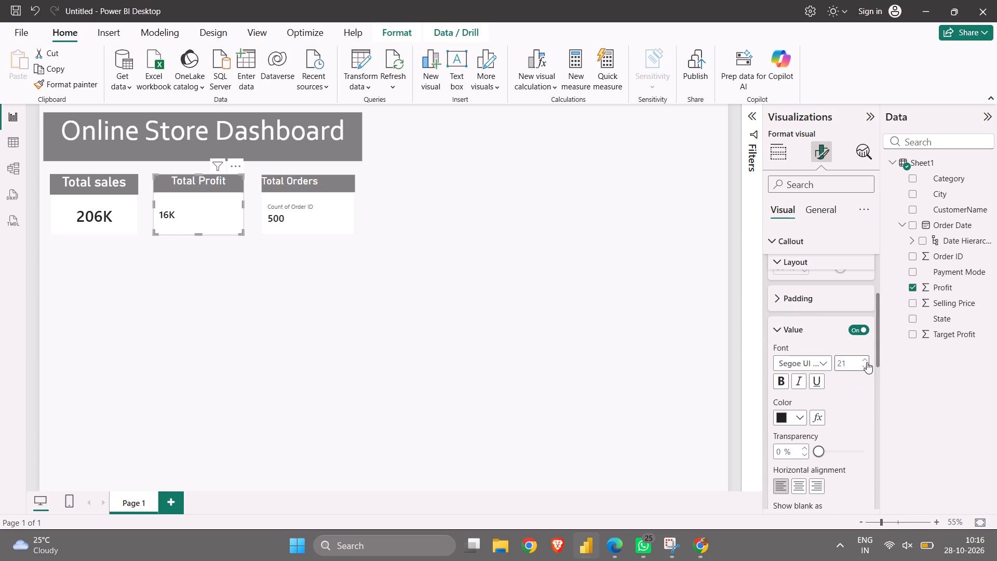
{"action": "triple_click", "coordinate": [867, 357]}
{"action": "triple_click", "coordinate": [867, 357]}
{"action": "triple_click", "coordinate": [867, 357]}
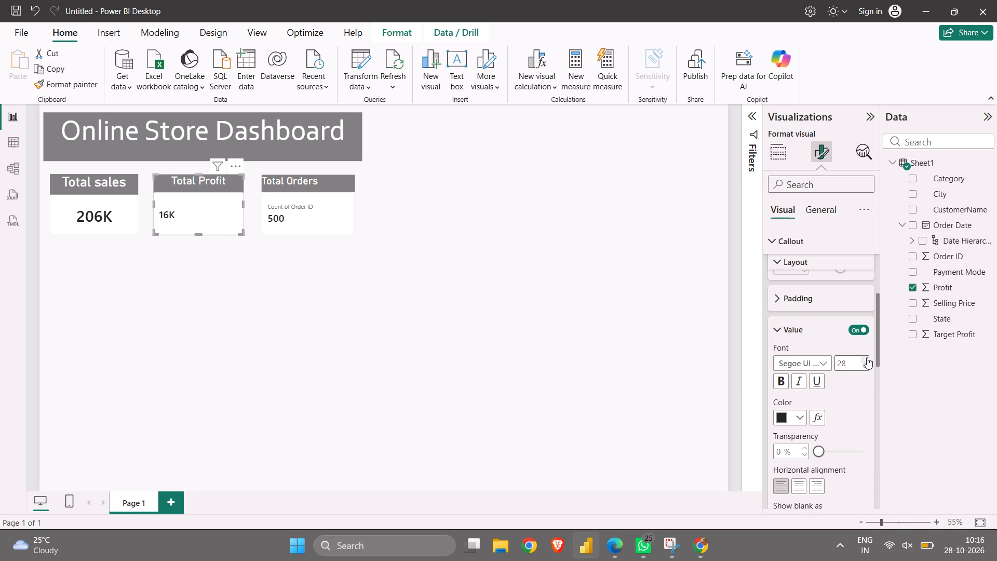
{"action": "triple_click", "coordinate": [867, 357]}
{"action": "triple_click", "coordinate": [867, 357]}
{"action": "left_click", "coordinate": [867, 357]}
{"action": "scroll", "coordinate": [838, 483], "scroll_direction": "down", "scroll_amount": 1}
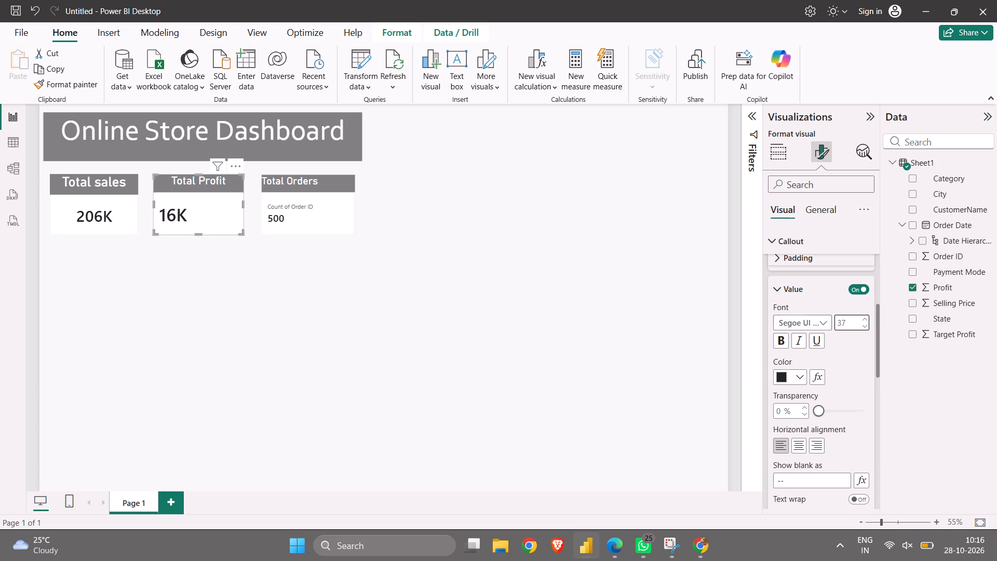
{"action": "left_click", "coordinate": [802, 449]}
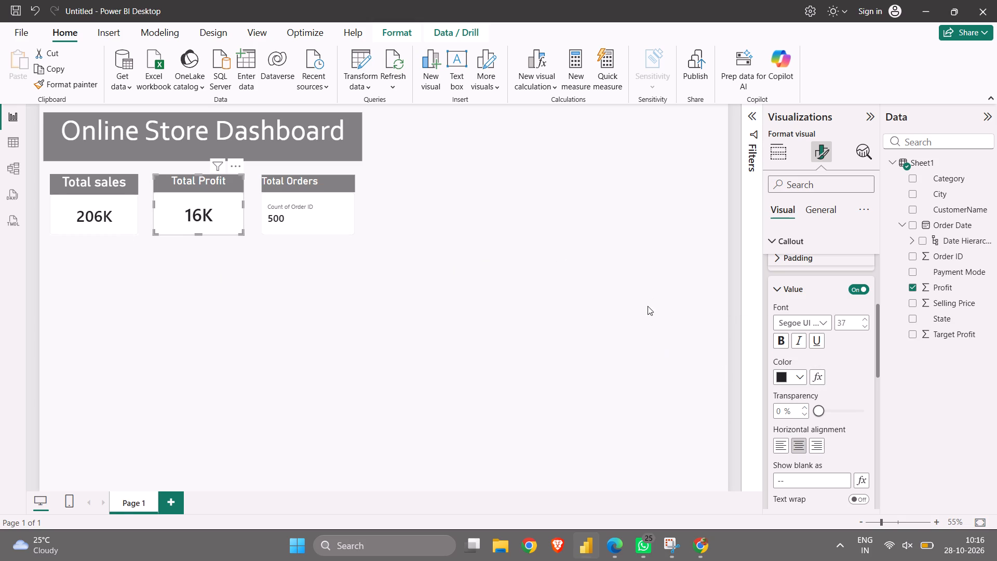
{"action": "double_click", "coordinate": [864, 319]}
{"action": "left_click", "coordinate": [864, 319]}
Set the "Total sales" card's callout value to font size 40.
{"action": "double_click", "coordinate": [92, 200]}
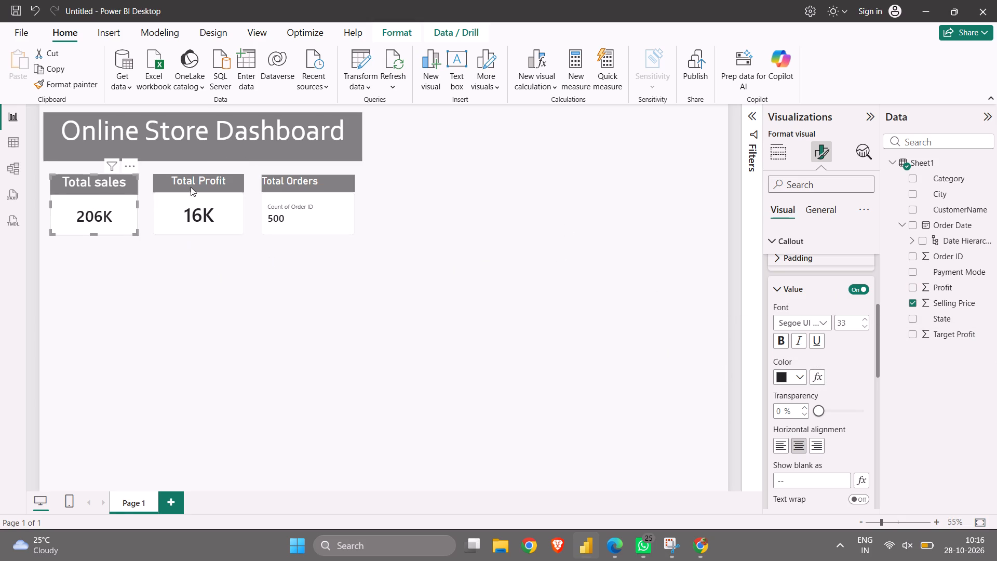
{"action": "triple_click", "coordinate": [862, 319]}
{"action": "triple_click", "coordinate": [862, 319]}
{"action": "left_click", "coordinate": [862, 319]}
Turn off the "Count of Order ID" callout label on the "Total Orders" card.
{"action": "left_click", "coordinate": [323, 210]}
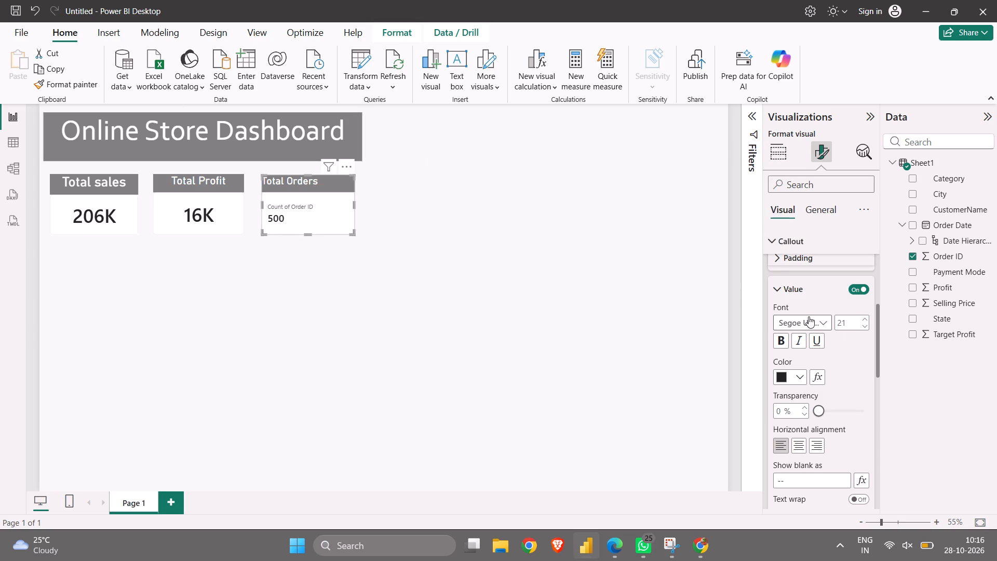
{"action": "scroll", "coordinate": [809, 316], "scroll_direction": "down", "scroll_amount": 3}
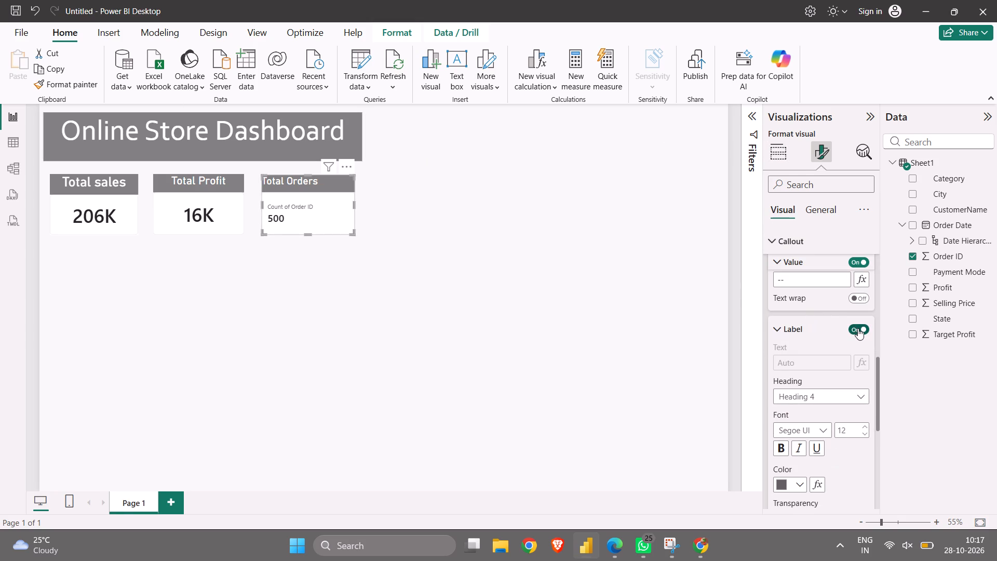
{"action": "left_click", "coordinate": [858, 328]}
Set the "Total Orders" card's callout value to font size 40.
{"action": "scroll", "coordinate": [848, 373], "scroll_direction": "up", "scroll_amount": 1}
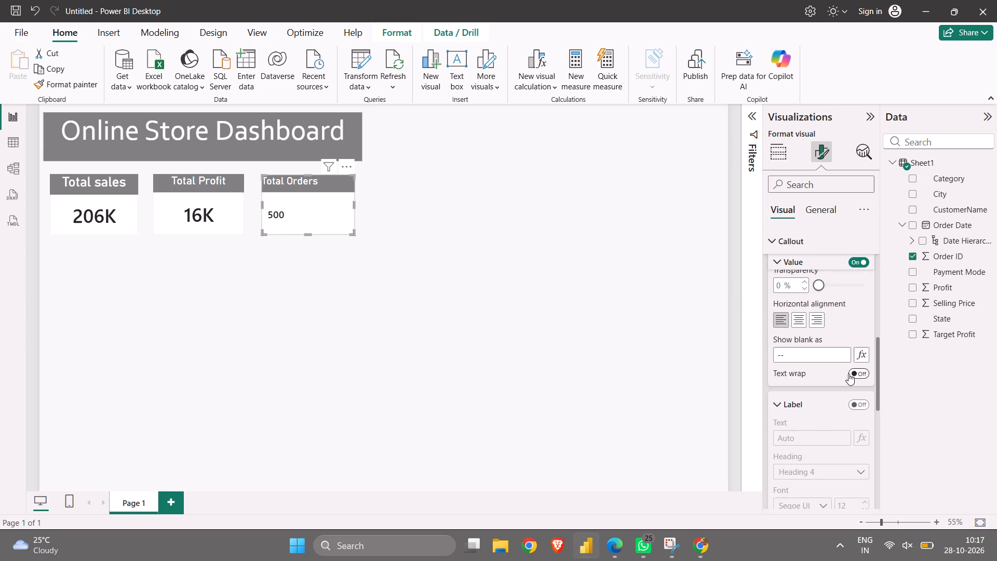
{"action": "scroll", "coordinate": [848, 373], "scroll_direction": "up", "scroll_amount": 1}
{"action": "triple_click", "coordinate": [868, 338]}
{"action": "triple_click", "coordinate": [868, 338]}
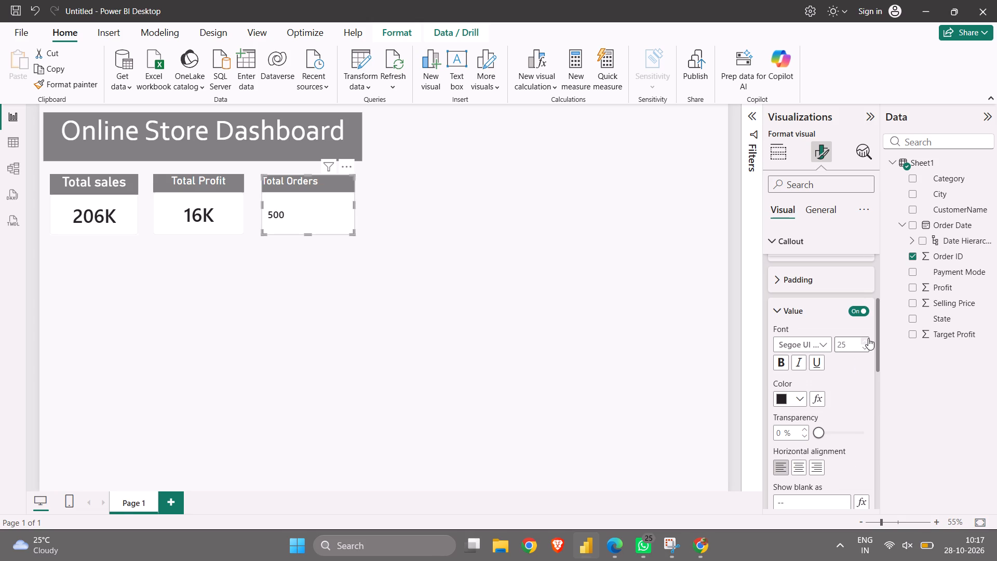
{"action": "triple_click", "coordinate": [868, 338]}
{"action": "double_click", "coordinate": [868, 338]}
{"action": "left_click", "coordinate": [852, 342]}
{"action": "type", "text": "40"}
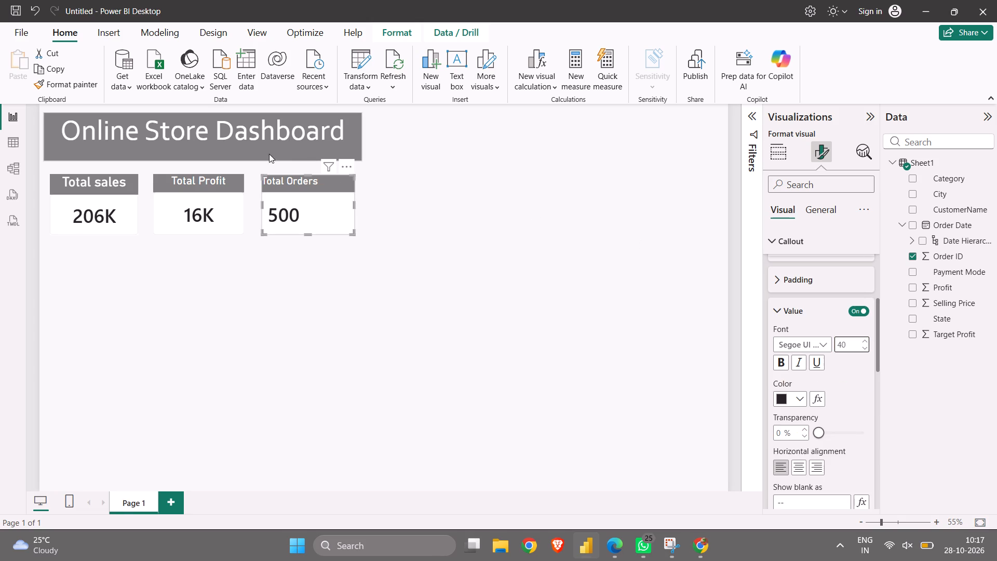
{"action": "left_click", "coordinate": [348, 204]}
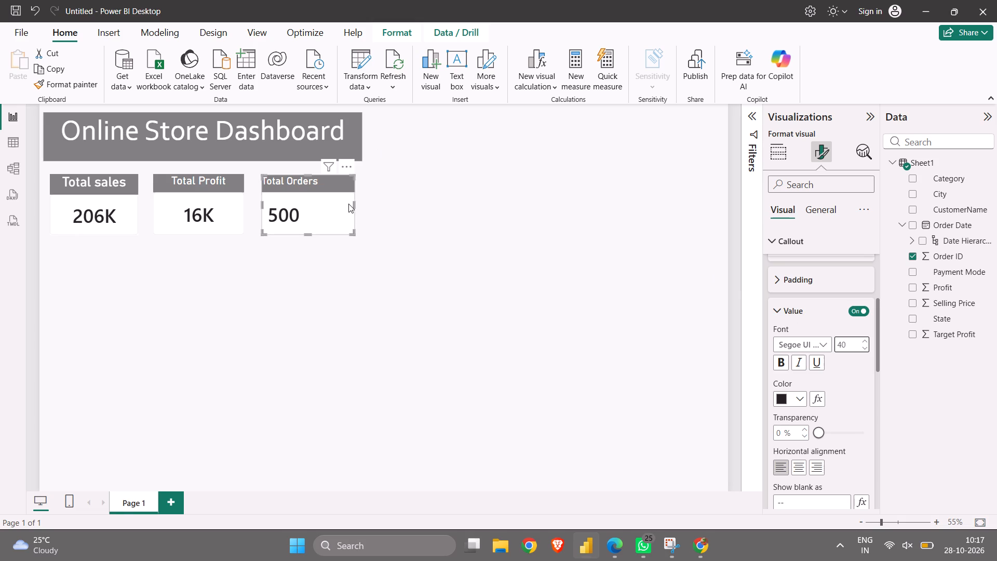
Check the "Total sales" card's title font size and set the "Total Profit" title to the same size, 31.
{"action": "left_click", "coordinate": [125, 201]}
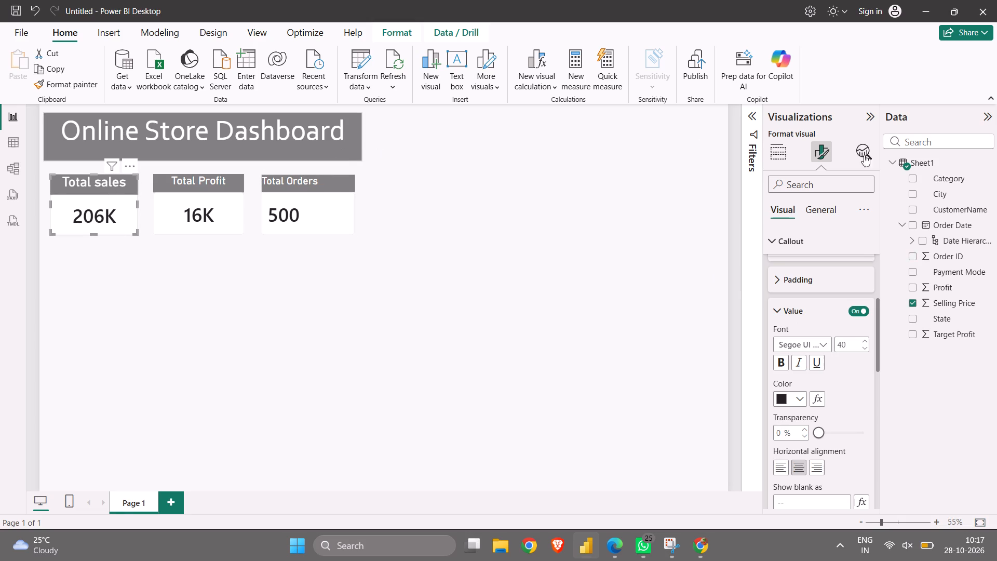
{"action": "left_click", "coordinate": [832, 211]}
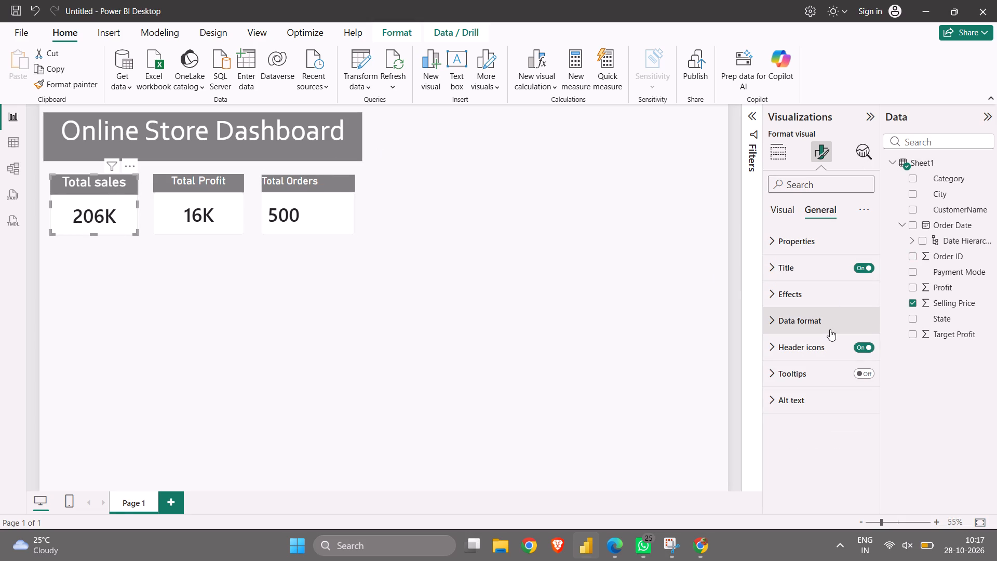
{"action": "left_click", "coordinate": [812, 272]}
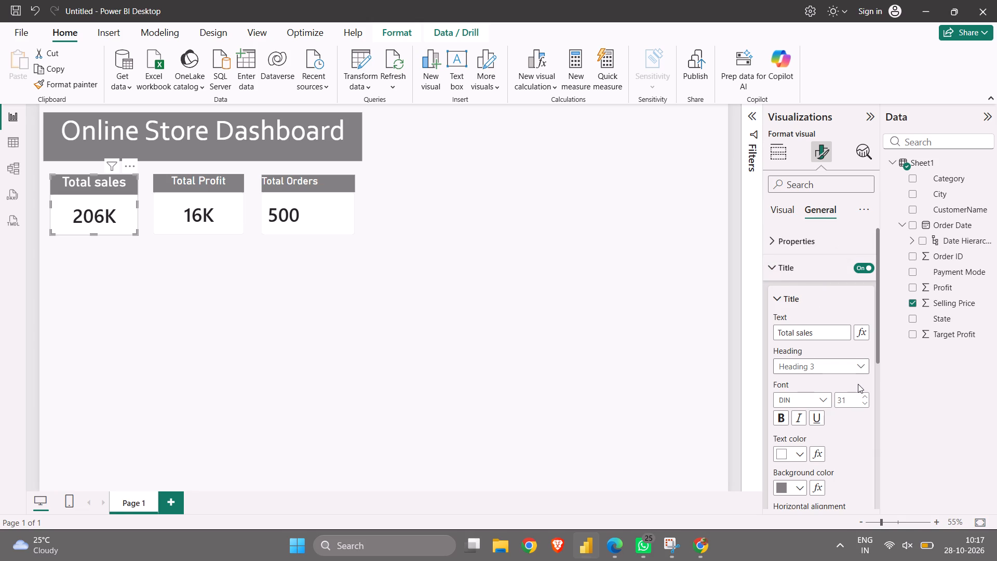
{"action": "scroll", "coordinate": [858, 384], "scroll_direction": "down", "scroll_amount": 1}
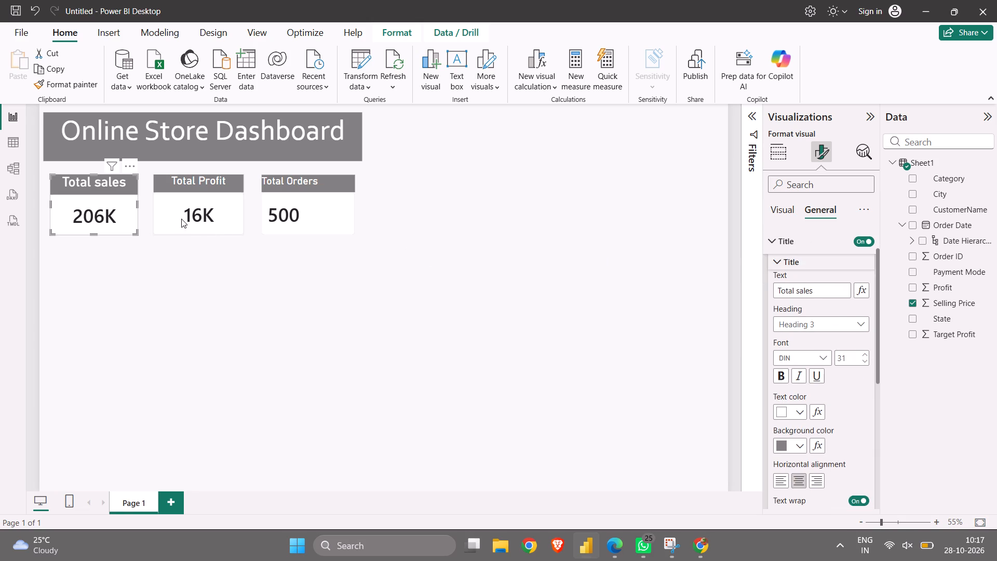
{"action": "left_click", "coordinate": [205, 215]}
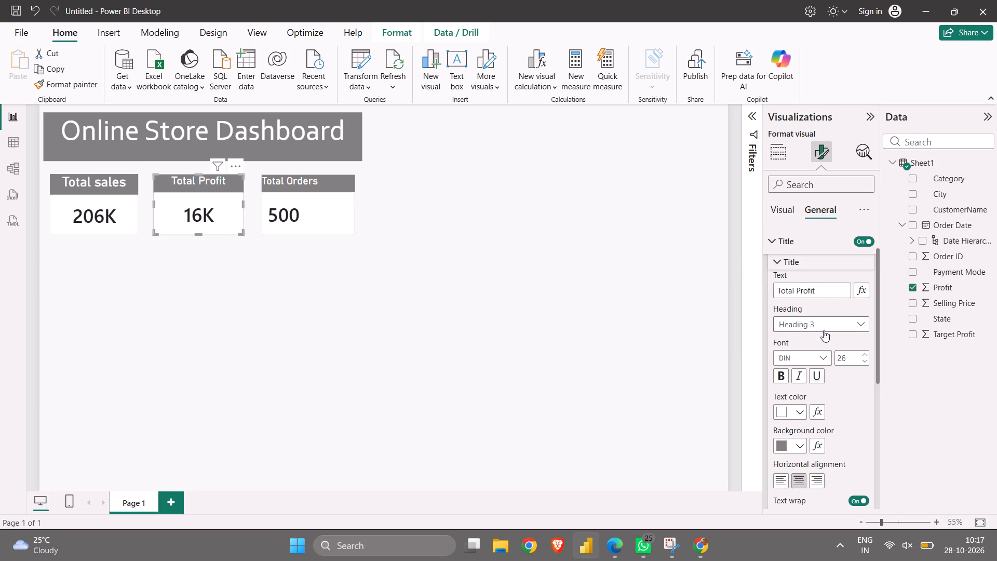
{"action": "triple_click", "coordinate": [868, 354]}
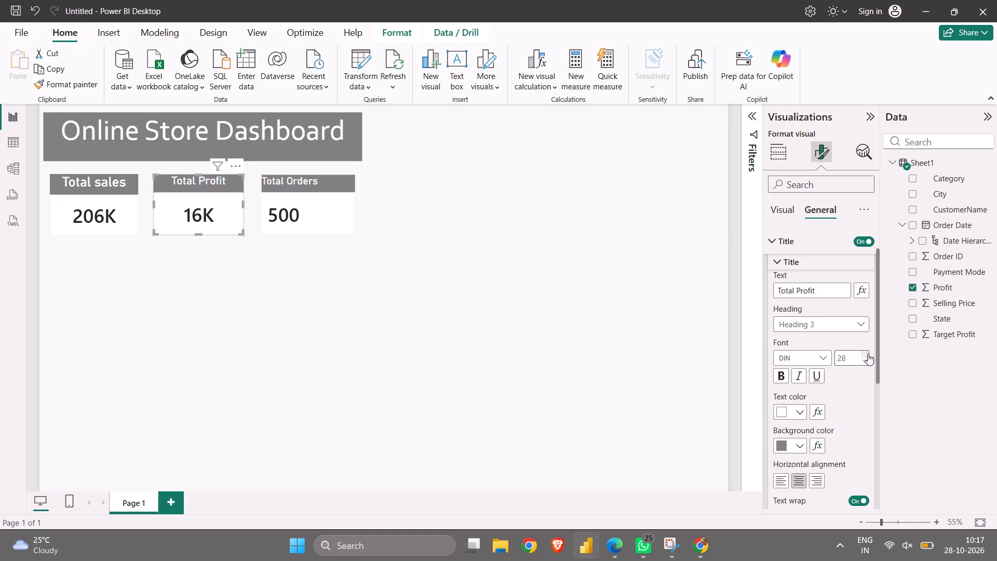
{"action": "double_click", "coordinate": [868, 354]}
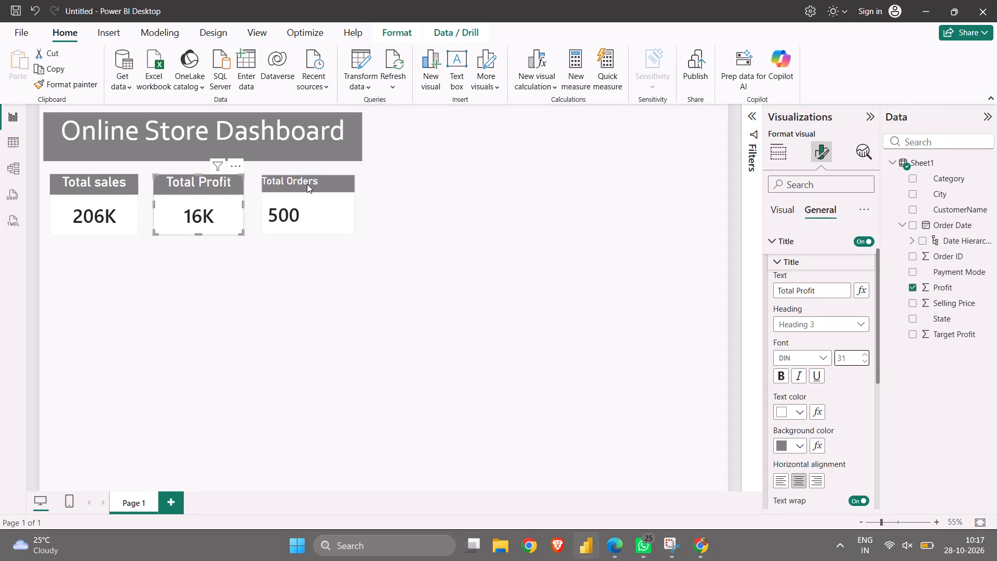
Set the "Total Orders" card's title to font size 31 and centre it horizontally.
{"action": "left_click", "coordinate": [307, 184]}
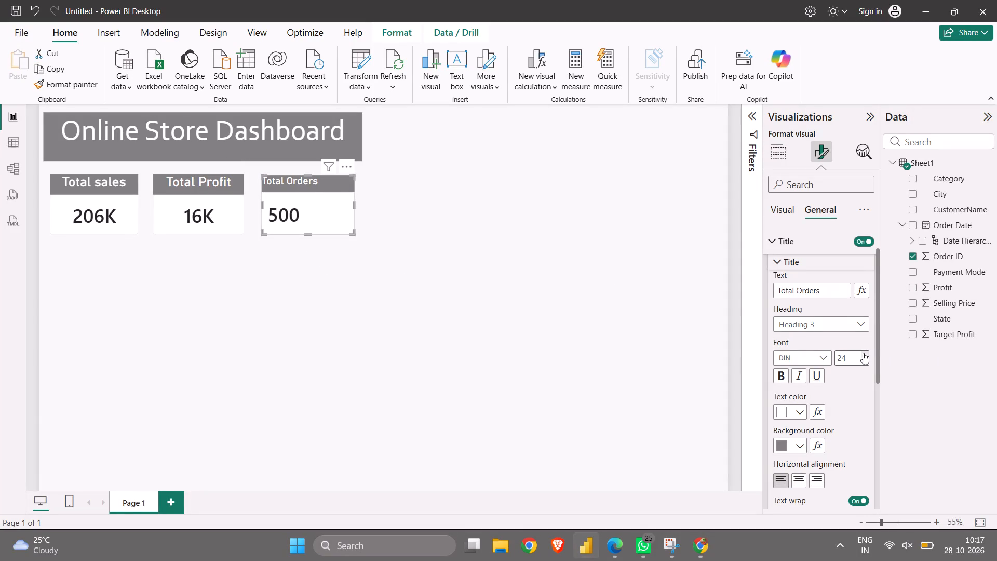
{"action": "triple_click", "coordinate": [863, 353]}
{"action": "triple_click", "coordinate": [863, 353]}
{"action": "left_click", "coordinate": [863, 353]}
{"action": "left_click", "coordinate": [797, 482]}
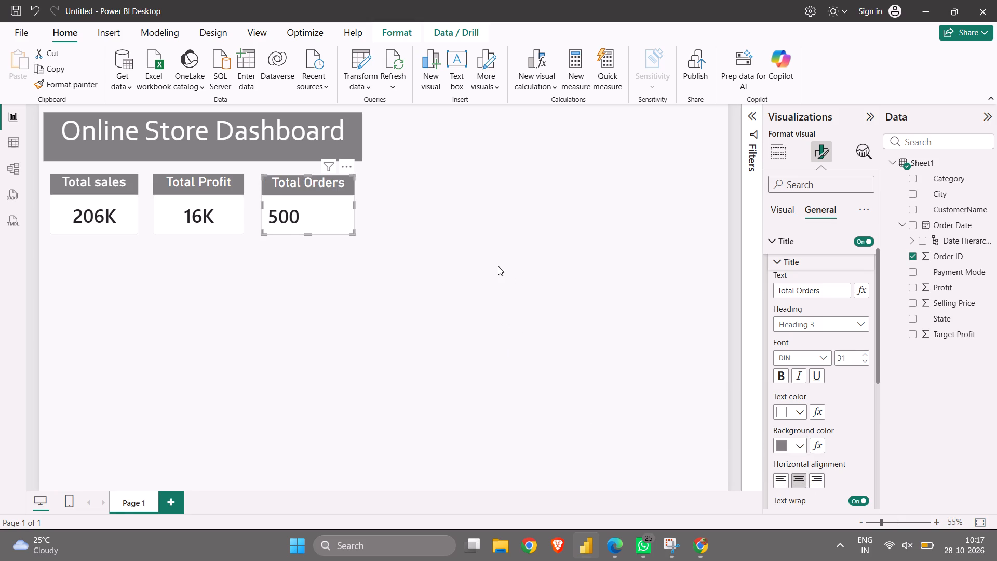
Centre the "Total Orders" card's callout value horizontally and deselect the card.
{"action": "left_click", "coordinate": [784, 207]}
{"action": "scroll", "coordinate": [816, 411], "scroll_direction": "down", "scroll_amount": 1}
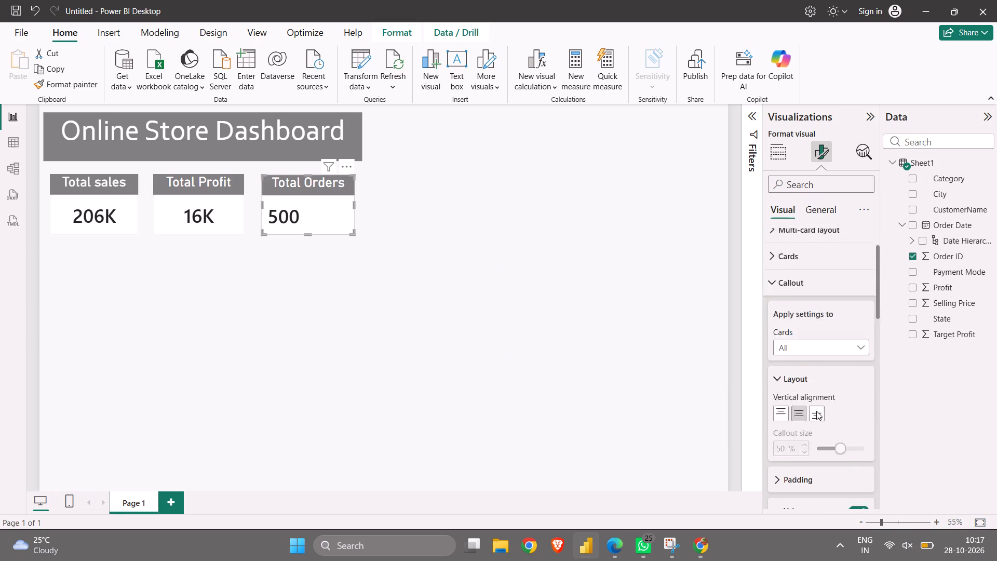
{"action": "scroll", "coordinate": [816, 411], "scroll_direction": "down", "scroll_amount": 4}
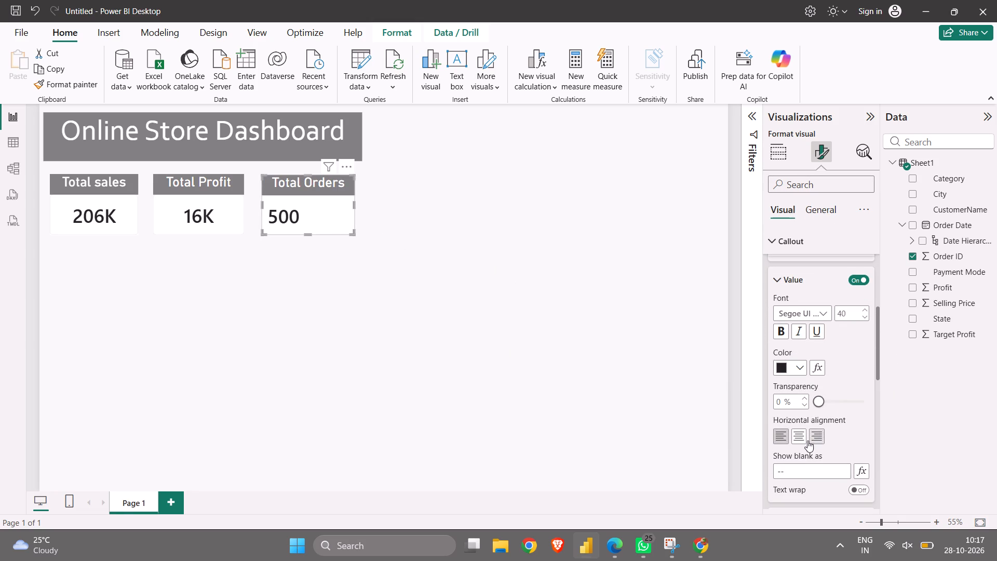
{"action": "left_click", "coordinate": [797, 442]}
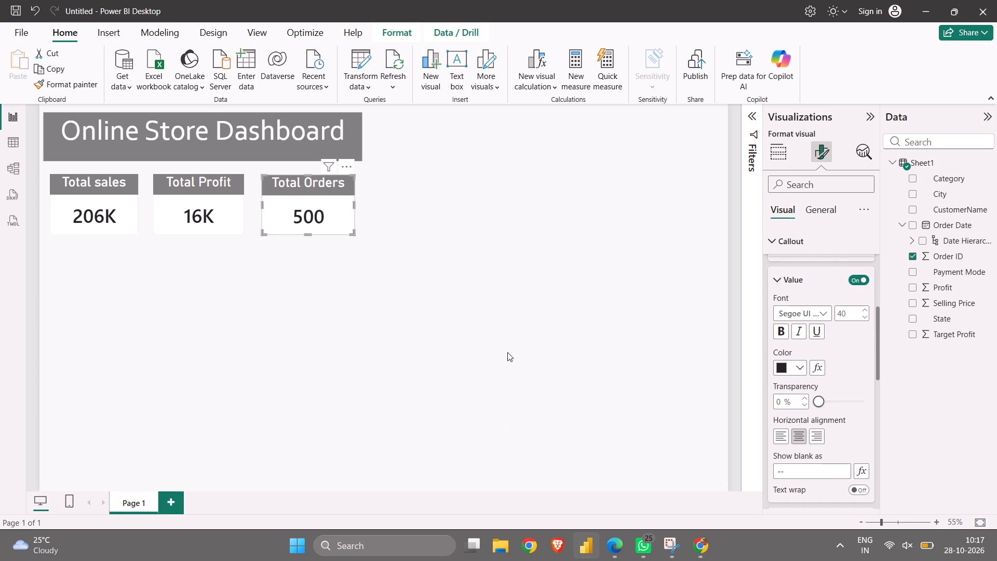
{"action": "left_click", "coordinate": [507, 352]}
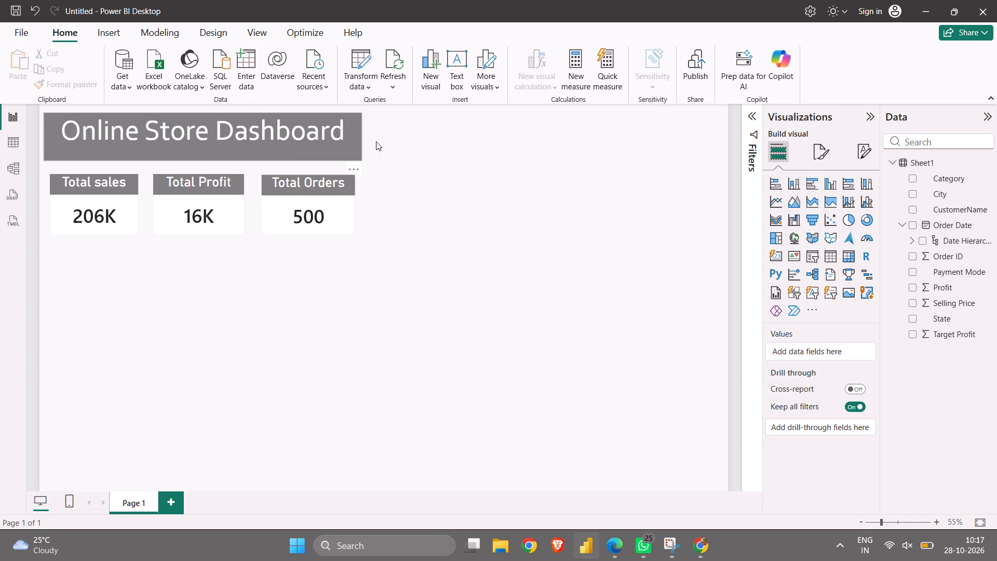
Try blue and pale red backgrounds on the dashboard heading text box, settling on the 40% lighter red theme shade.
{"action": "left_click", "coordinate": [343, 141]}
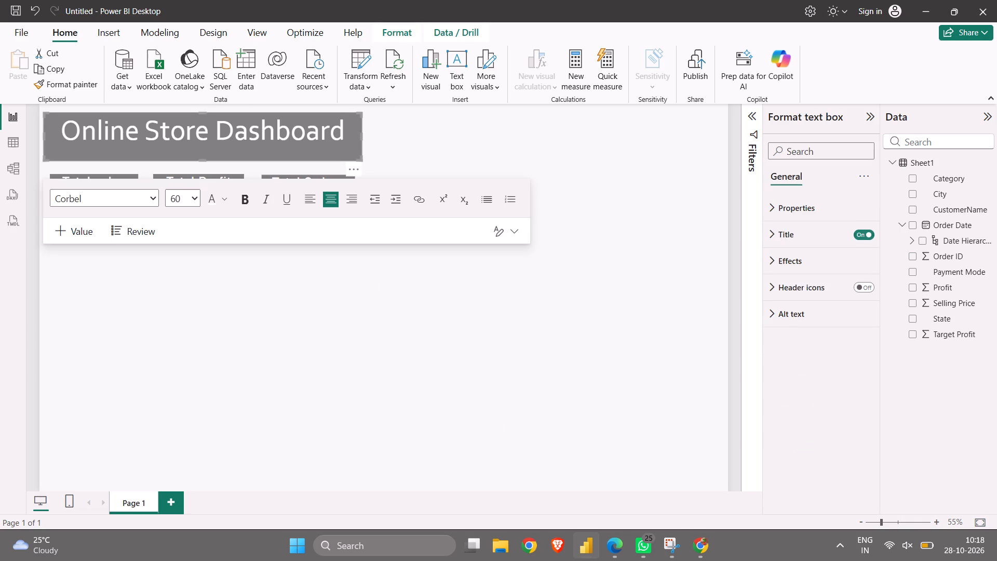
{"action": "left_click", "coordinate": [797, 268]}
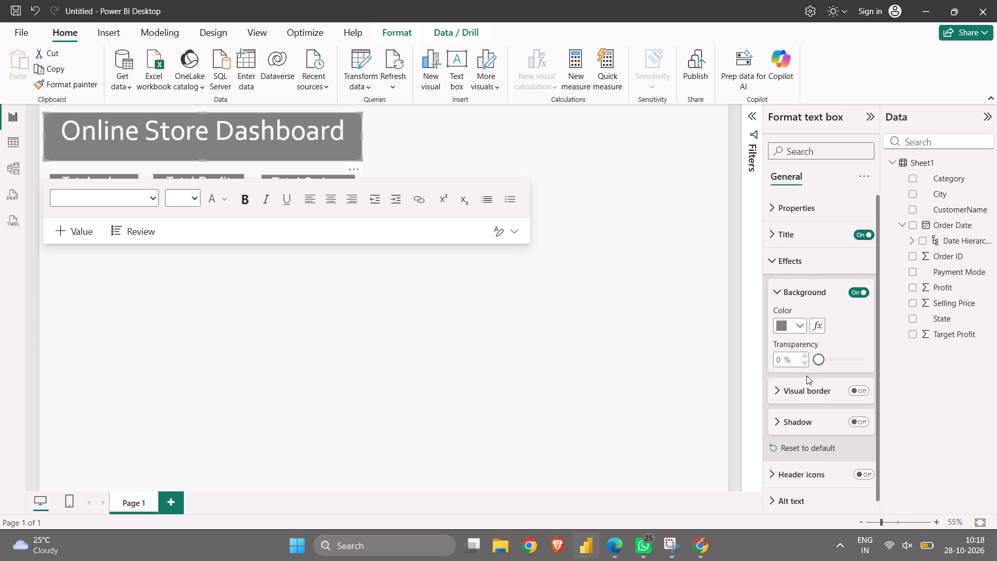
{"action": "left_click", "coordinate": [800, 329]}
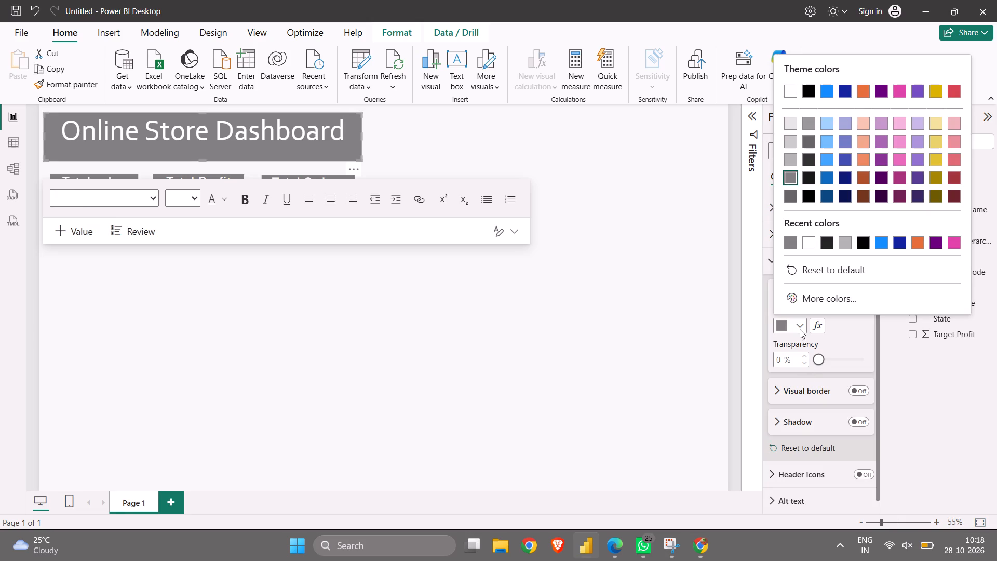
{"action": "left_click", "coordinate": [827, 143]}
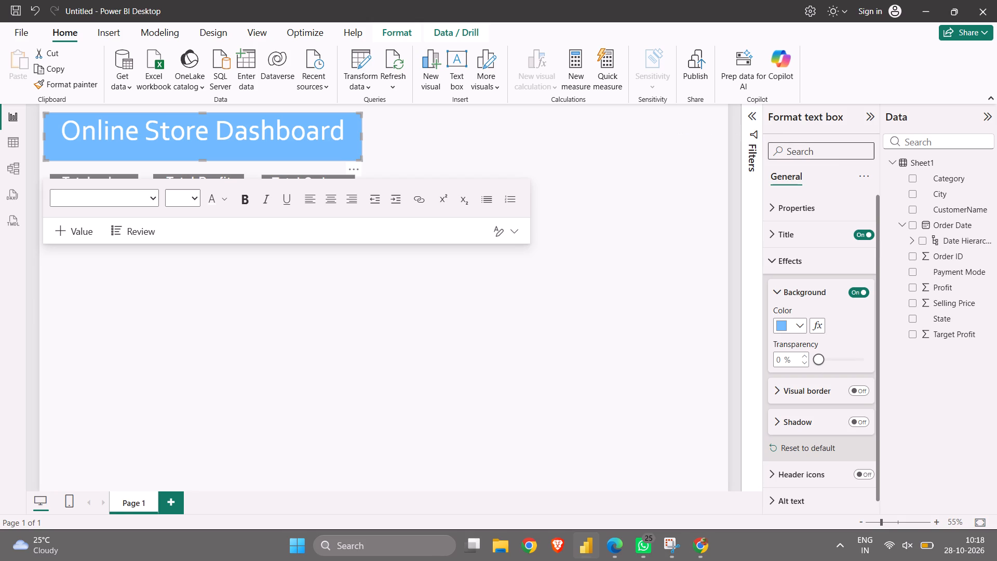
{"action": "left_click", "coordinate": [802, 322]}
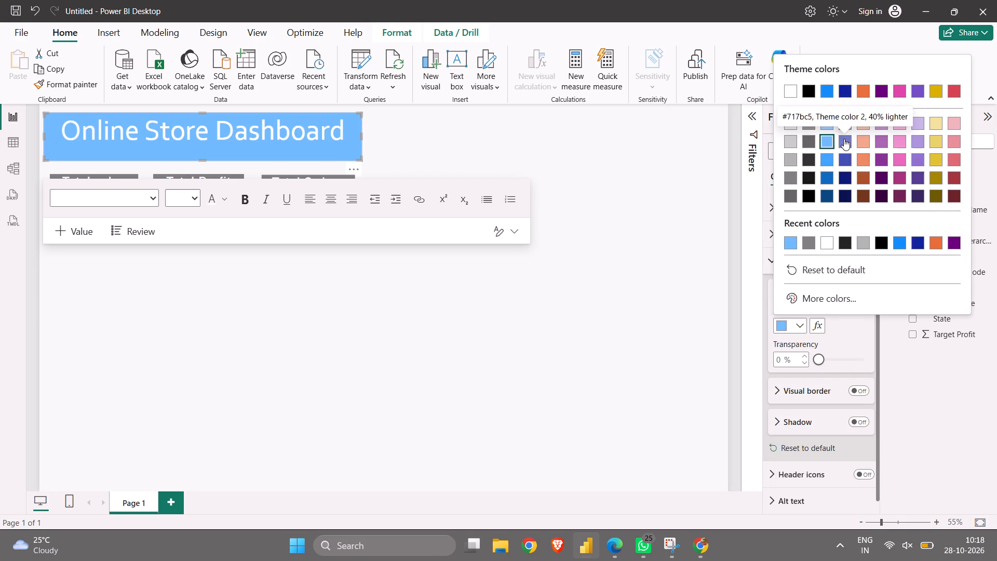
{"action": "scroll", "coordinate": [826, 140], "scroll_direction": "up", "scroll_amount": 3}
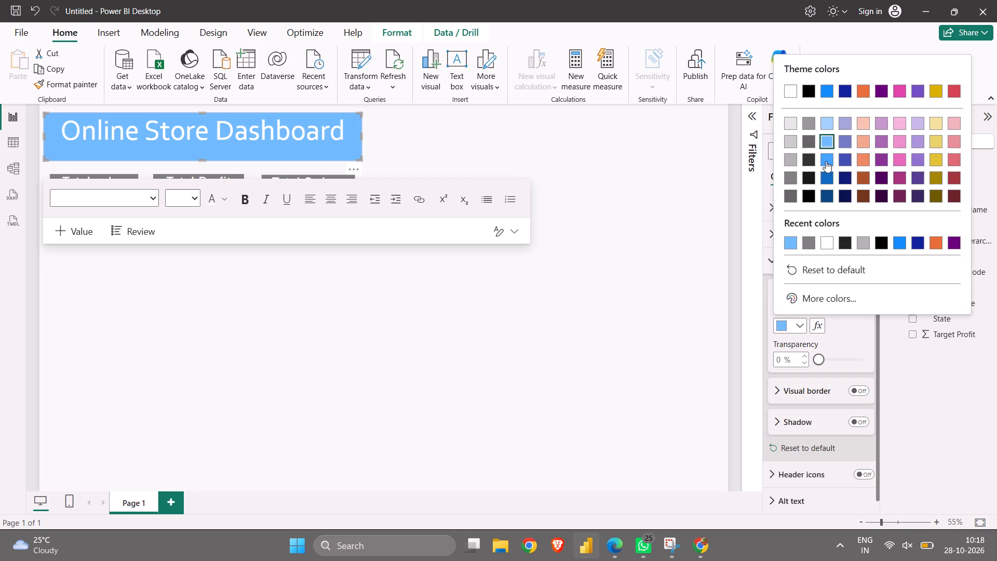
{"action": "left_click", "coordinate": [825, 156]}
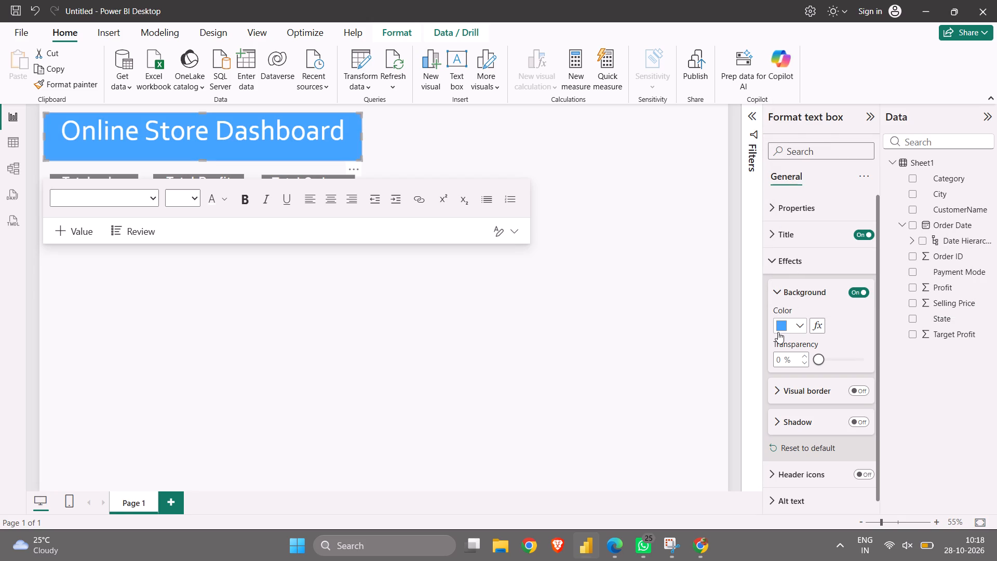
{"action": "left_click", "coordinate": [798, 326]}
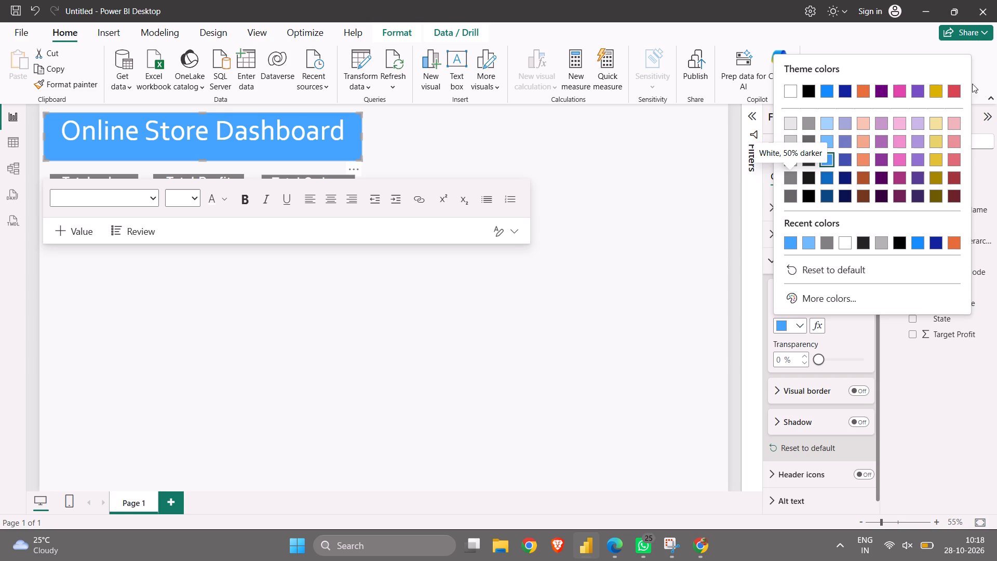
{"action": "left_click", "coordinate": [953, 126]}
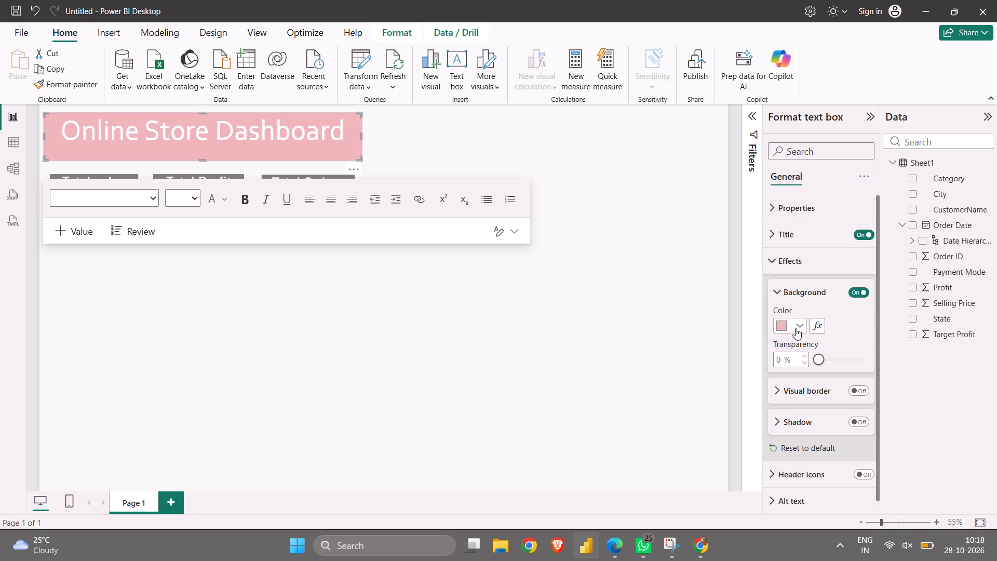
{"action": "left_click", "coordinate": [796, 328]}
{"action": "left_click", "coordinate": [956, 140]}
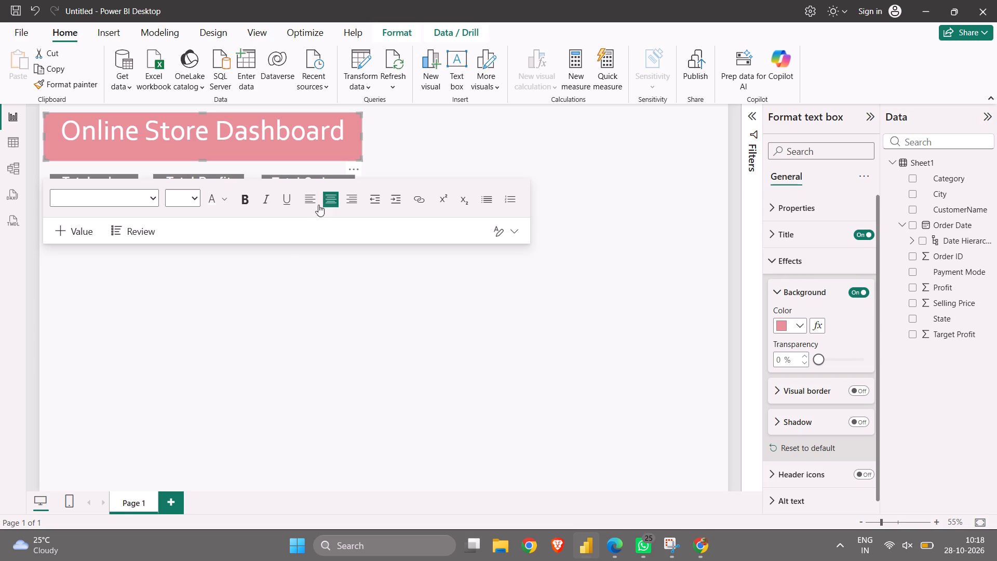
{"action": "left_click", "coordinate": [279, 360]}
Set the "Total sales" card's title background to the same 40% lighter red theme shade as the heading.
{"action": "left_click", "coordinate": [117, 200]}
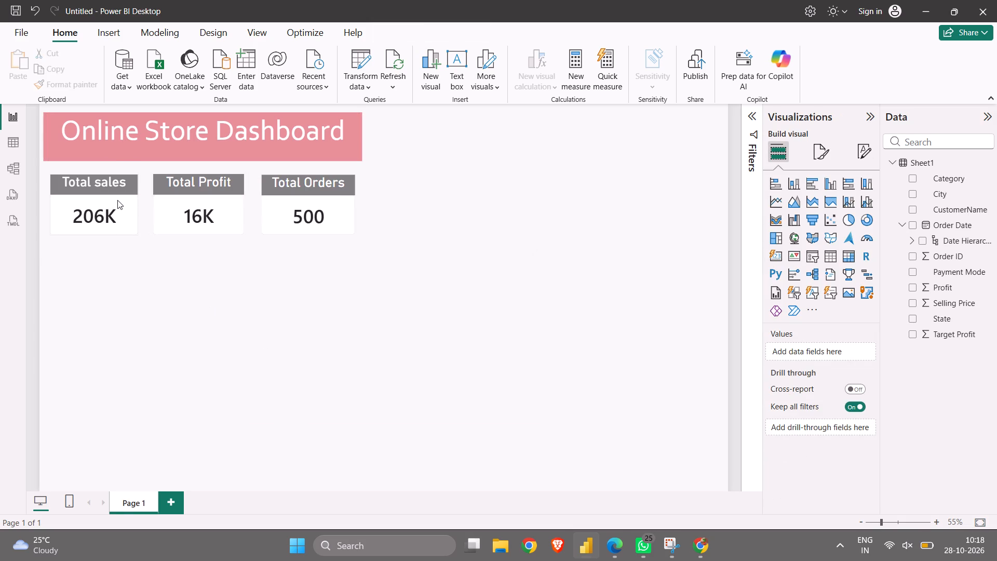
{"action": "left_click", "coordinate": [824, 162]}
{"action": "left_click", "coordinate": [824, 156]}
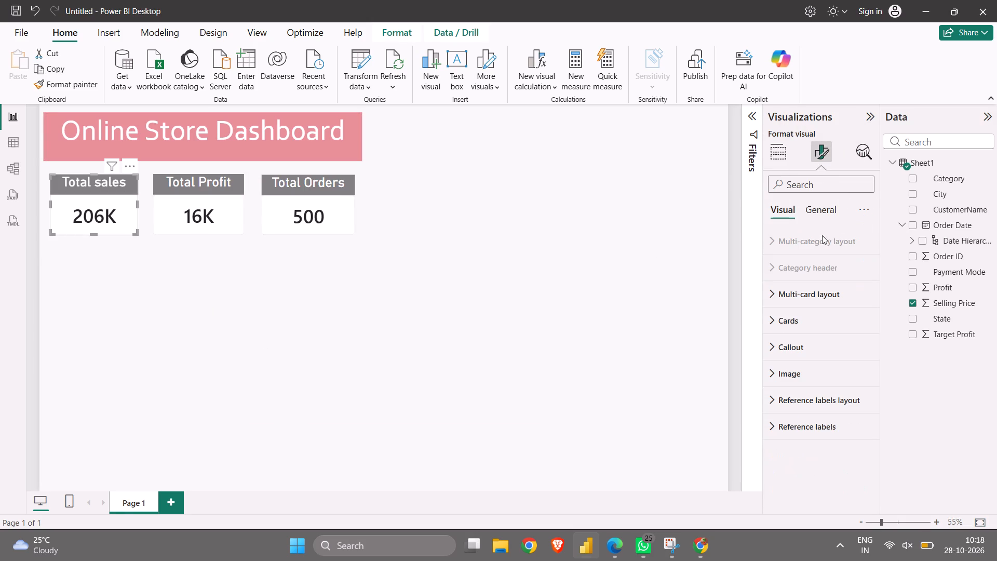
{"action": "left_click", "coordinate": [820, 210]}
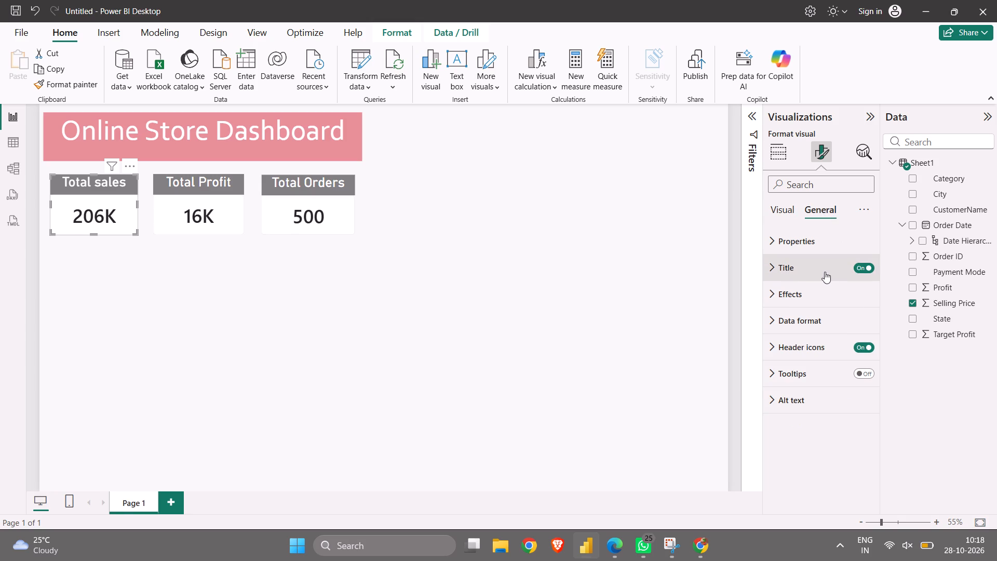
{"action": "left_click", "coordinate": [825, 272]}
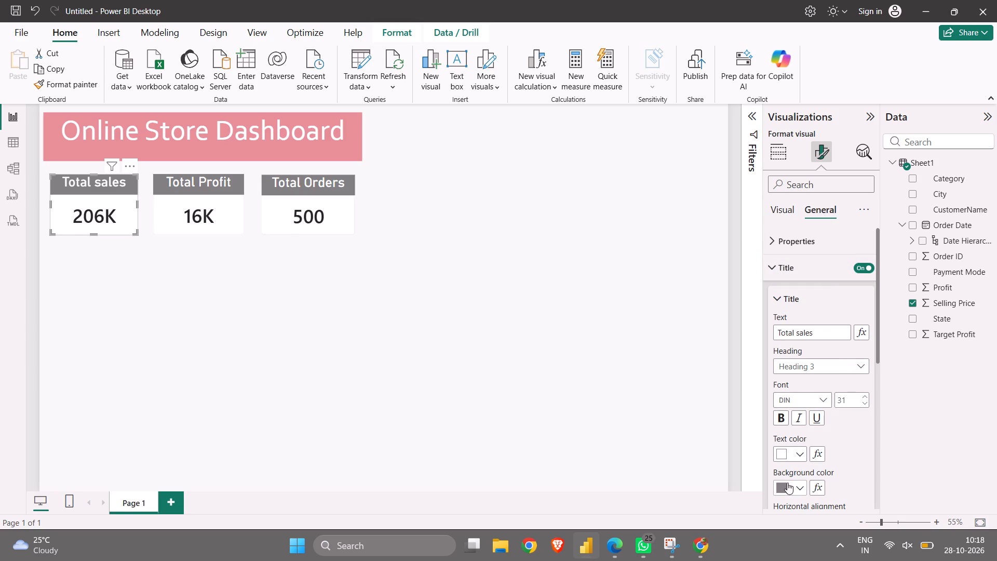
{"action": "left_click", "coordinate": [797, 485]}
{"action": "left_click", "coordinate": [957, 271]}
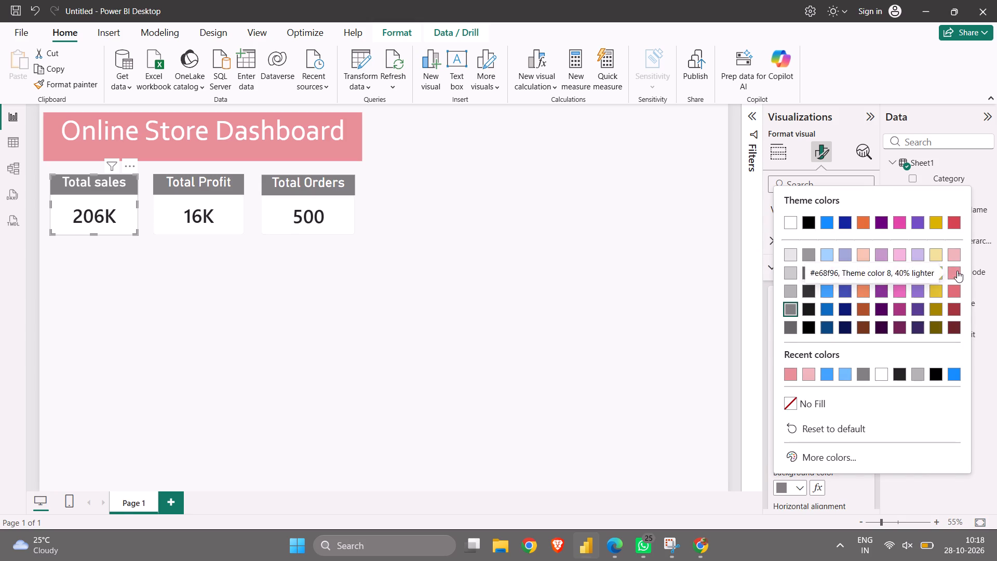
Set the "Total Profit" card's title background to the same 40% lighter red theme shade.
{"action": "left_click", "coordinate": [243, 213]}
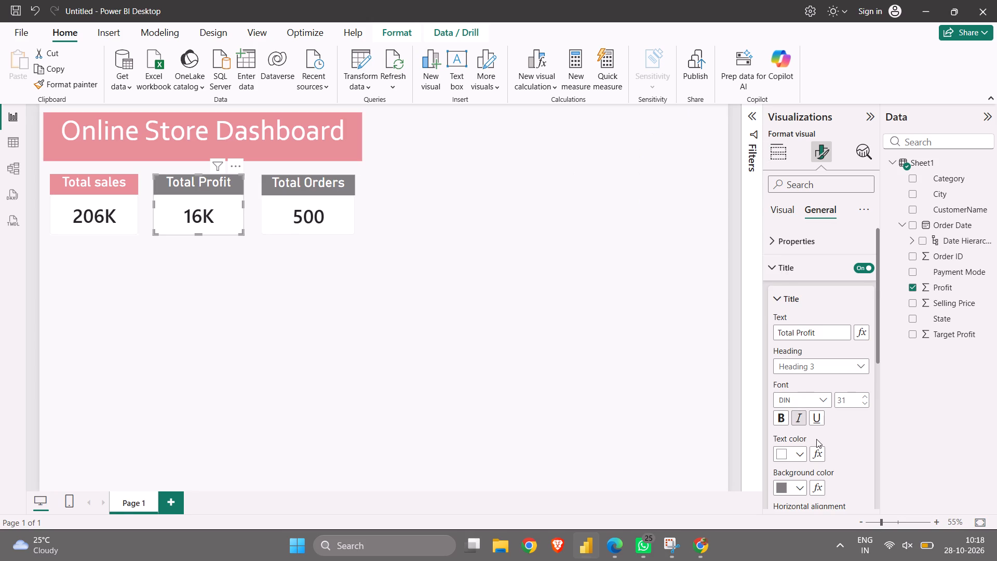
{"action": "scroll", "coordinate": [816, 439], "scroll_direction": "down", "scroll_amount": 1}
{"action": "scroll", "coordinate": [842, 340], "scroll_direction": "up", "scroll_amount": 1}
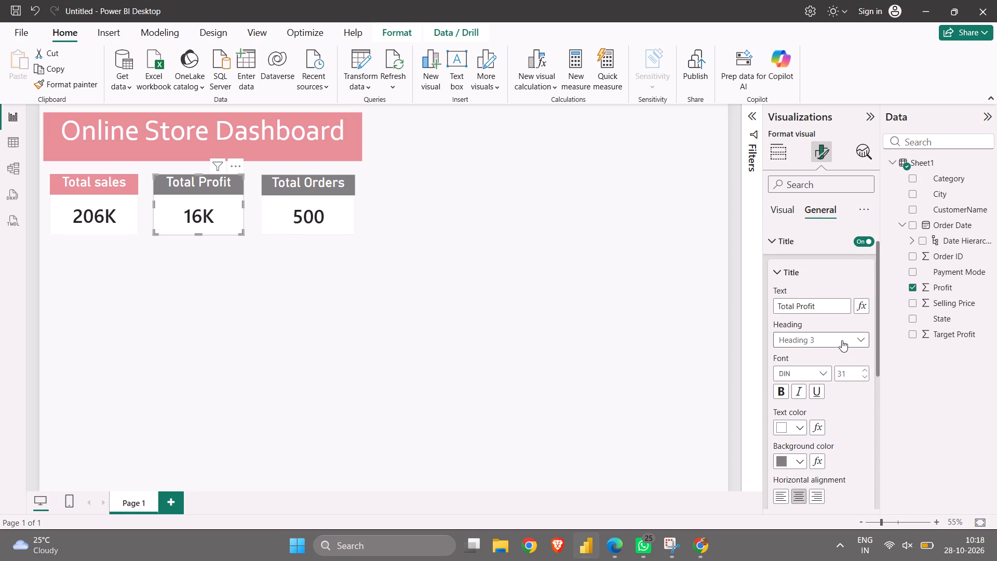
{"action": "left_click", "coordinate": [796, 458]}
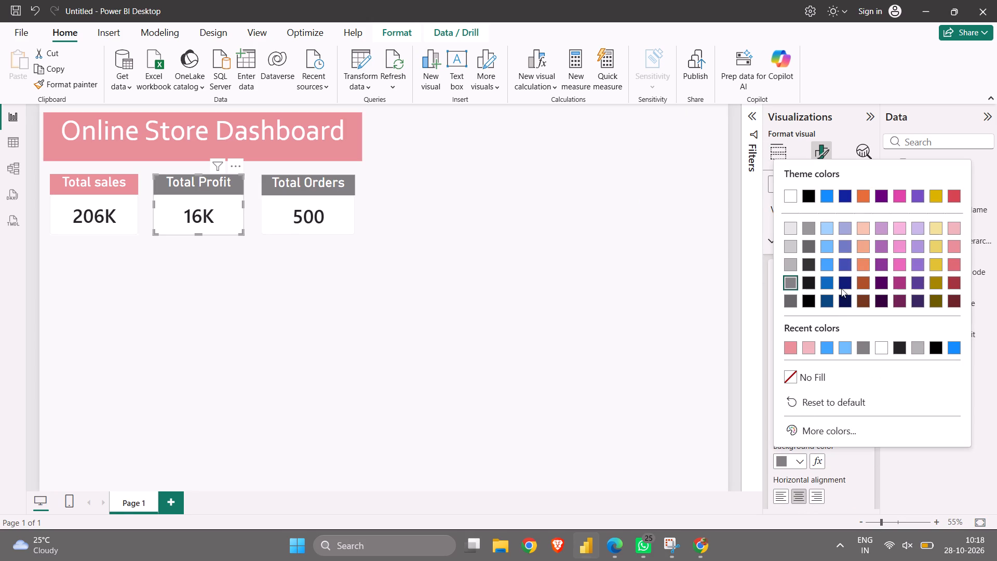
{"action": "left_click", "coordinate": [949, 246]}
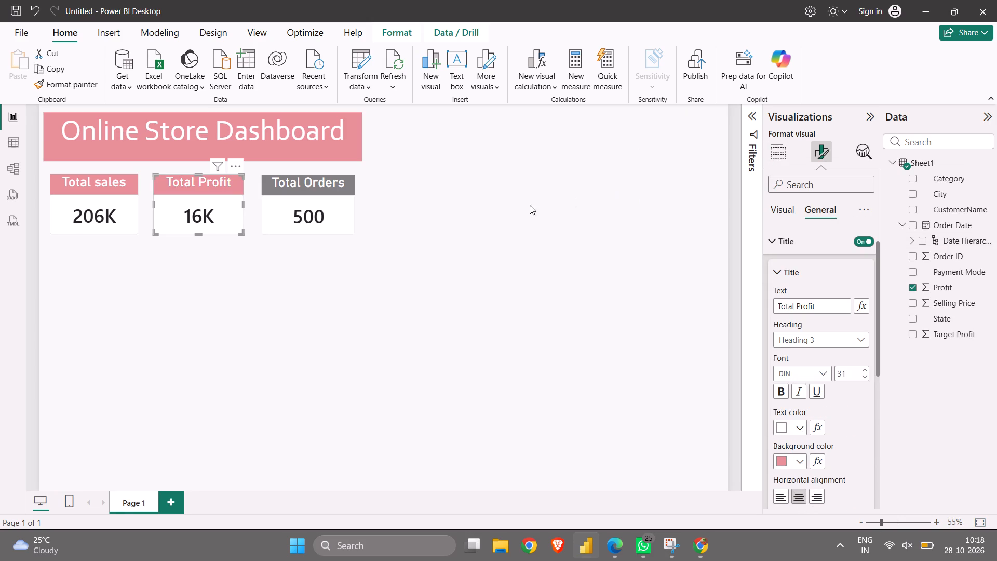
Set the "Total Orders" card's title background to the same 40% lighter red theme shade and deselect the card.
{"action": "left_click", "coordinate": [318, 201]}
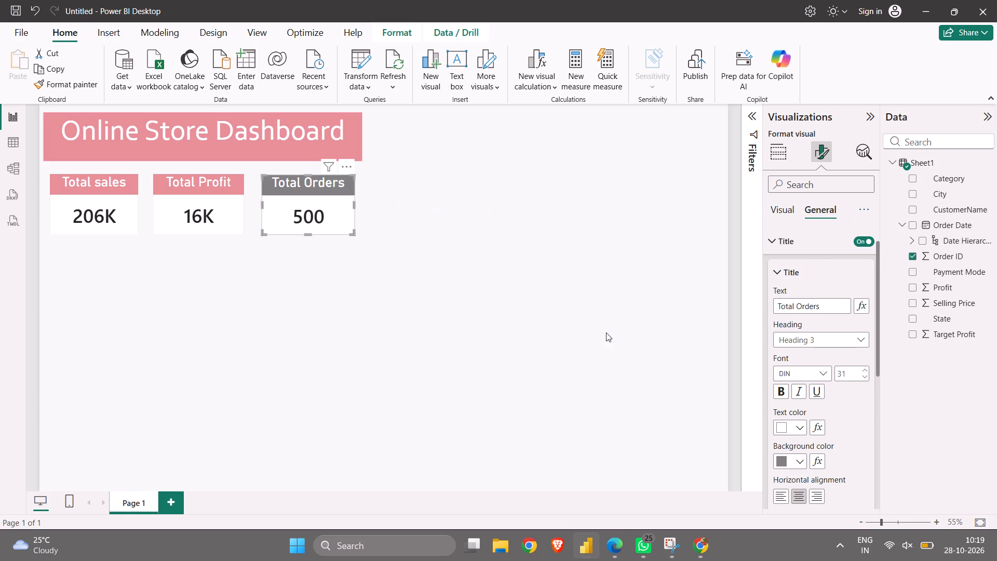
{"action": "left_click", "coordinate": [804, 464]}
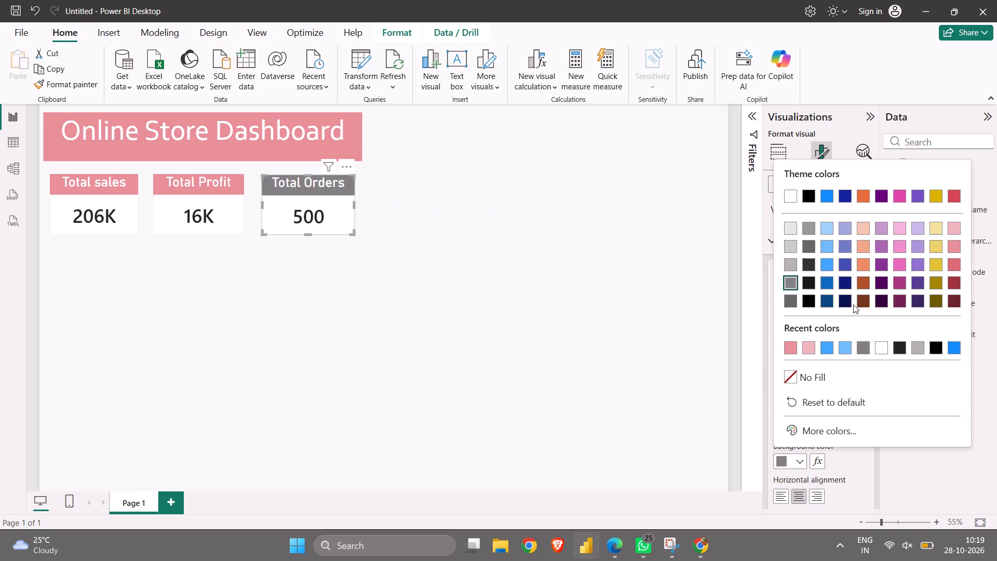
{"action": "left_click", "coordinate": [953, 245]}
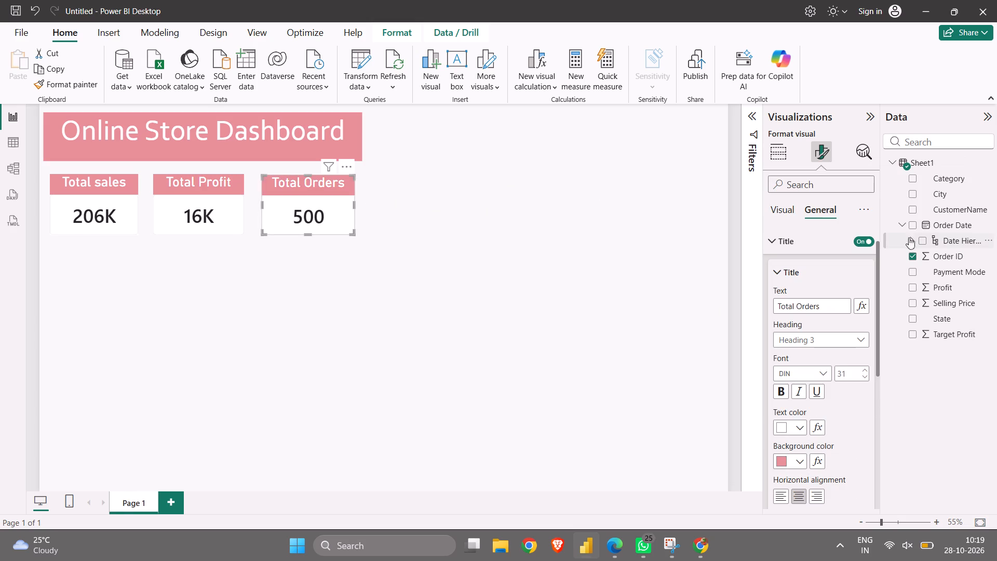
{"action": "left_click", "coordinate": [450, 199]}
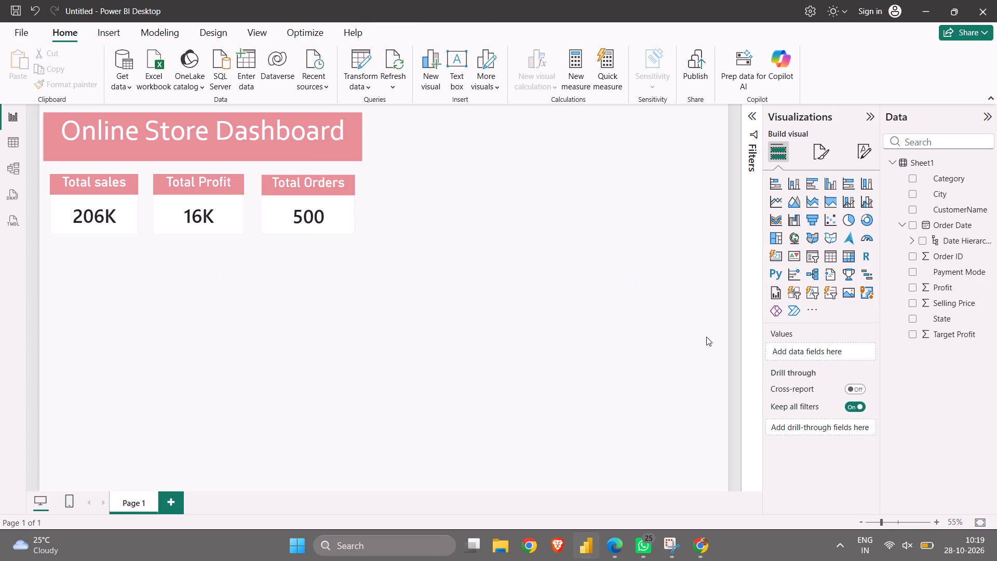
Insert an empty line and clustered column chart below the cards, enlarged to span roughly the first two cards' width and made much taller.
{"action": "left_click", "coordinate": [622, 308]}
{"action": "left_click", "coordinate": [863, 200]}
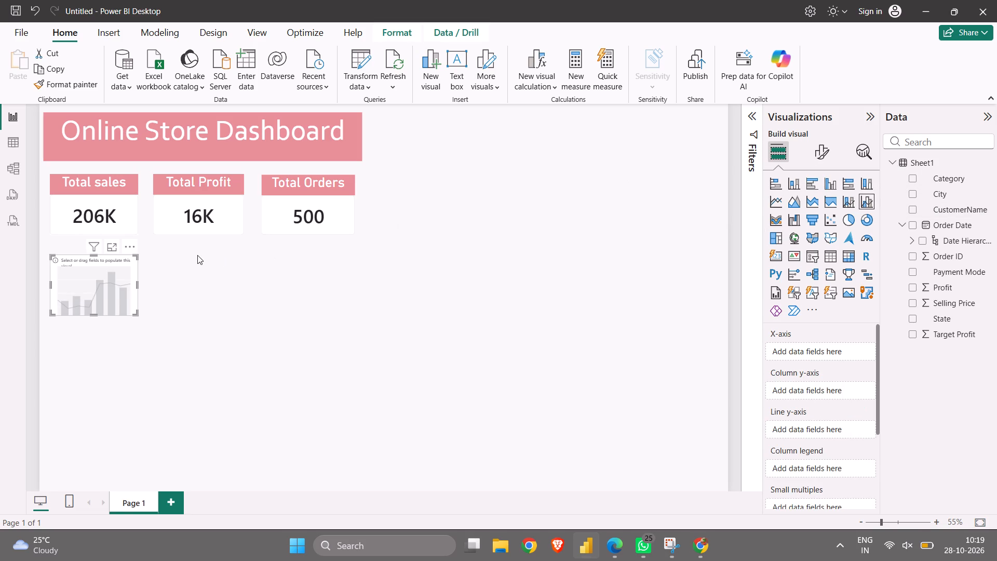
{"action": "left_click", "coordinate": [136, 283]}
{"action": "left_click_drag", "start_coordinate": [138, 283], "coordinate": [239, 302]}
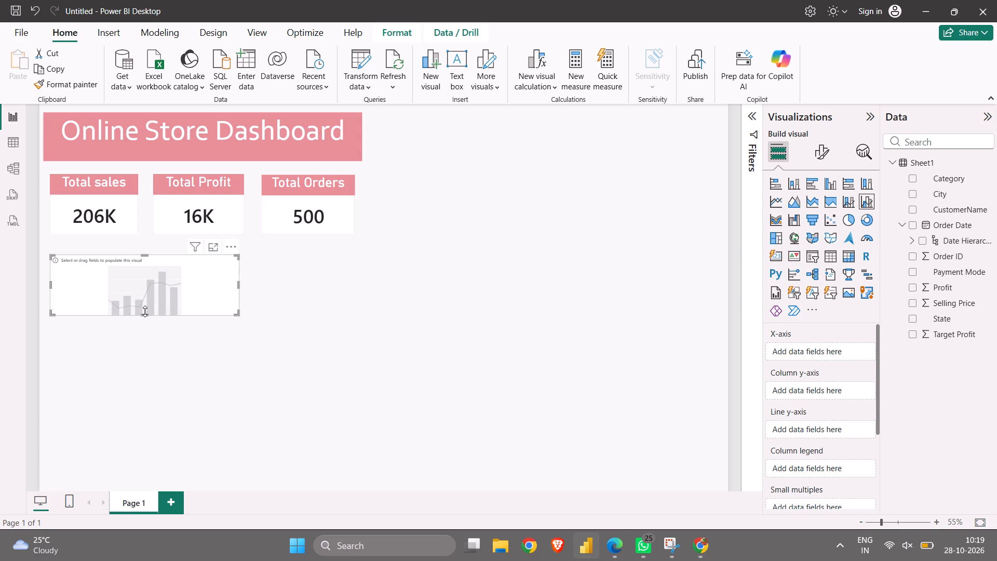
{"action": "left_click_drag", "start_coordinate": [145, 311], "coordinate": [164, 431]}
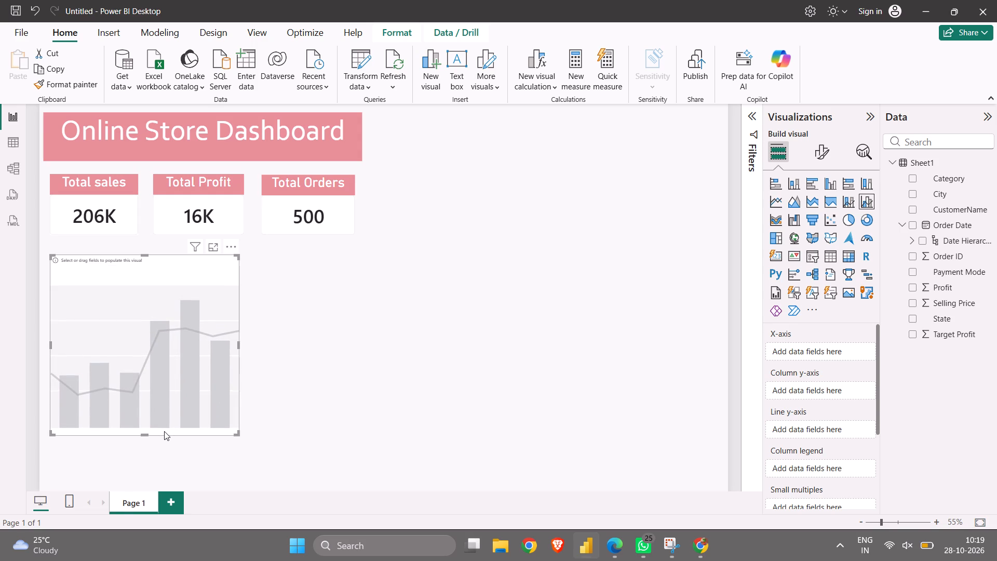
{"action": "left_click_drag", "start_coordinate": [238, 343], "coordinate": [240, 343]}
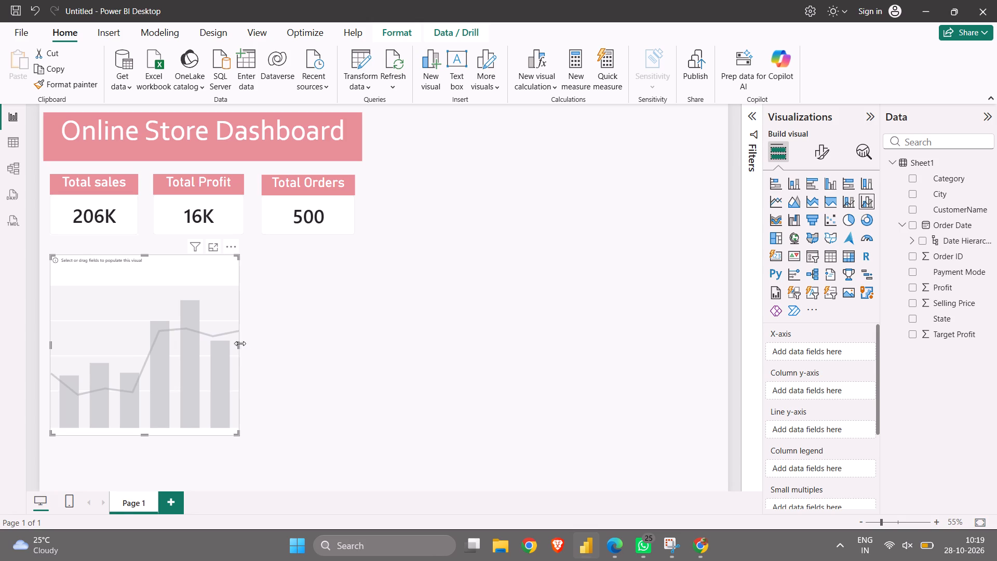
{"action": "left_click_drag", "start_coordinate": [240, 343], "coordinate": [247, 343]}
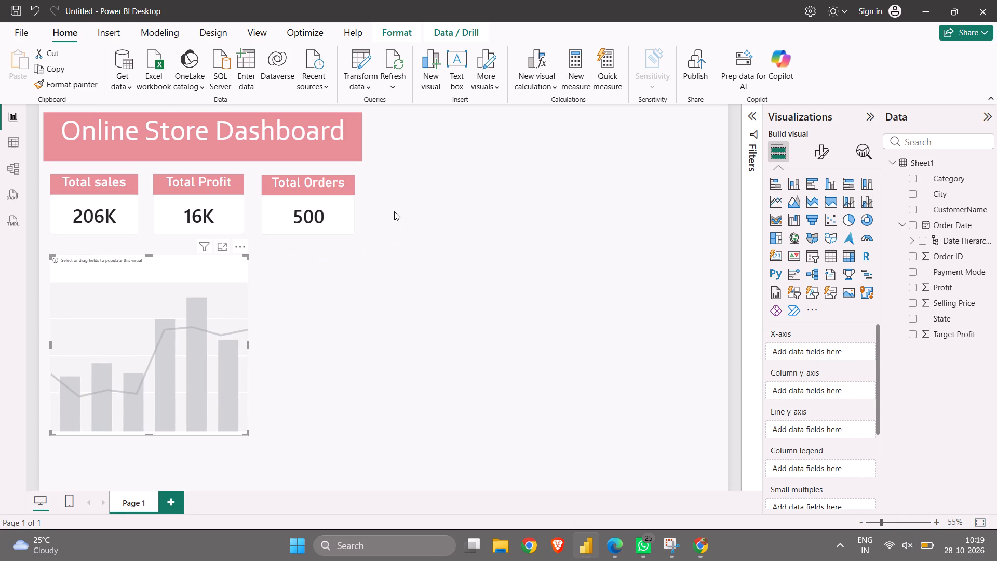
Widen the "Online Store Dashboard" heading box so it extends well beyond the "Total Orders" card, and deselect it.
{"action": "scroll", "coordinate": [393, 214], "scroll_direction": "up", "scroll_amount": 3}
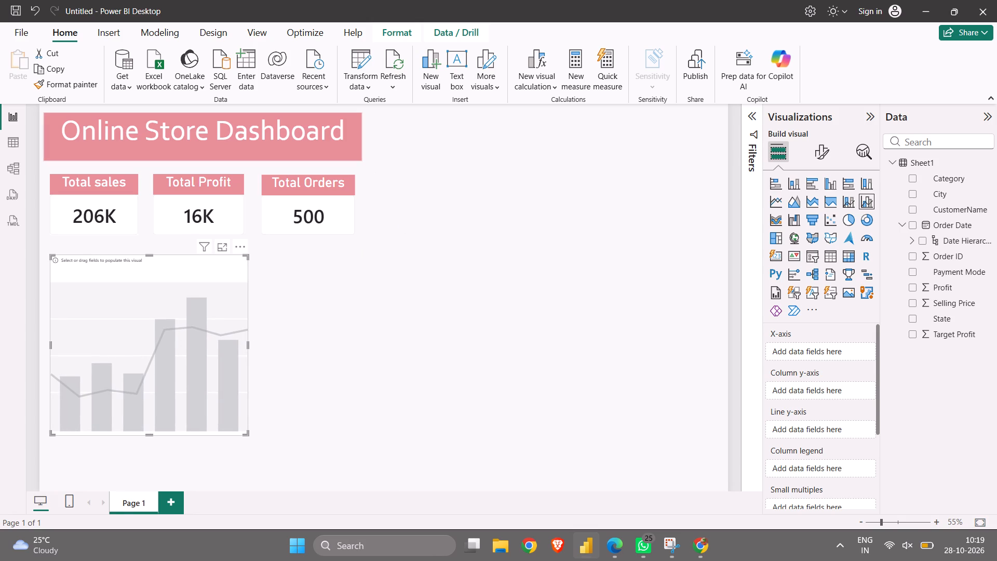
{"action": "left_click", "coordinate": [345, 140]}
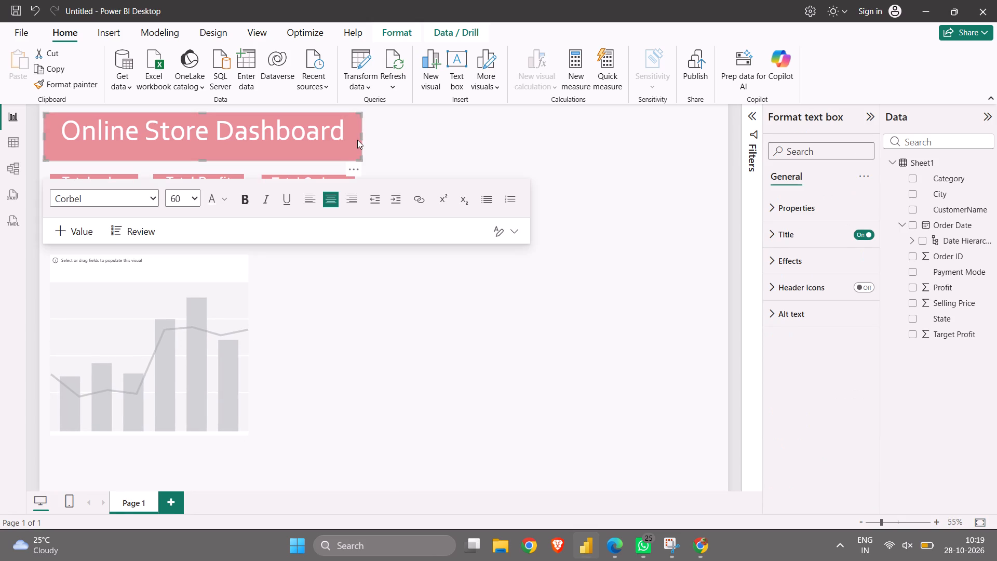
{"action": "left_click_drag", "start_coordinate": [361, 137], "coordinate": [441, 135]}
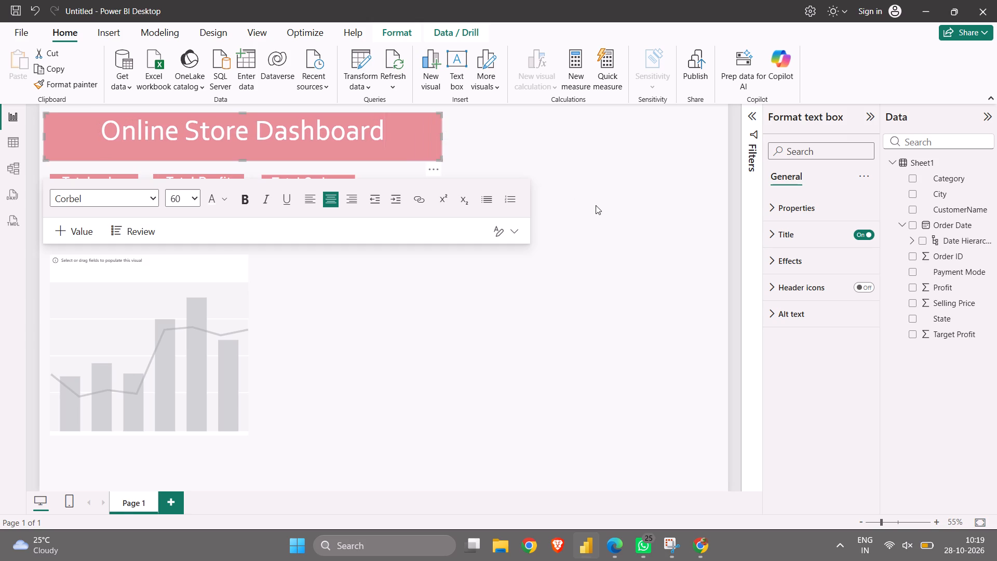
{"action": "left_click", "coordinate": [596, 205]}
Shift the "Total Orders" and "Total Profit" cards rightward to space the three cards evenly under the widened heading.
{"action": "left_click_drag", "start_coordinate": [326, 202], "coordinate": [356, 202]}
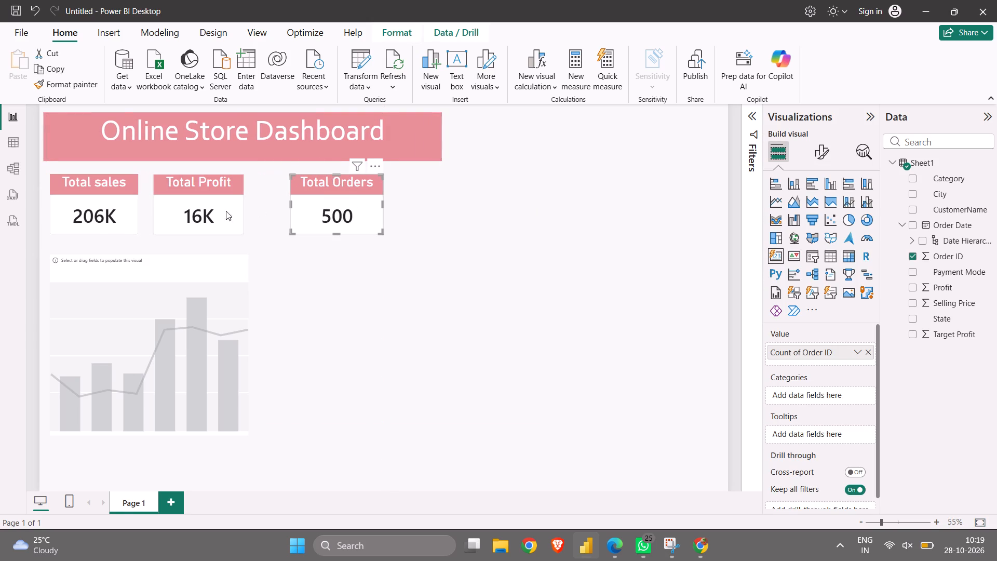
{"action": "left_click_drag", "start_coordinate": [213, 208], "coordinate": [230, 210]}
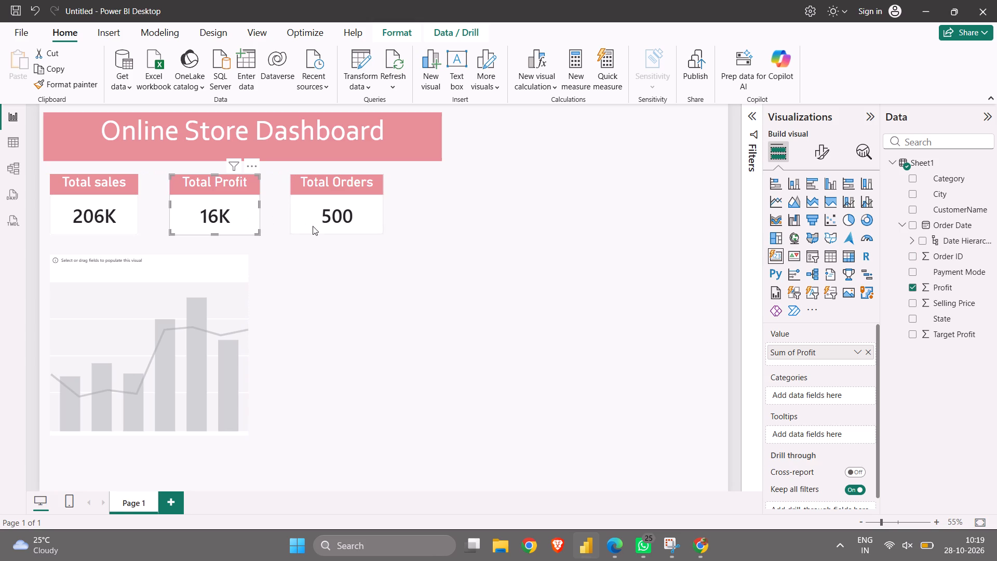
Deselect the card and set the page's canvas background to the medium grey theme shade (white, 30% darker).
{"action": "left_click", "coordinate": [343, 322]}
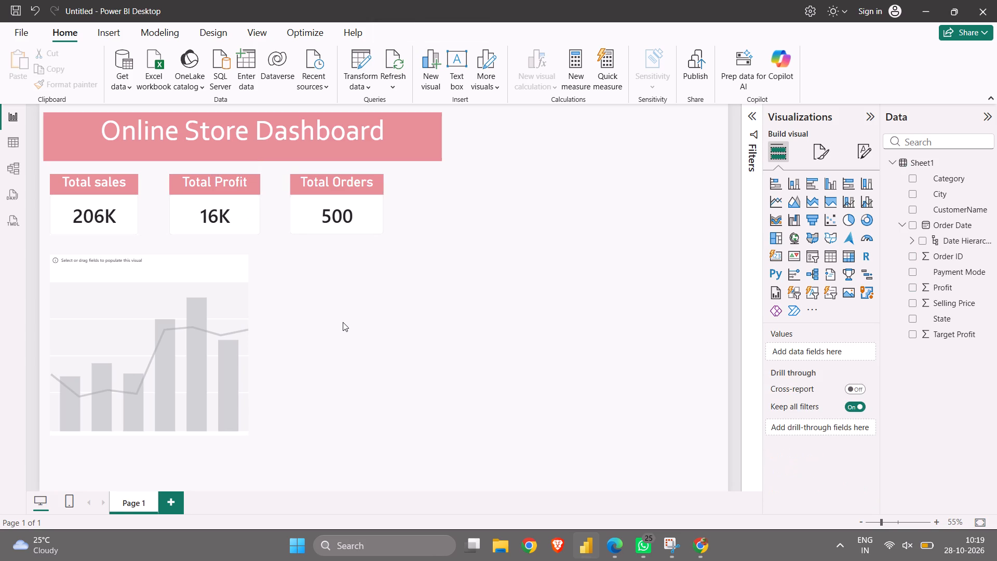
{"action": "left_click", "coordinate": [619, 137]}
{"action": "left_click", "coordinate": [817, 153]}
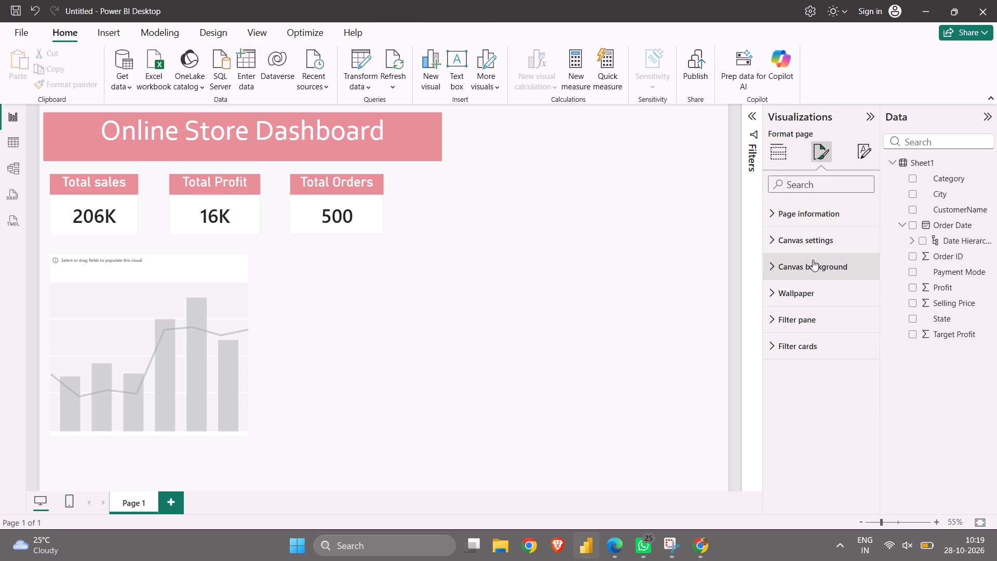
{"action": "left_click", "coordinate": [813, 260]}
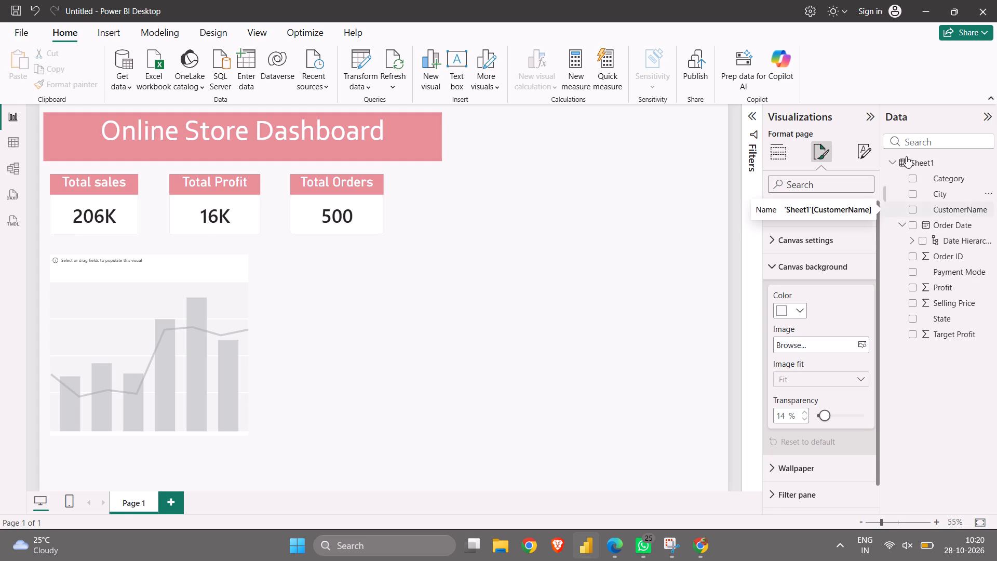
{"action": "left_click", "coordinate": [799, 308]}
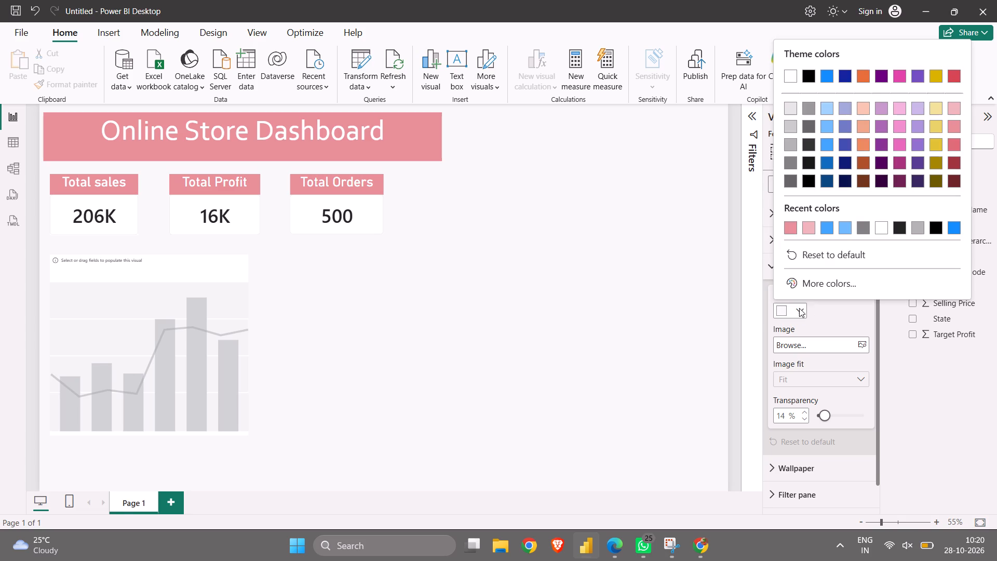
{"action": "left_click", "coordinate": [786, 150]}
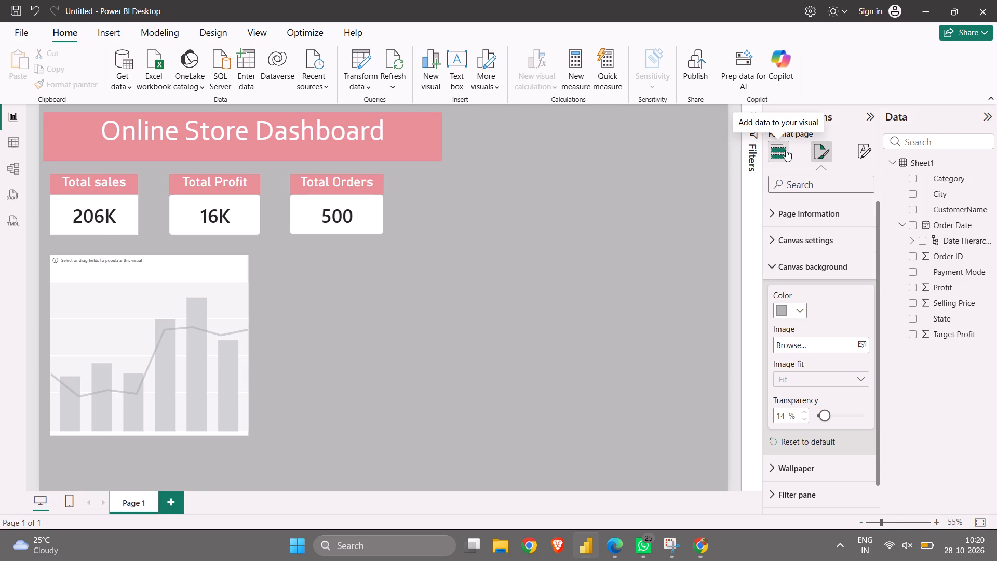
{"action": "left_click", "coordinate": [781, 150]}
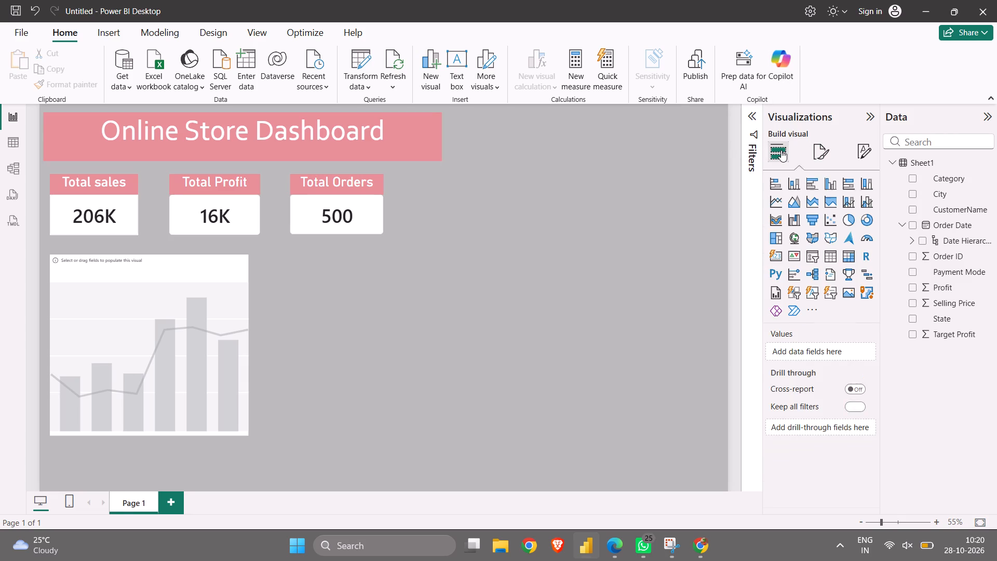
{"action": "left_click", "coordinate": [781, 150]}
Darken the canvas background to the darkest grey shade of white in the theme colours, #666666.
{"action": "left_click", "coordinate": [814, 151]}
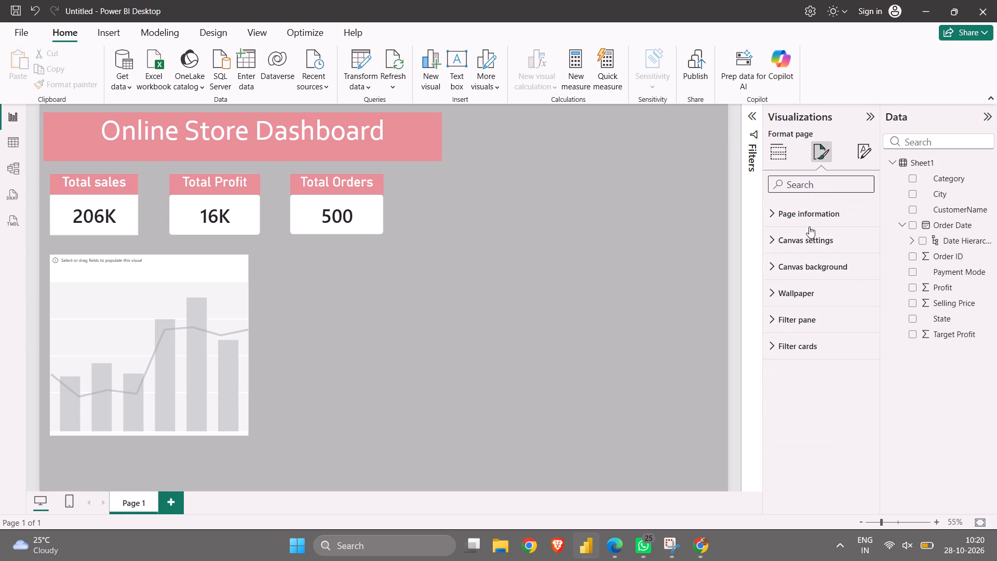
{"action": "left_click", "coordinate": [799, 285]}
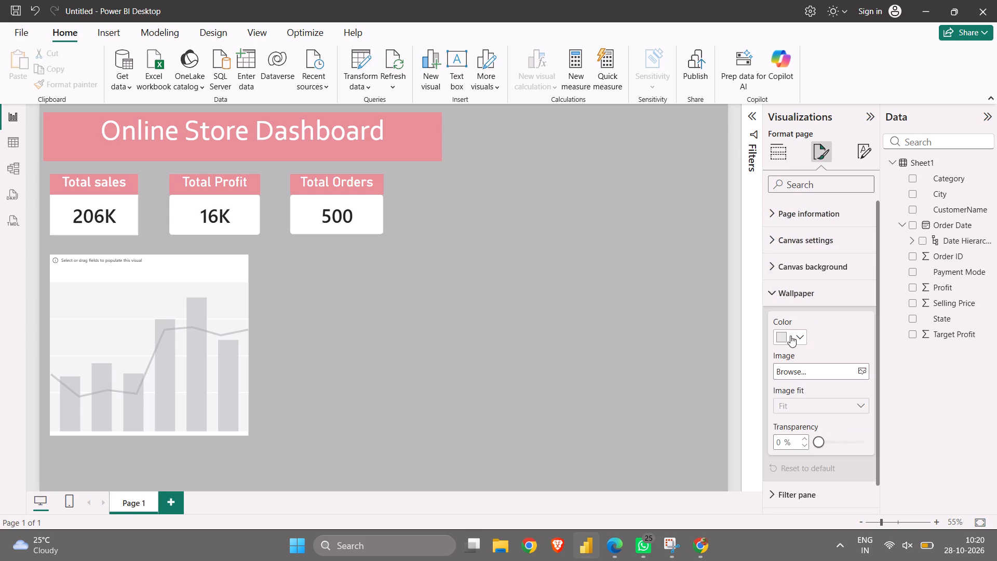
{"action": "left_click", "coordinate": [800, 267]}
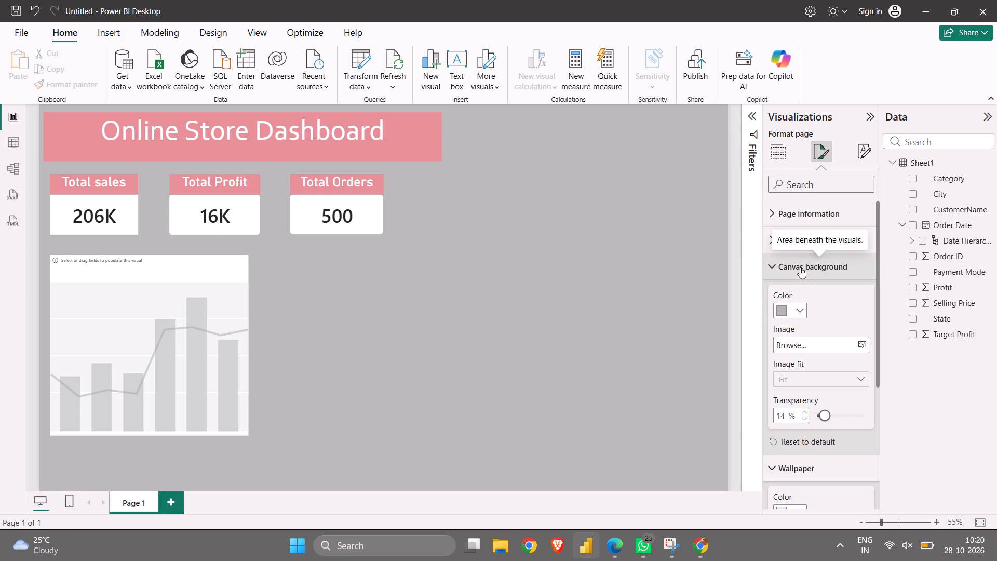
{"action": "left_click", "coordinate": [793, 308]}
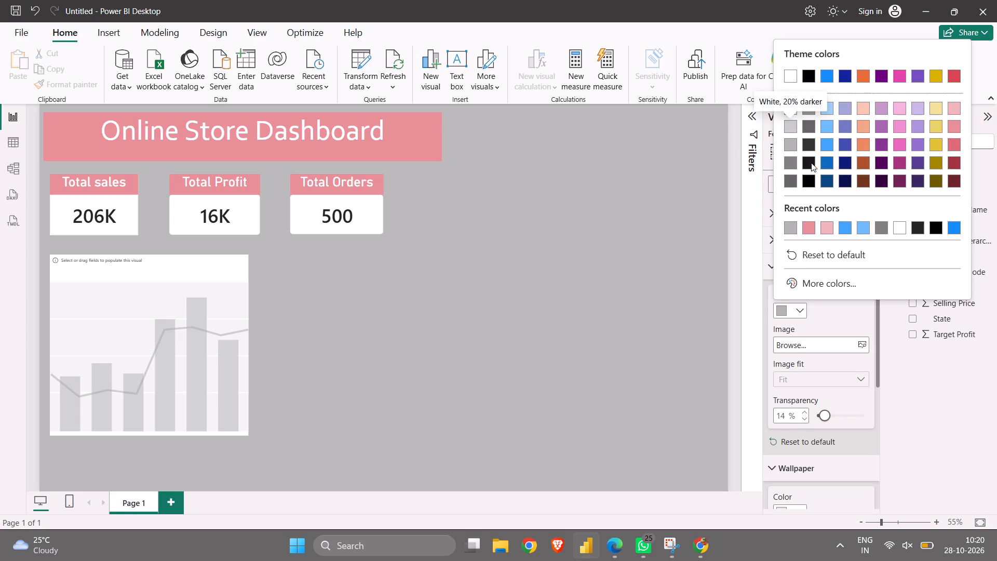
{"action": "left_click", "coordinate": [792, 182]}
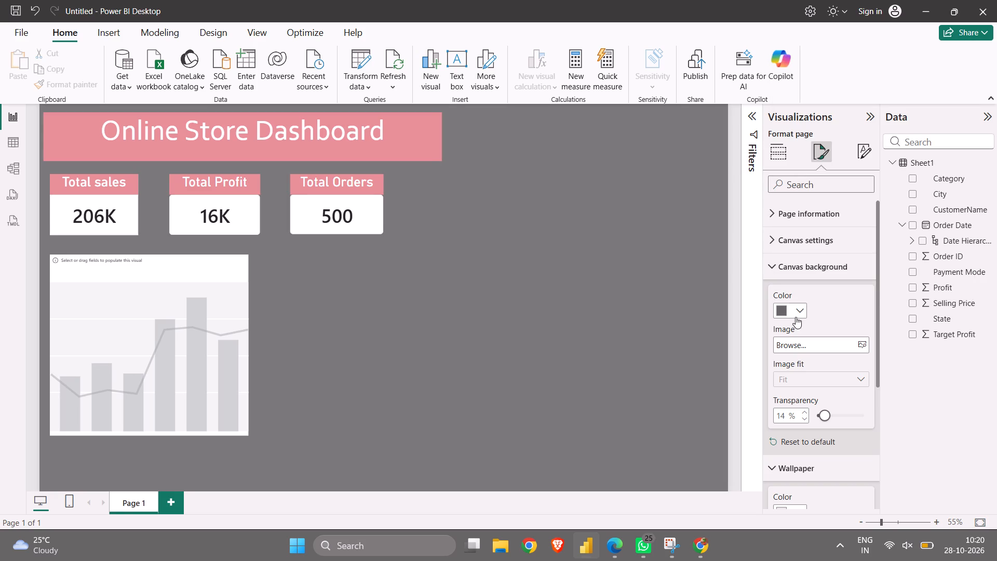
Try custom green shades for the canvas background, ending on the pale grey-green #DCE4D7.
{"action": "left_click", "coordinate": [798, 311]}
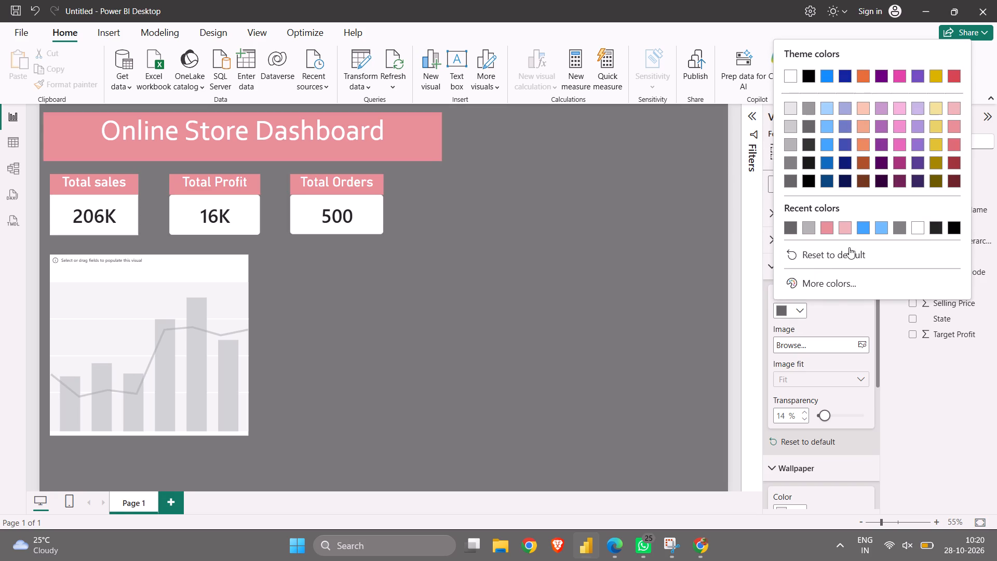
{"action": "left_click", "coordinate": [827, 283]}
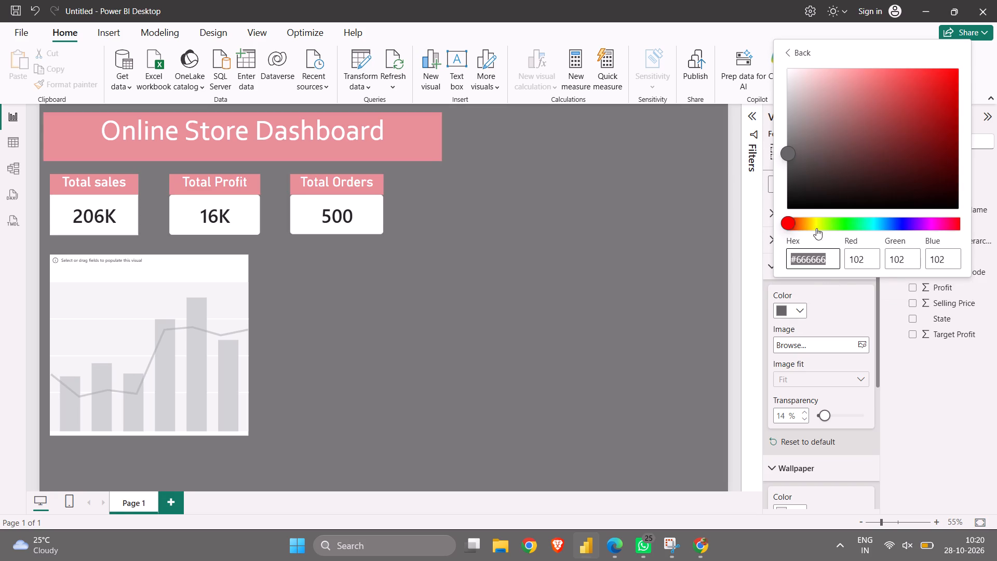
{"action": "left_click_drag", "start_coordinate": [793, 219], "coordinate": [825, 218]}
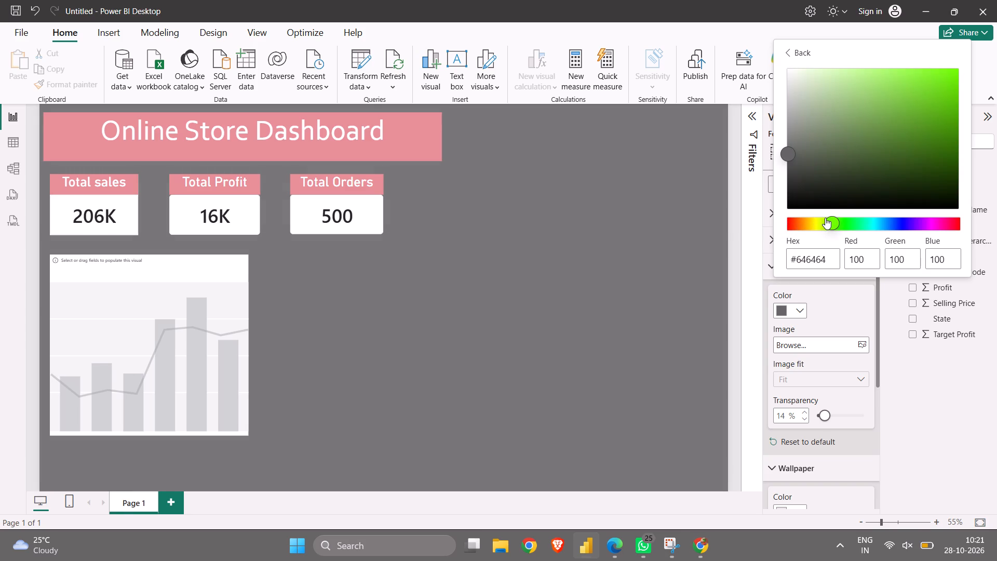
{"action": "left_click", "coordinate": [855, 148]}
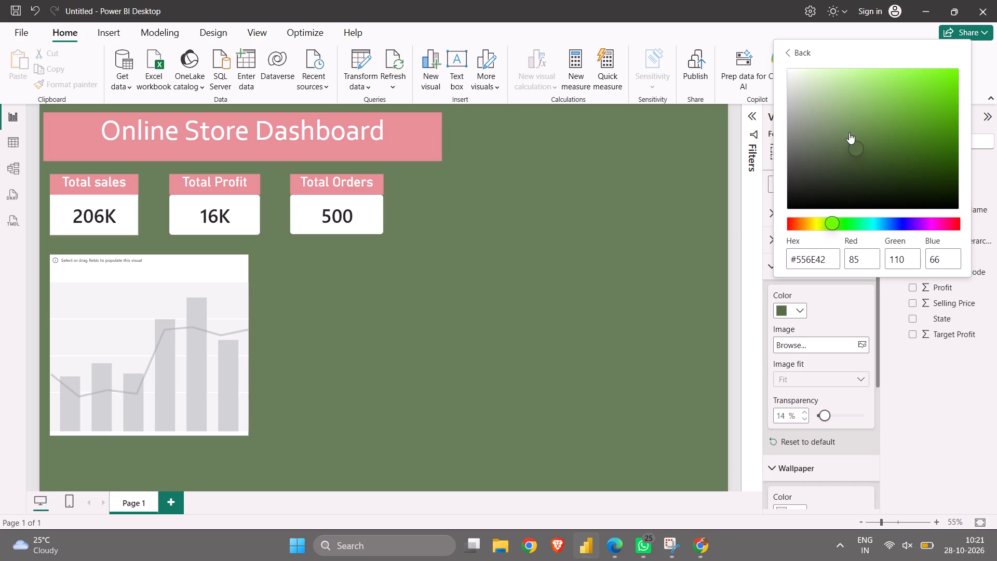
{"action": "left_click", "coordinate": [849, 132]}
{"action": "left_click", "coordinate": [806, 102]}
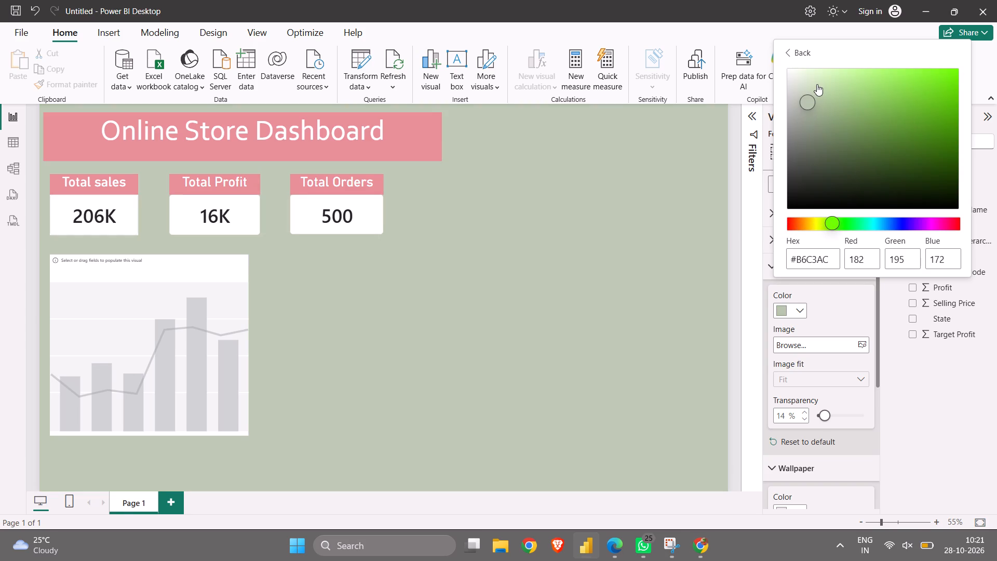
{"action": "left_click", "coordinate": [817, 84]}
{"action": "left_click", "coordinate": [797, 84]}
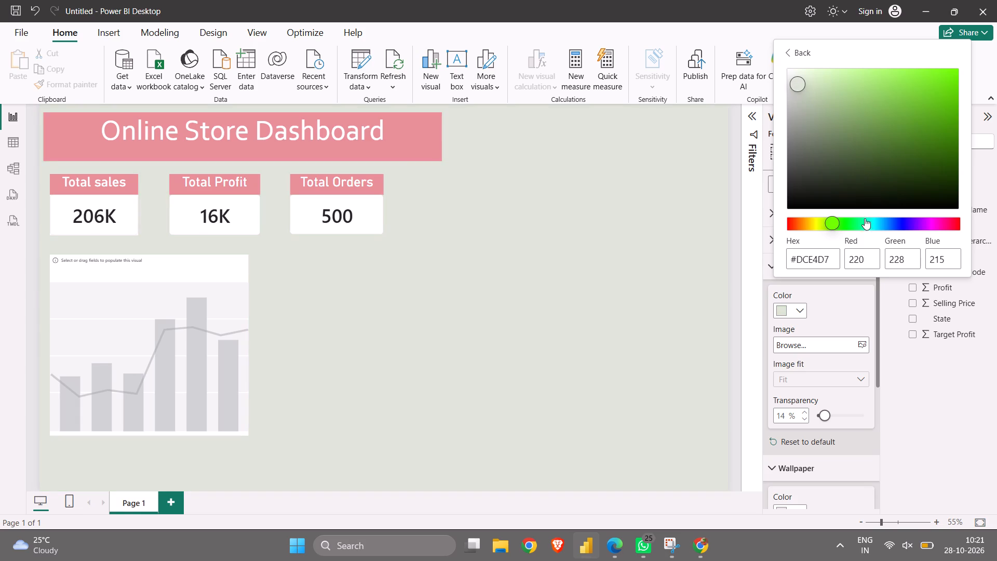
Shift the custom canvas background hue to cyan, compare several lighter and darker shades, and settle on bright aqua #79FFFD.
{"action": "left_click_drag", "start_coordinate": [837, 223], "coordinate": [870, 223]}
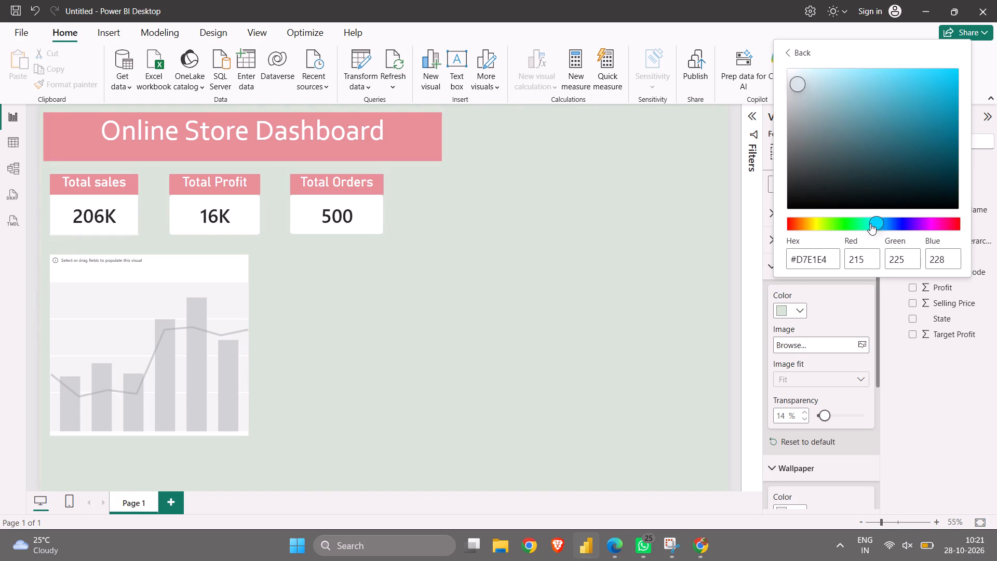
{"action": "left_click_drag", "start_coordinate": [870, 223], "coordinate": [865, 223]}
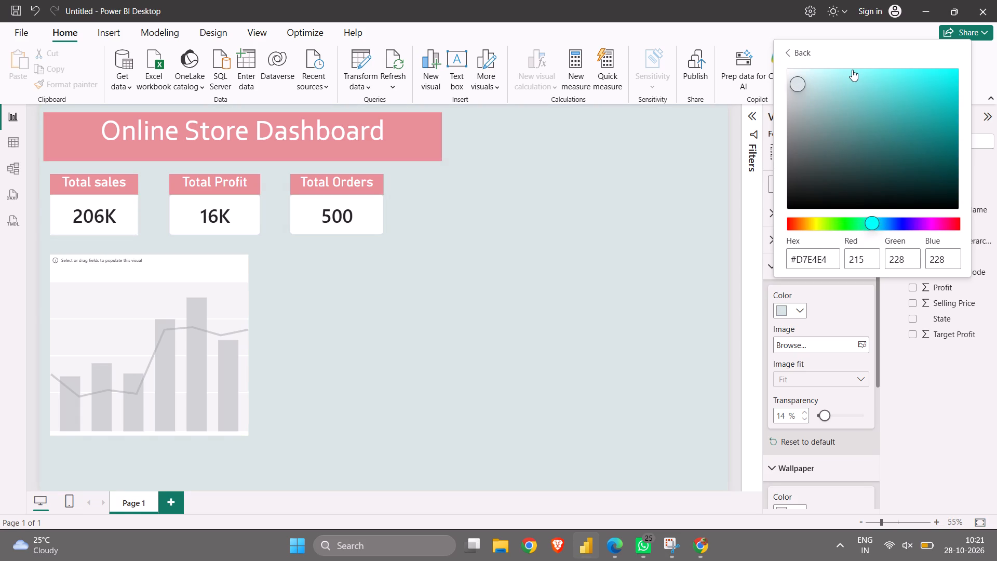
{"action": "left_click", "coordinate": [852, 70]}
{"action": "left_click", "coordinate": [852, 93]}
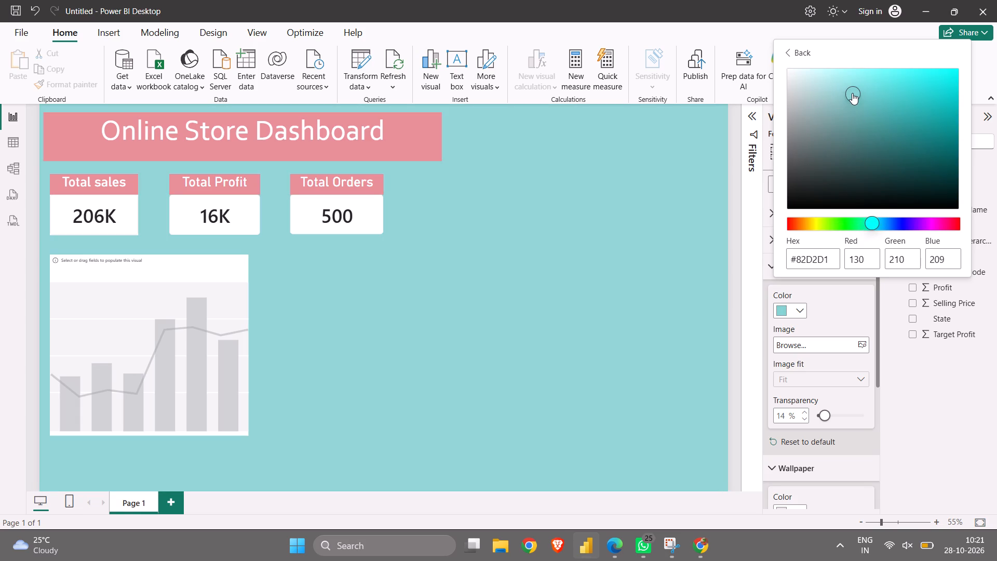
{"action": "left_click", "coordinate": [838, 77]}
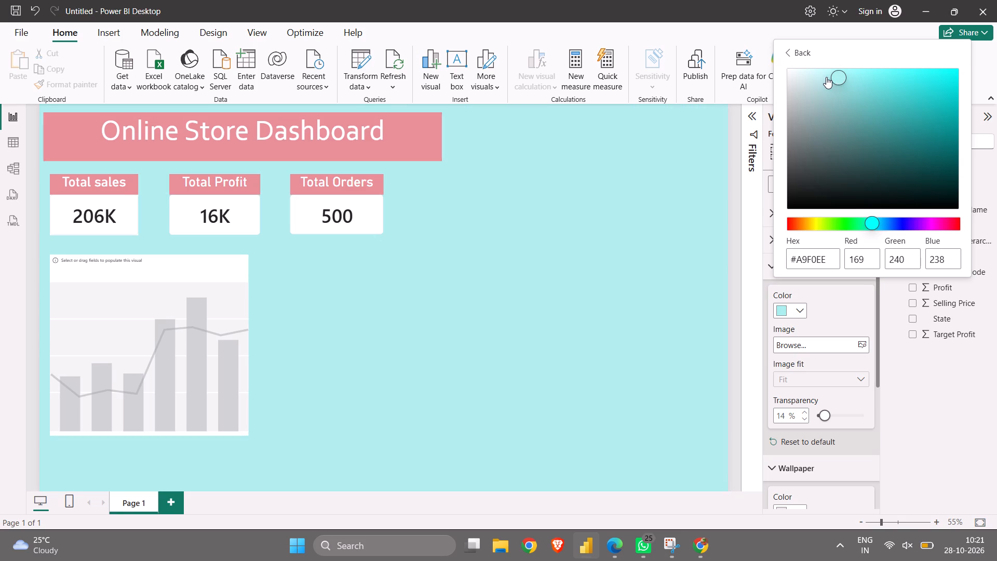
{"action": "left_click", "coordinate": [823, 77]}
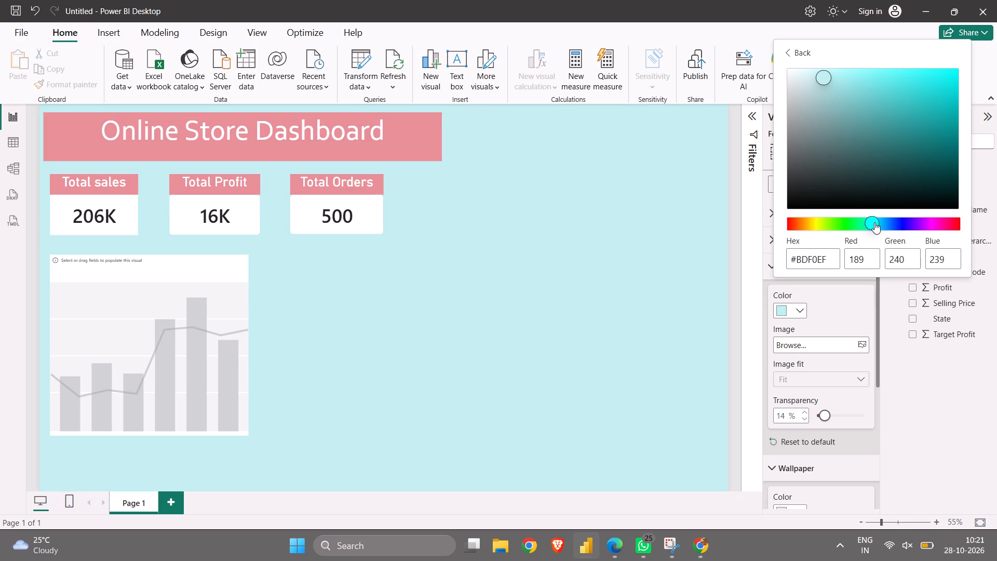
{"action": "left_click", "coordinate": [811, 82]}
{"action": "left_click", "coordinate": [841, 78]}
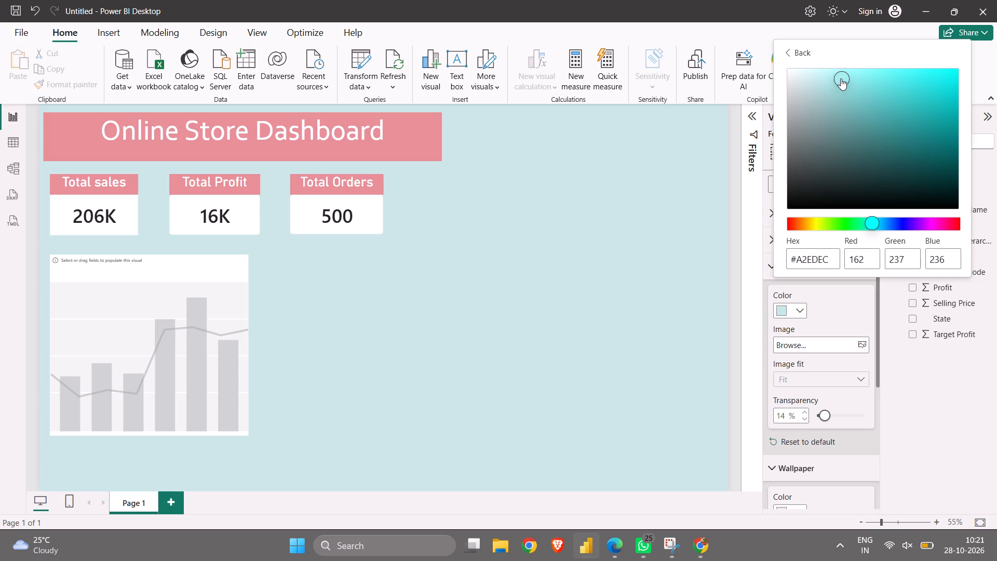
{"action": "left_click", "coordinate": [913, 90]}
{"action": "left_click", "coordinate": [881, 107]}
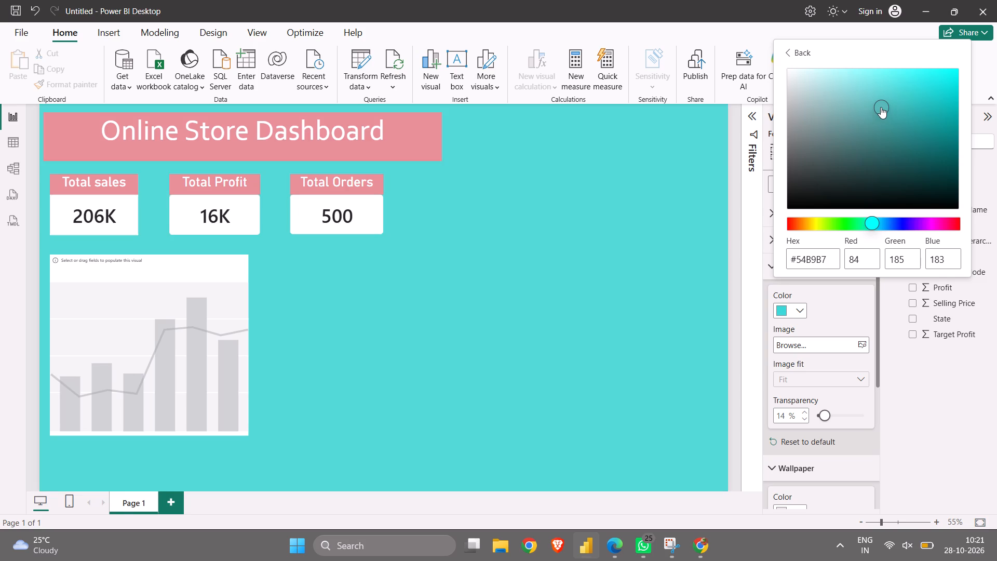
{"action": "left_click", "coordinate": [807, 73]}
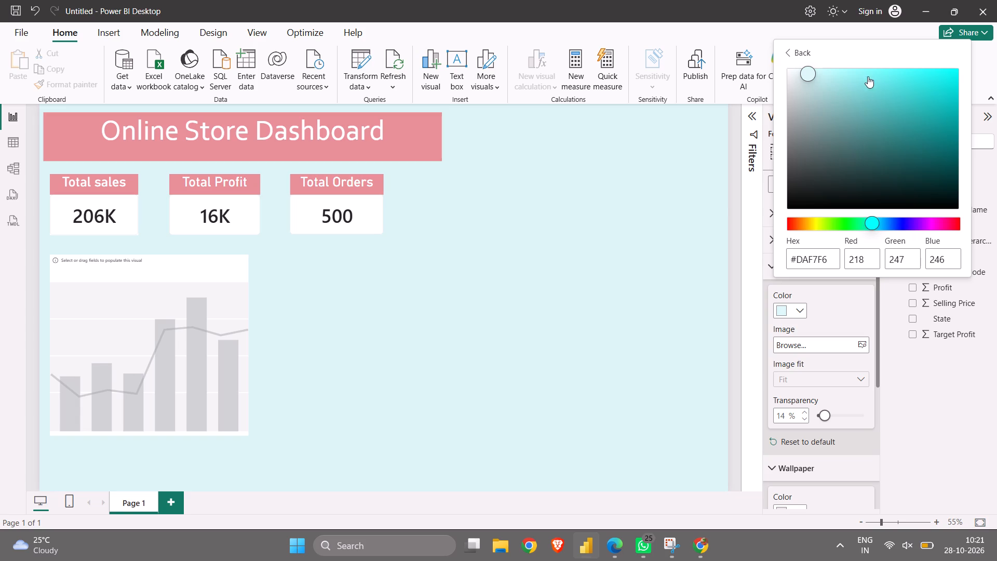
{"action": "left_click", "coordinate": [938, 75]}
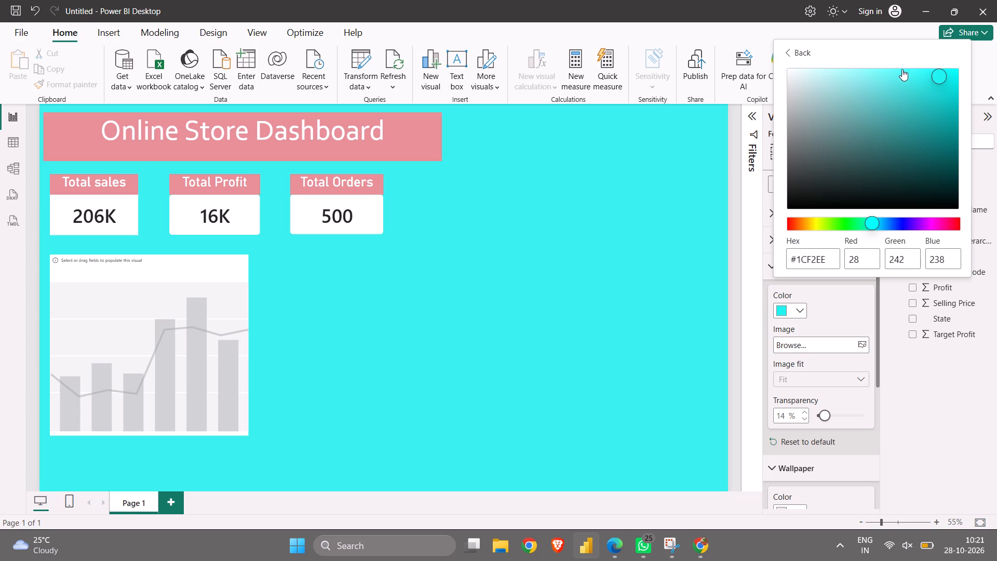
{"action": "left_click", "coordinate": [877, 68]}
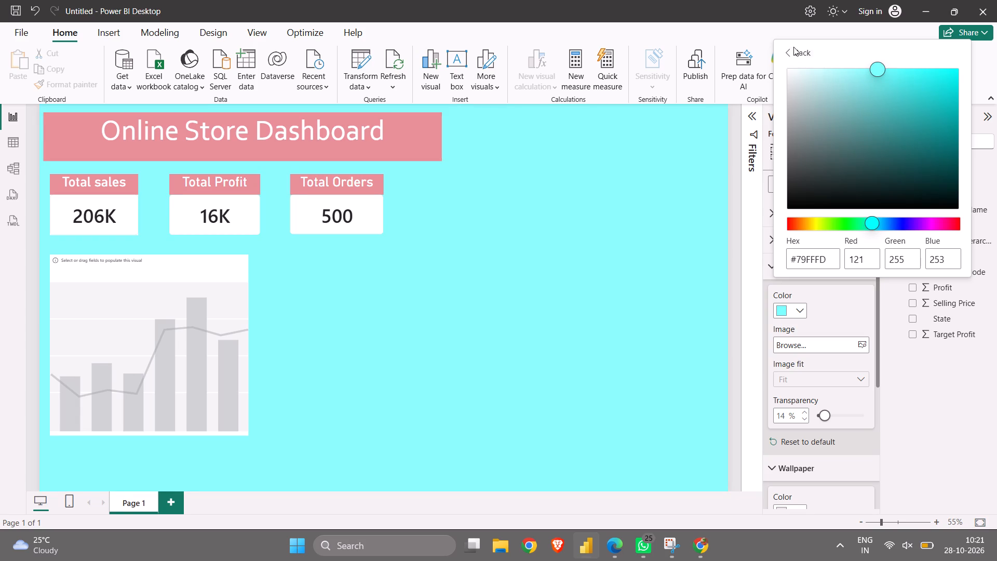
{"action": "left_click", "coordinate": [792, 48]}
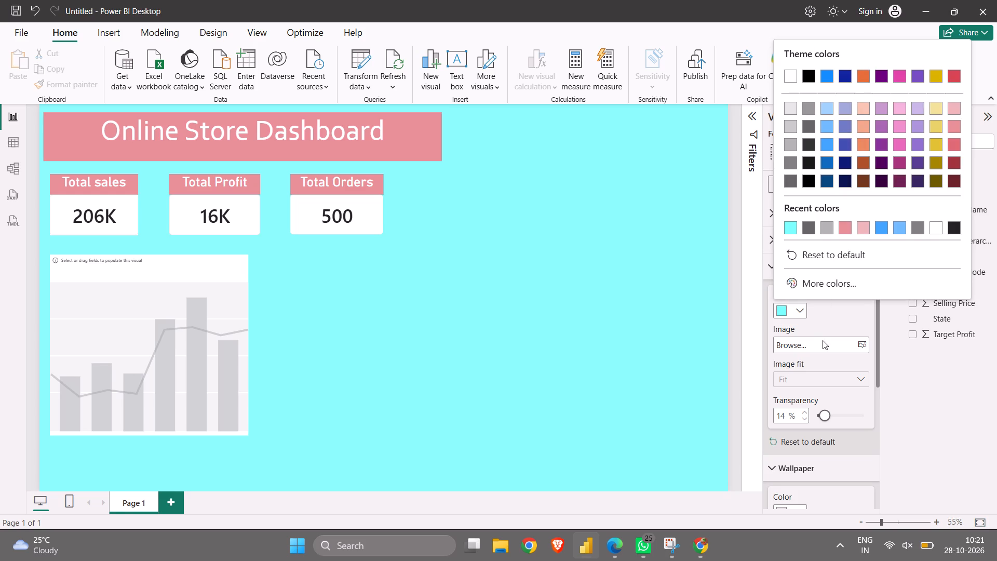
{"action": "left_click", "coordinate": [853, 311]}
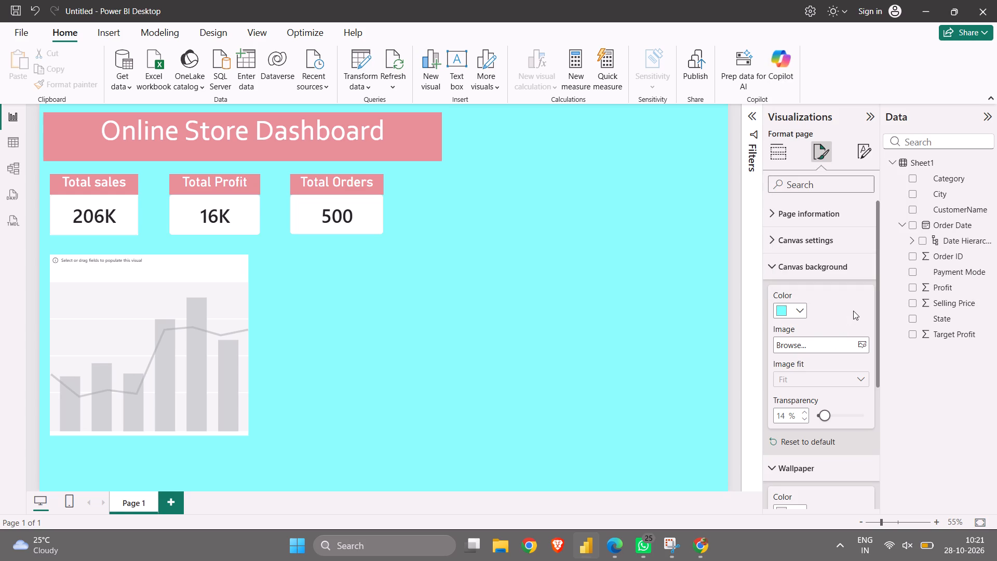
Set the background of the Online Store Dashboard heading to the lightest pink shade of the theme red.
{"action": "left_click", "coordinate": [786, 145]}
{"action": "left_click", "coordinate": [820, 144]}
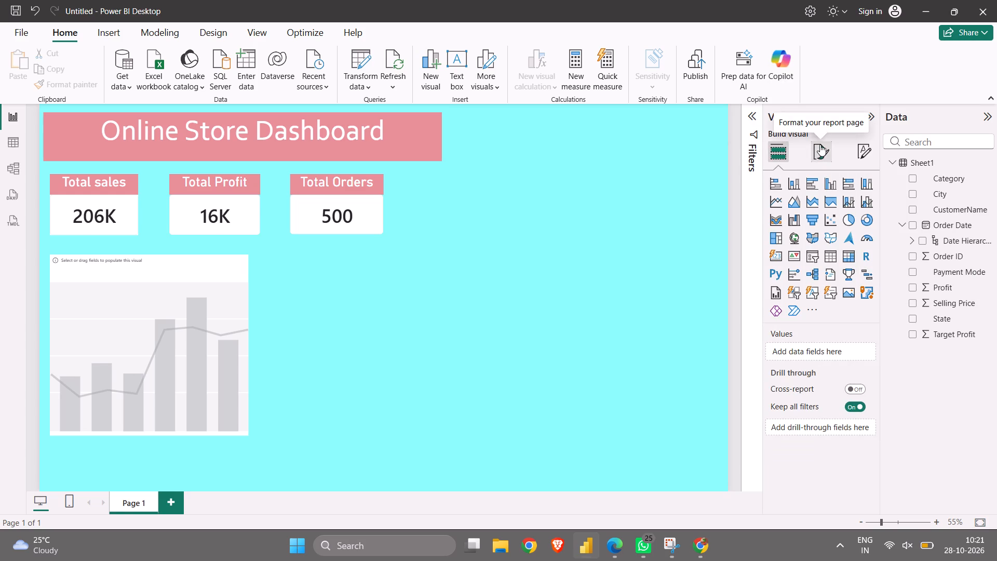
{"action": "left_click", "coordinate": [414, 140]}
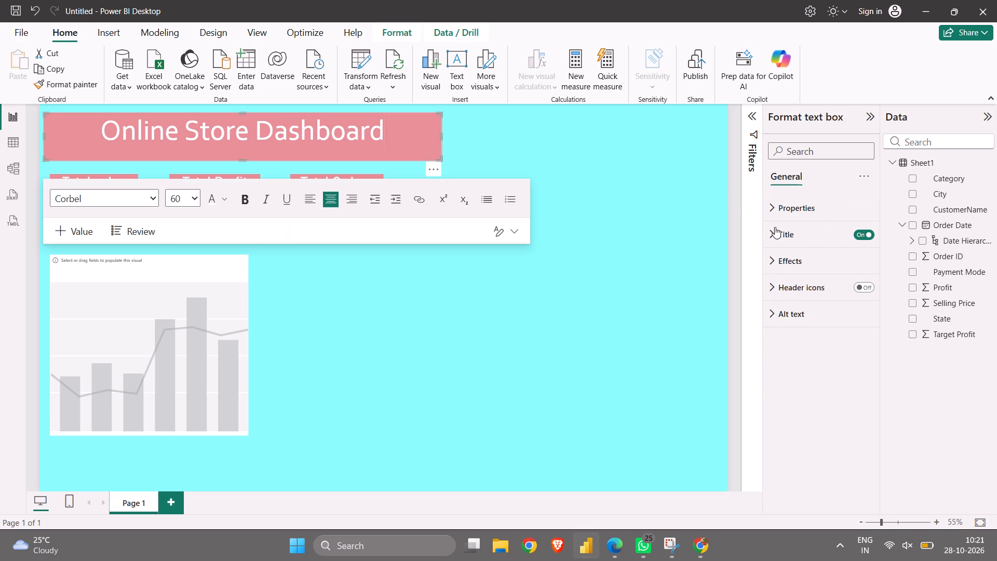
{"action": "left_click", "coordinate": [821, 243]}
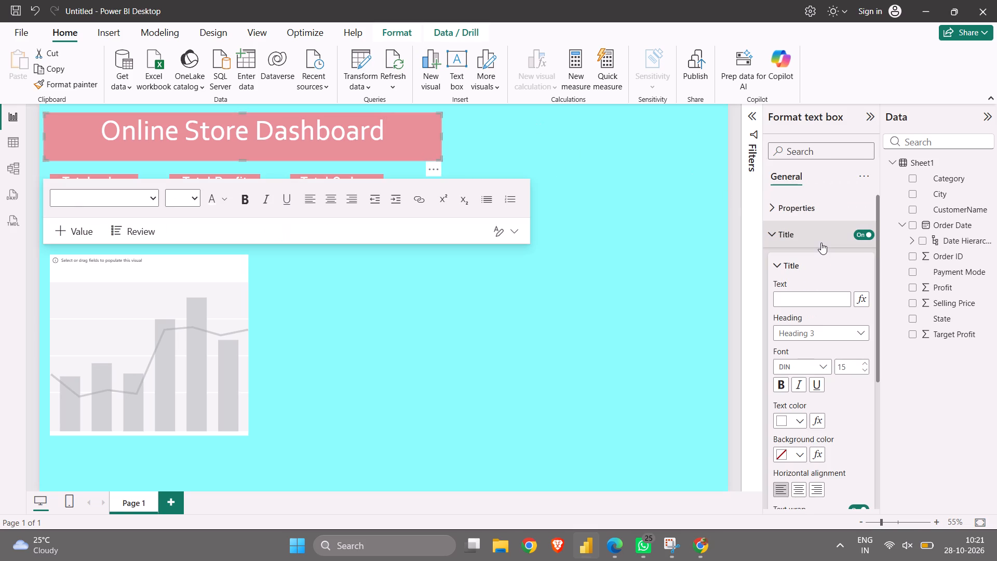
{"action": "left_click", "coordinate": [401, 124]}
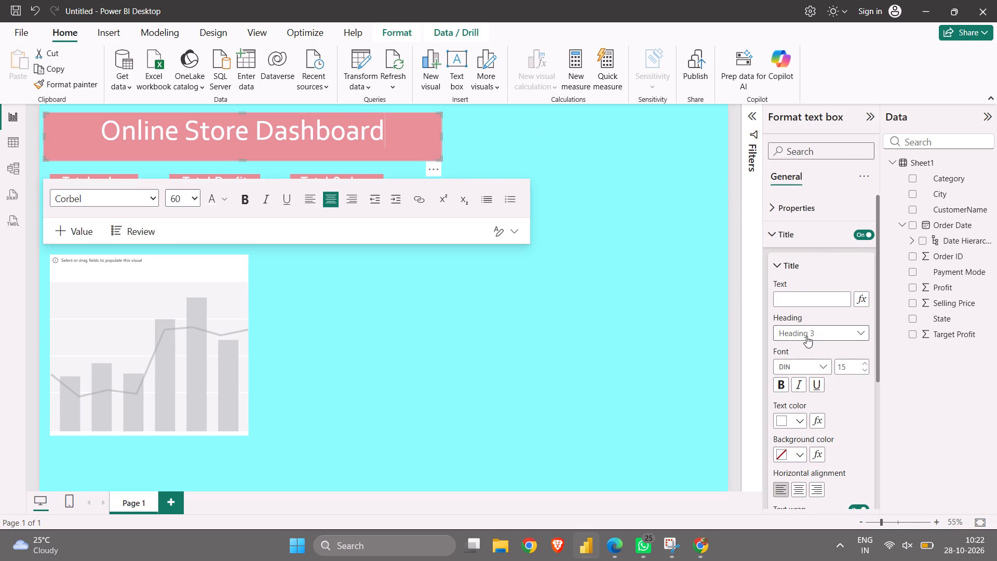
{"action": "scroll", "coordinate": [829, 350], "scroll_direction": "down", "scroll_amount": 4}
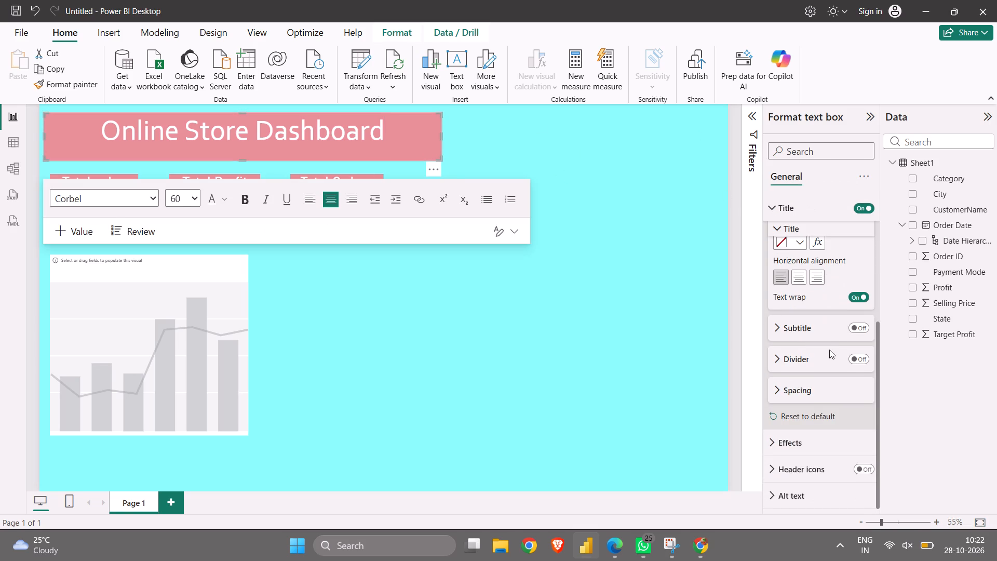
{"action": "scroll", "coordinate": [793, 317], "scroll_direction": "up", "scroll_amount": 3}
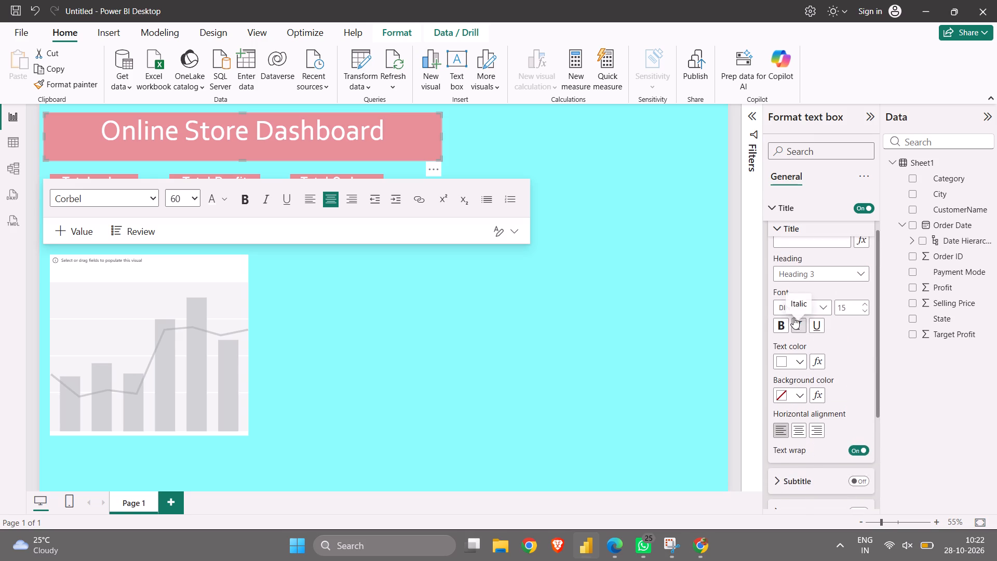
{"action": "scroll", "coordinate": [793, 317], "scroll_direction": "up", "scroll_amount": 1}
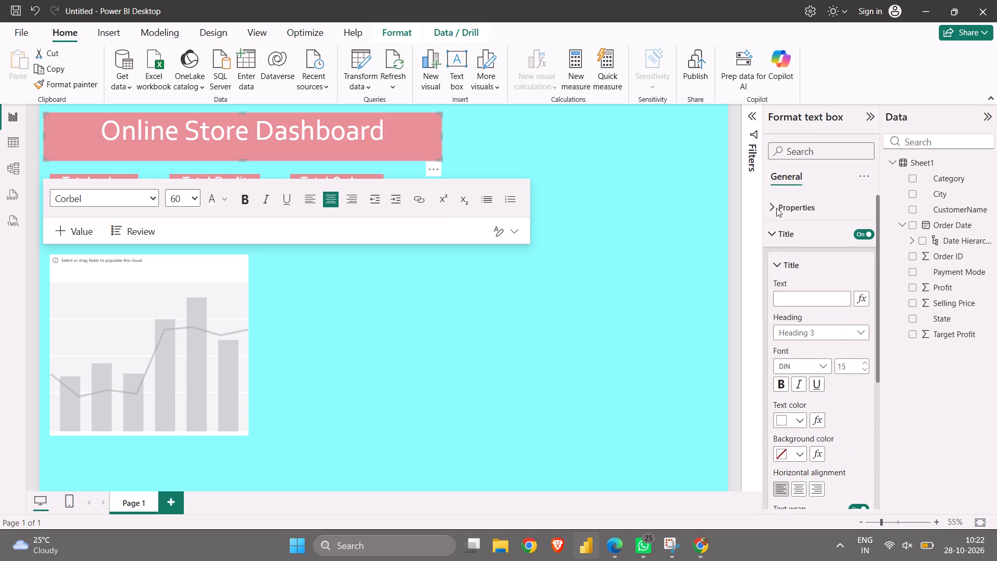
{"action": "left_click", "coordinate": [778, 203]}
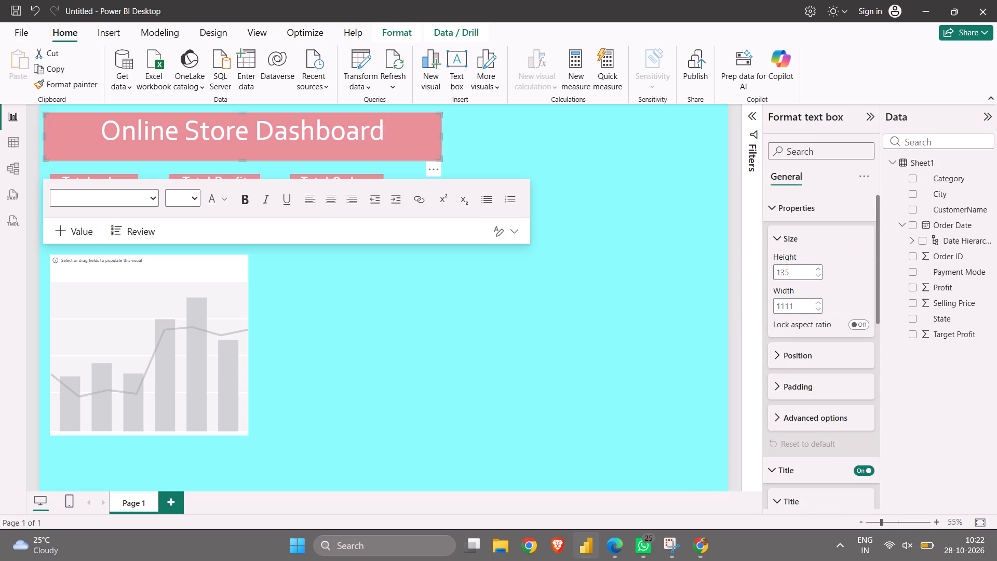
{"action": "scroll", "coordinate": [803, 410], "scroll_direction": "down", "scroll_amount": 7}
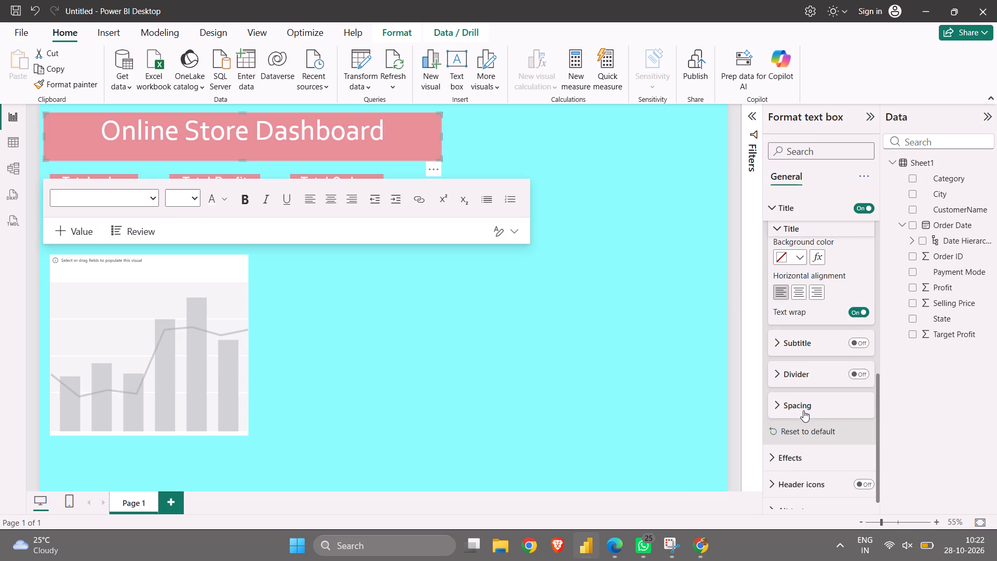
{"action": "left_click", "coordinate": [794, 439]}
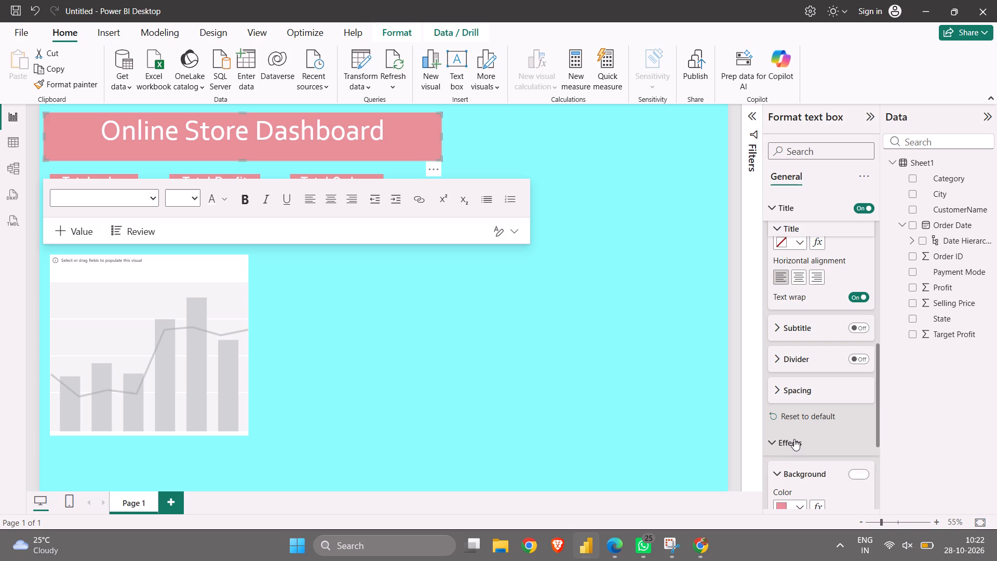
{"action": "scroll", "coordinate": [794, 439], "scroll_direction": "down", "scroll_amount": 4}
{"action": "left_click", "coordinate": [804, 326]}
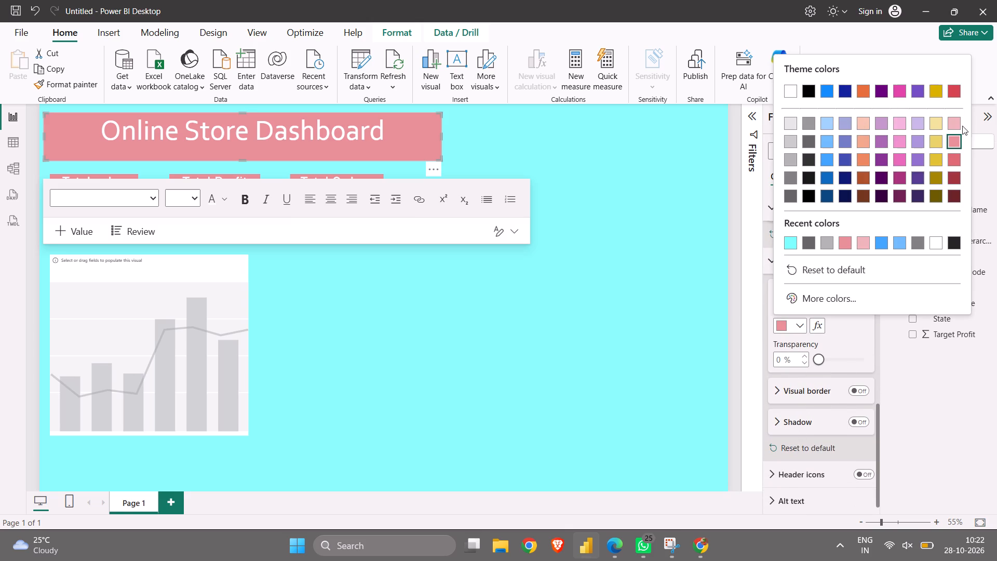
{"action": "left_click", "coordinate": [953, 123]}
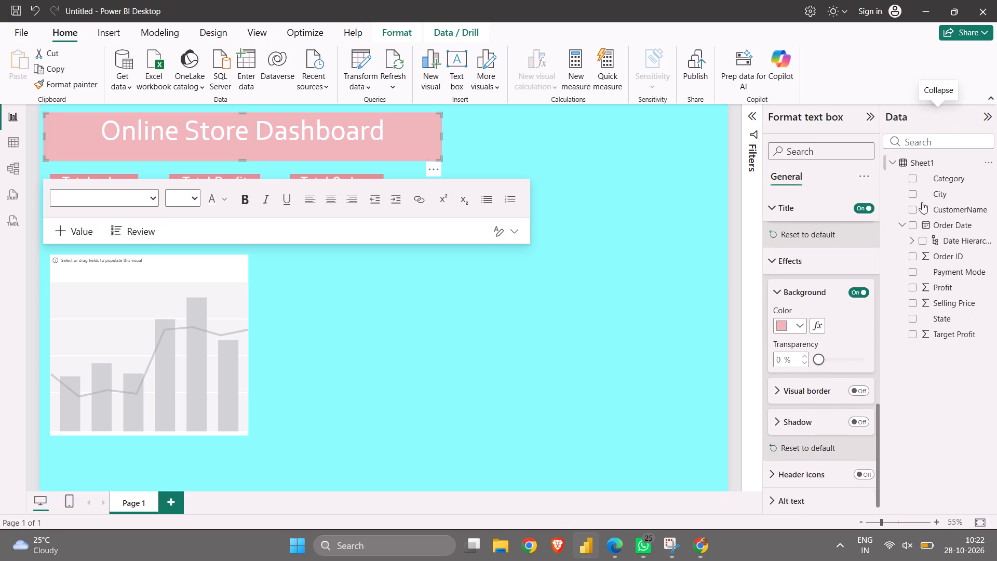
Change the heading's background to the medium rose-red theme shade, third in the red column of tints, and deselect it.
{"action": "left_click", "coordinate": [801, 327]}
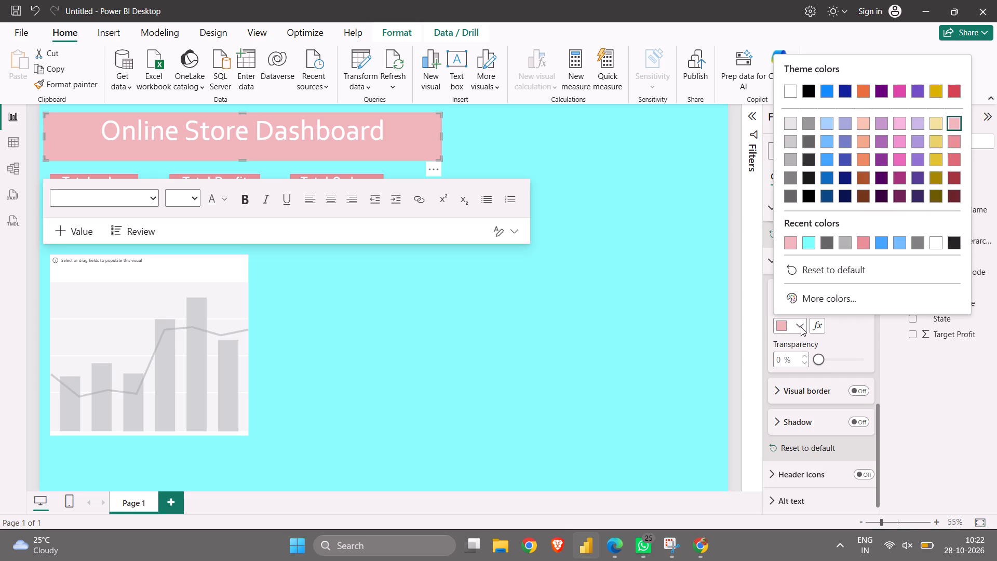
{"action": "left_click", "coordinate": [952, 164]}
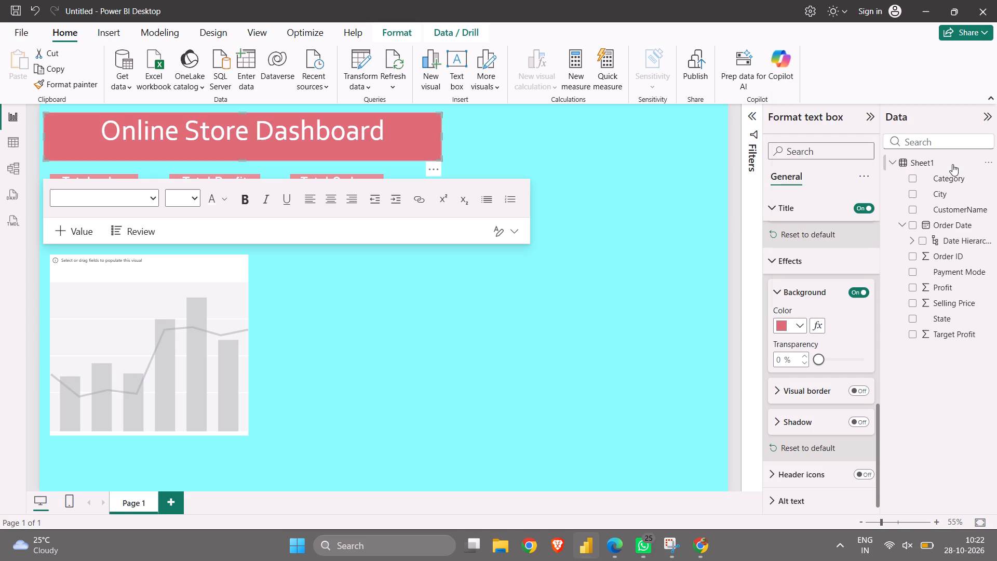
{"action": "left_click", "coordinate": [626, 292]}
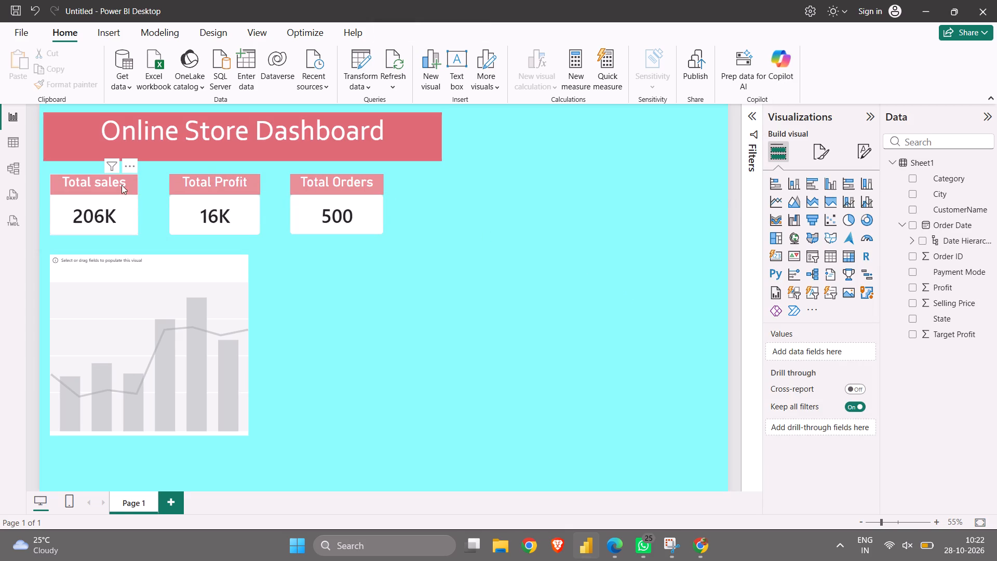
Set the page's canvas background colour to plain white from the theme colours.
{"action": "left_click", "coordinate": [123, 183]}
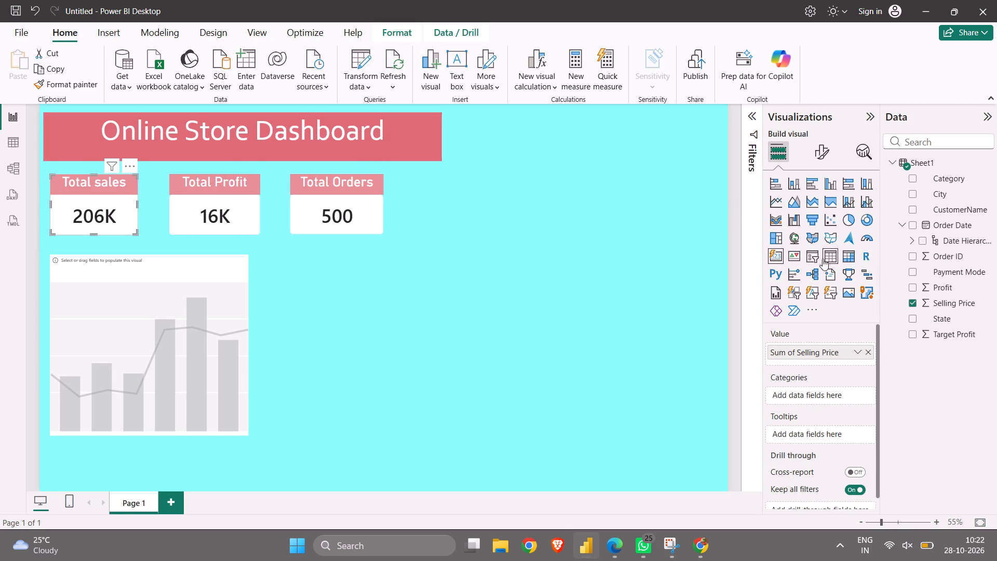
{"action": "left_click", "coordinate": [506, 200]}
{"action": "left_click", "coordinate": [590, 257]}
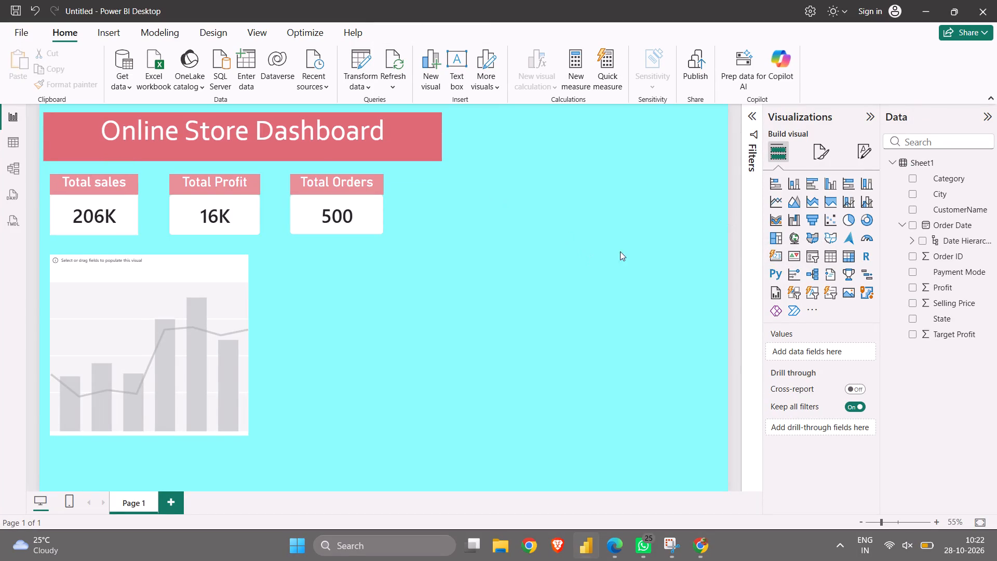
{"action": "left_click", "coordinate": [816, 155]}
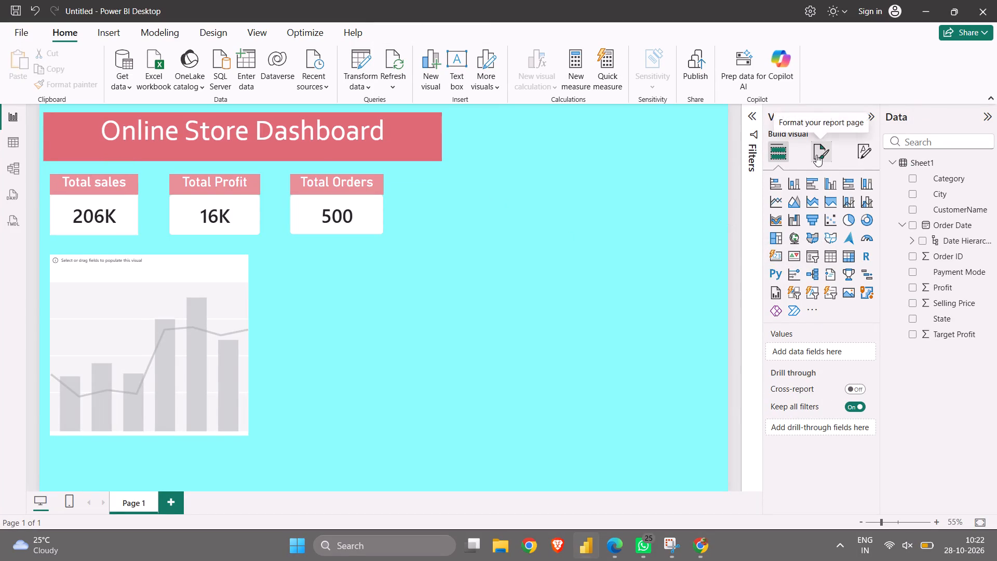
{"action": "left_click", "coordinate": [812, 273]}
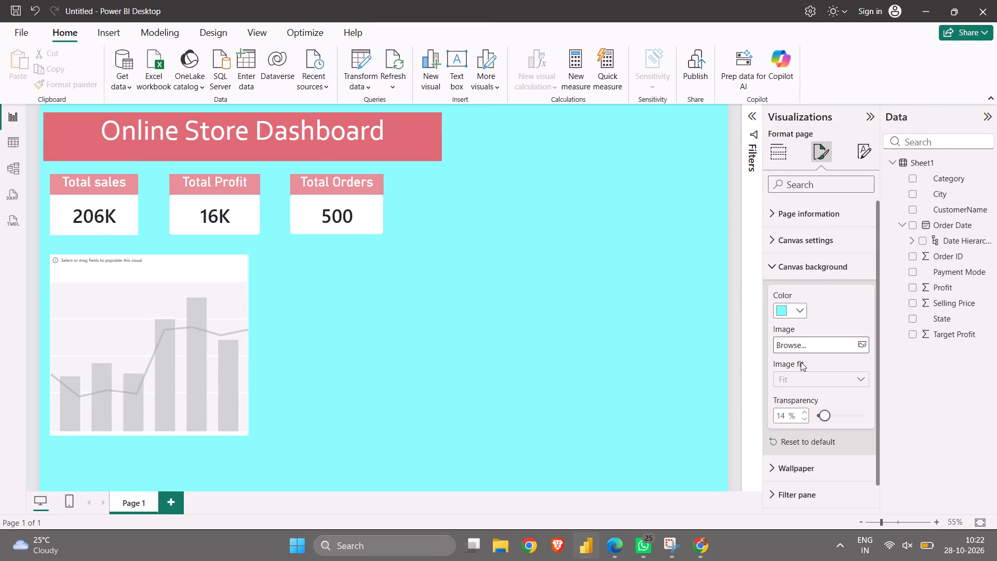
{"action": "left_click", "coordinate": [796, 306]}
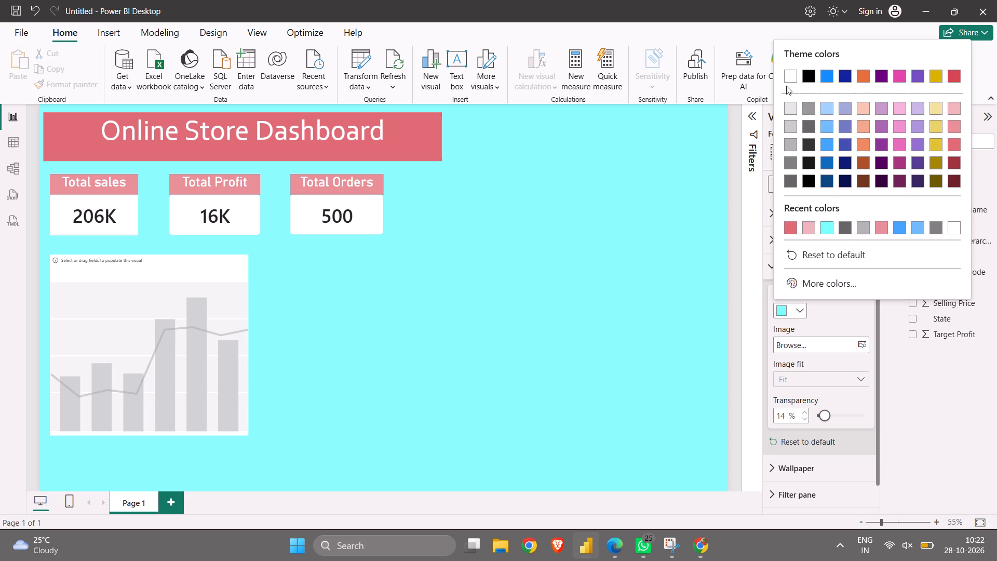
{"action": "left_click", "coordinate": [788, 78]}
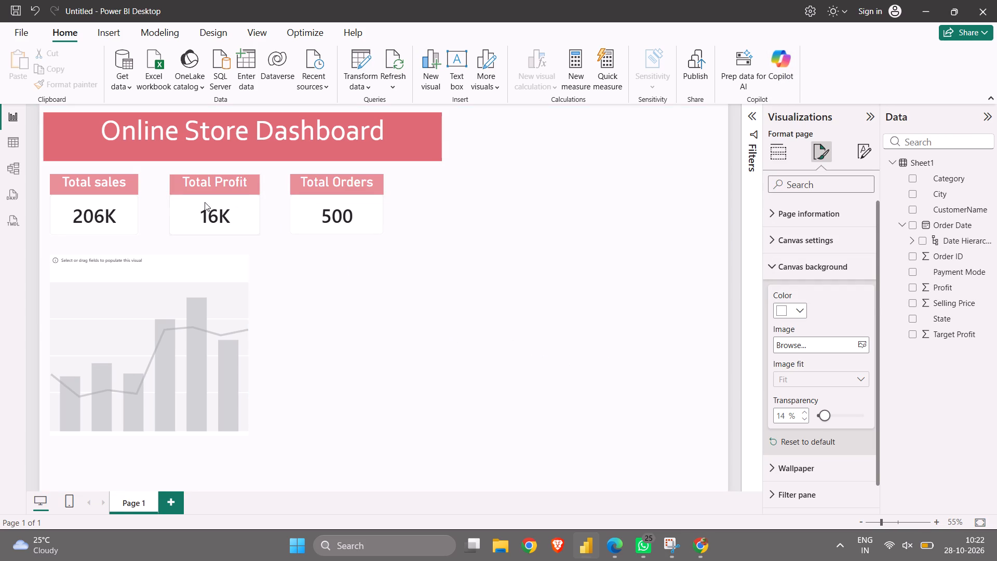
Set the title background of the Total sales card to the same medium rose-red theme shade as the heading.
{"action": "left_click", "coordinate": [126, 191]}
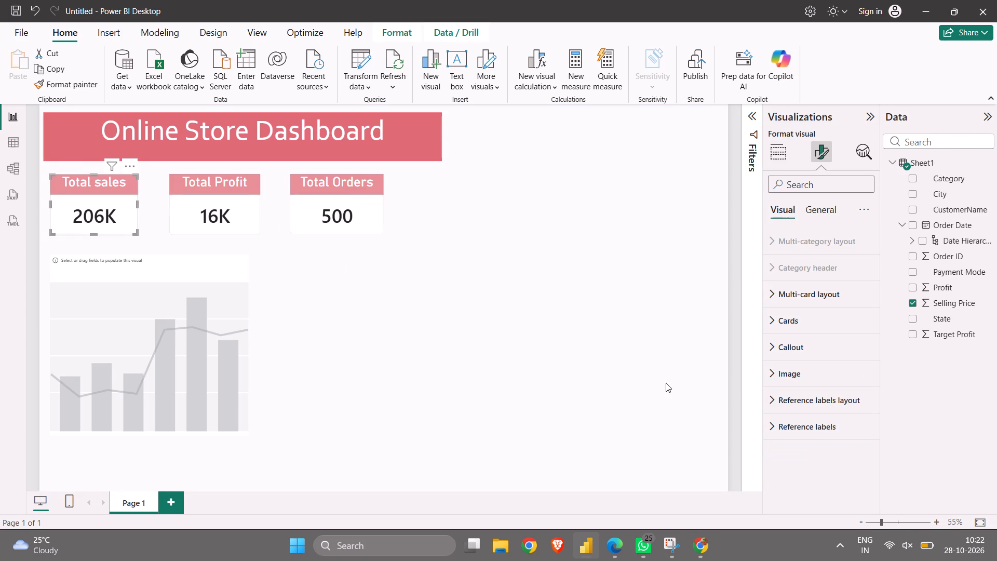
{"action": "left_click", "coordinate": [820, 215]}
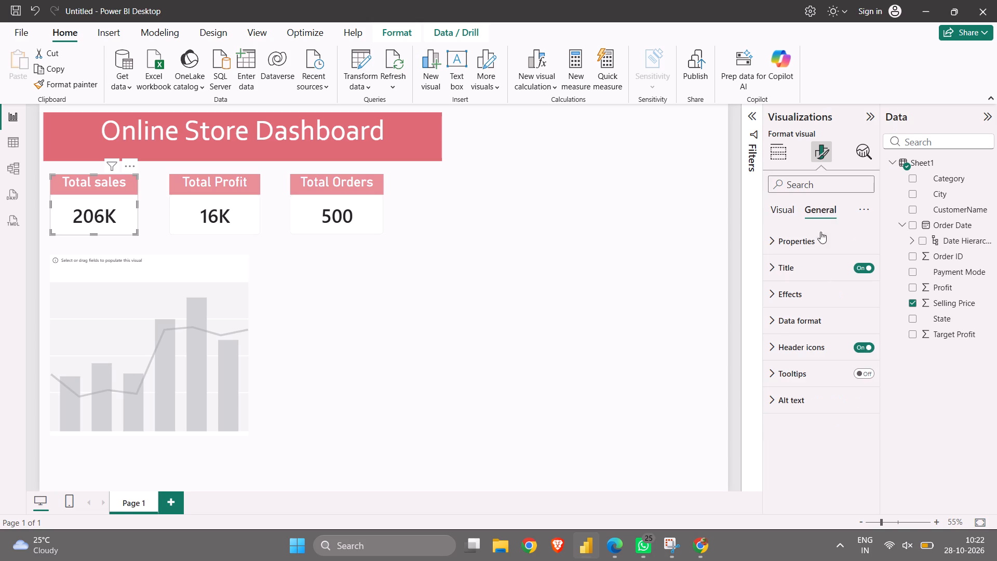
{"action": "left_click", "coordinate": [813, 265]}
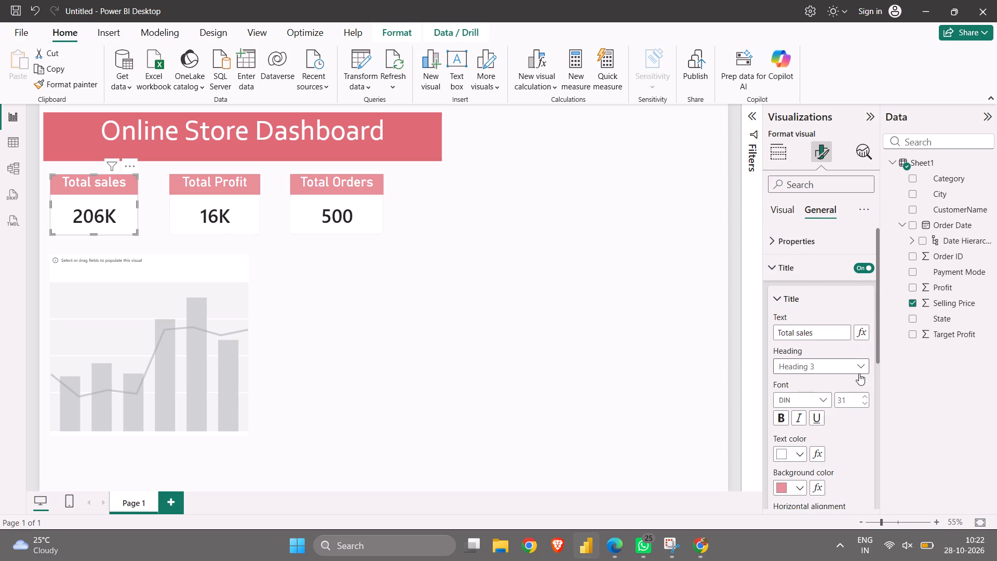
{"action": "left_click", "coordinate": [795, 489]}
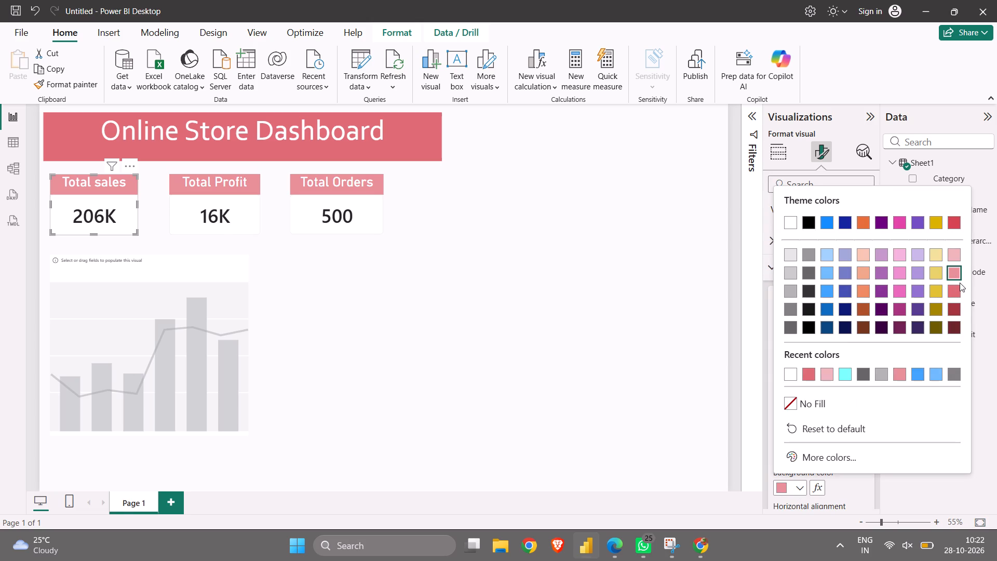
{"action": "left_click", "coordinate": [960, 289]}
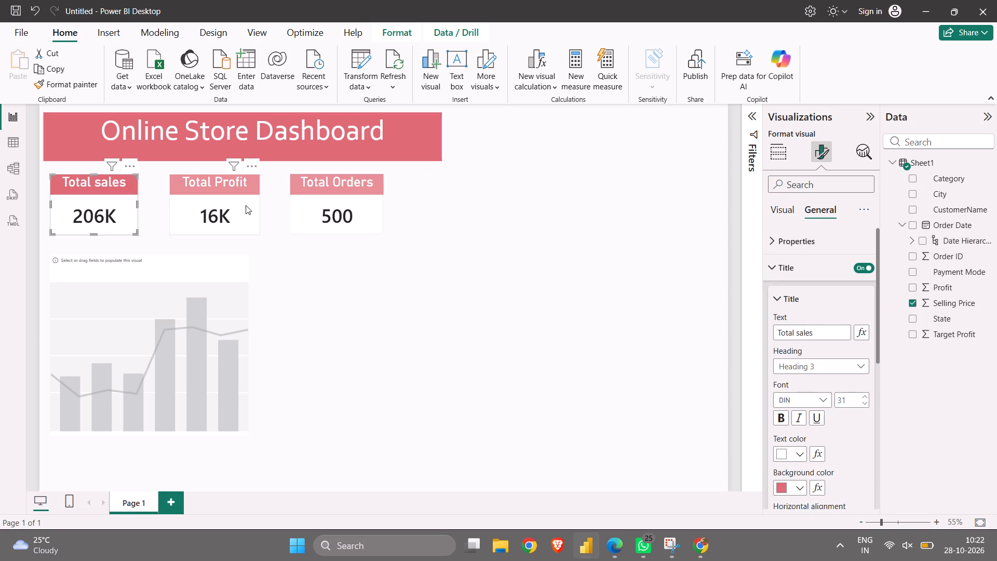
Set the title backgrounds of the Total Profit and Total Orders cards to the same medium rose-red theme shade.
{"action": "left_click", "coordinate": [238, 199]}
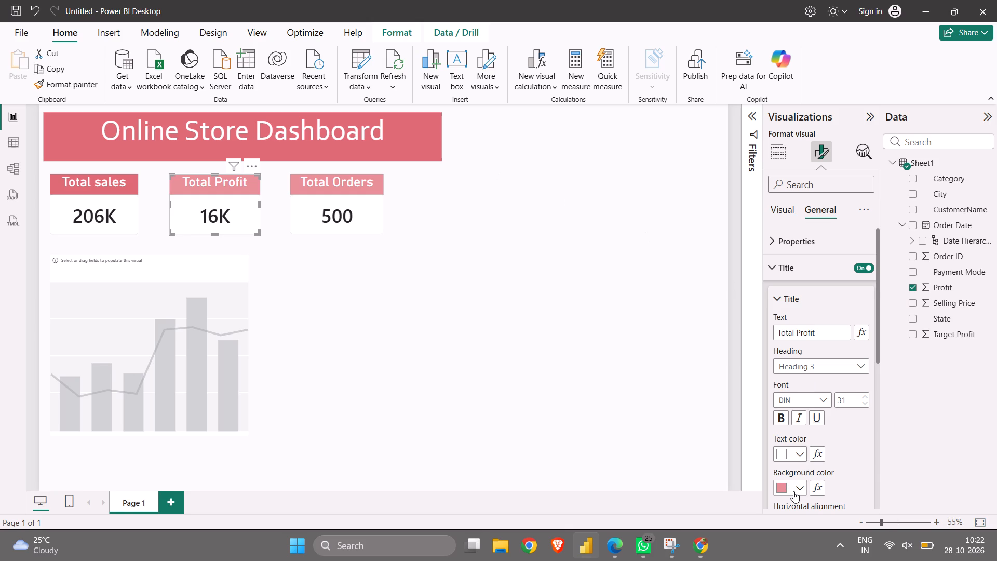
{"action": "left_click", "coordinate": [793, 491]}
{"action": "left_click", "coordinate": [955, 293]}
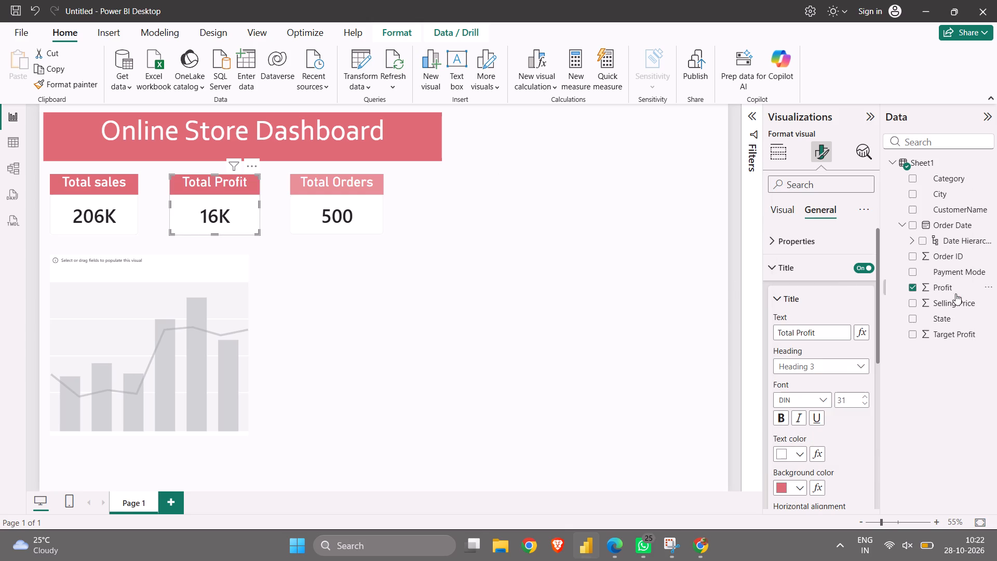
{"action": "left_click", "coordinate": [341, 203]}
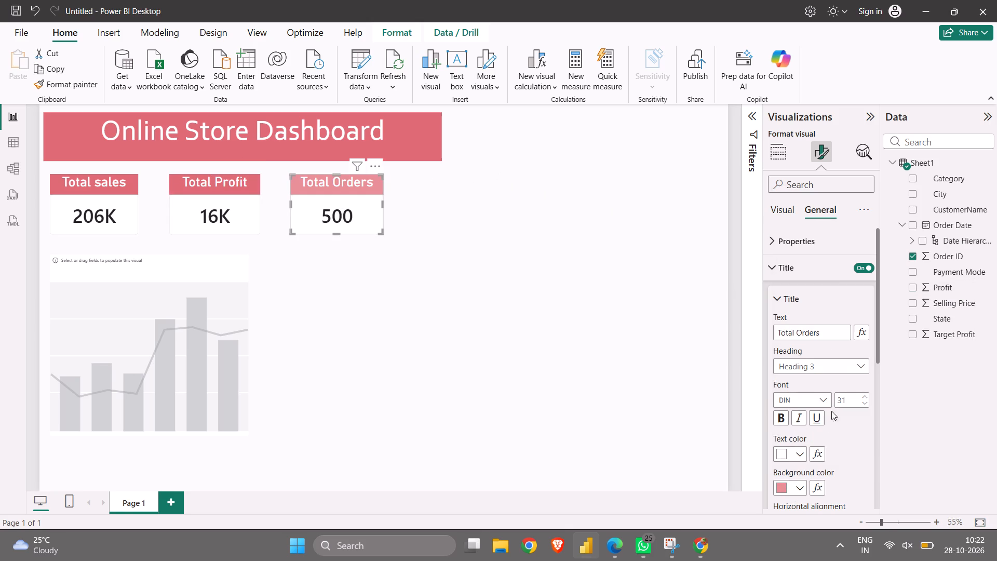
{"action": "left_click", "coordinate": [797, 487]}
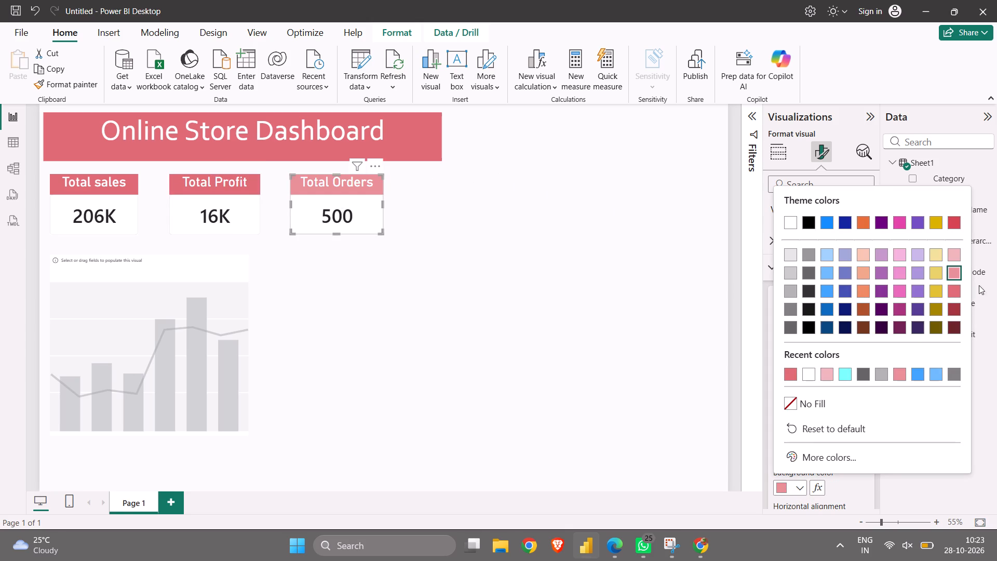
{"action": "left_click", "coordinate": [954, 289]}
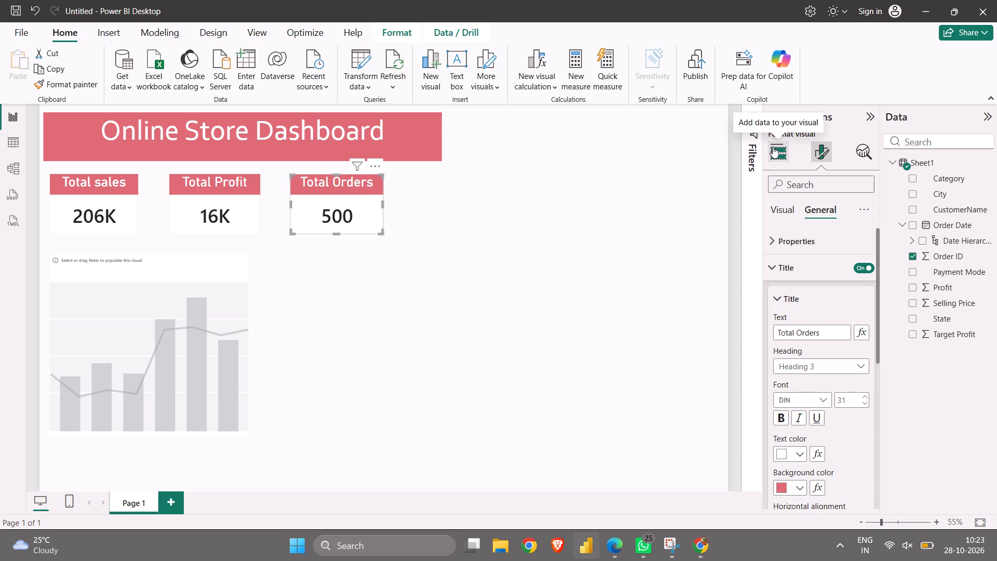
Put the Quarter level of the Order Date hierarchy on the x-axis of the line and clustered column chart.
{"action": "left_click", "coordinate": [160, 377]}
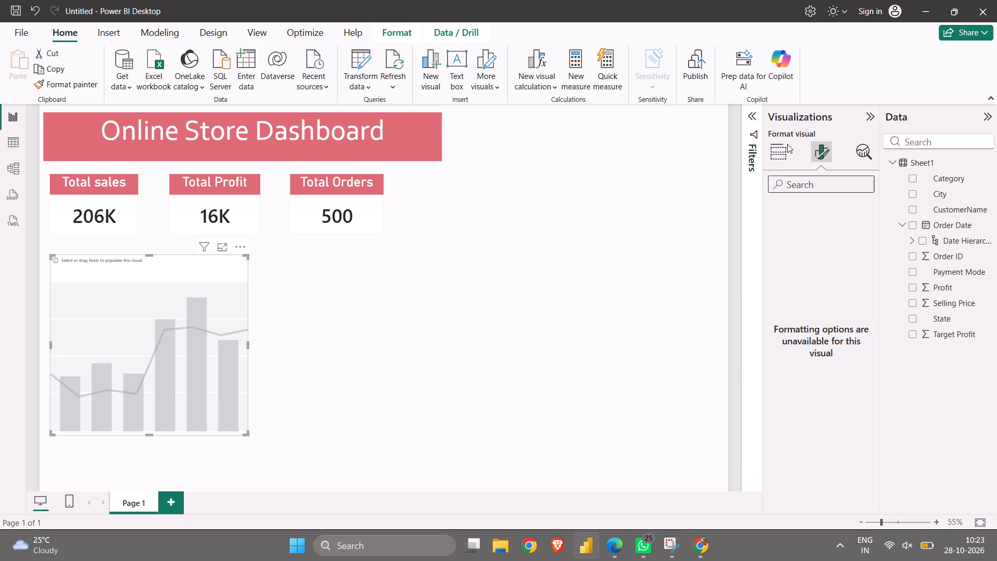
{"action": "left_click", "coordinate": [779, 154]}
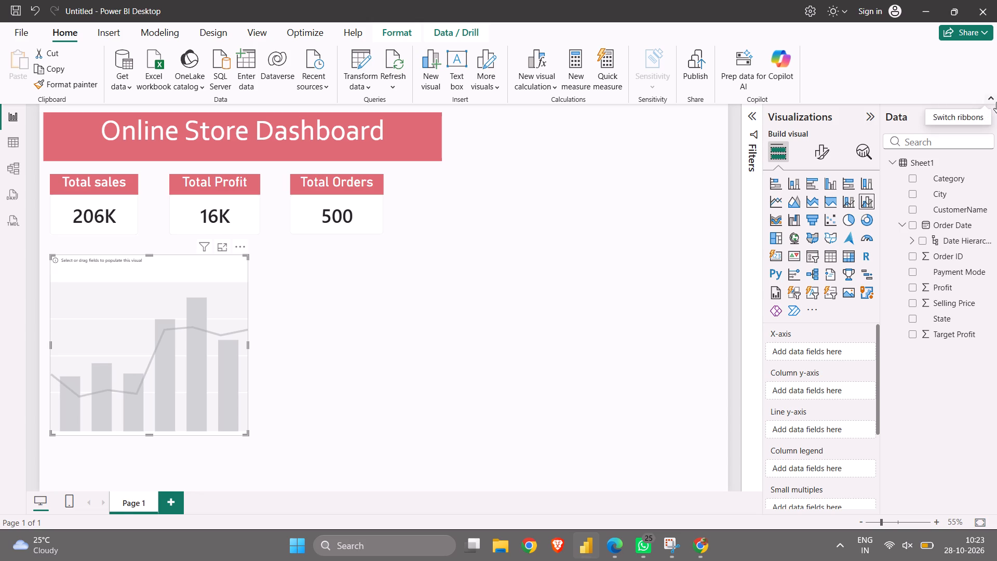
{"action": "left_click", "coordinate": [903, 228]}
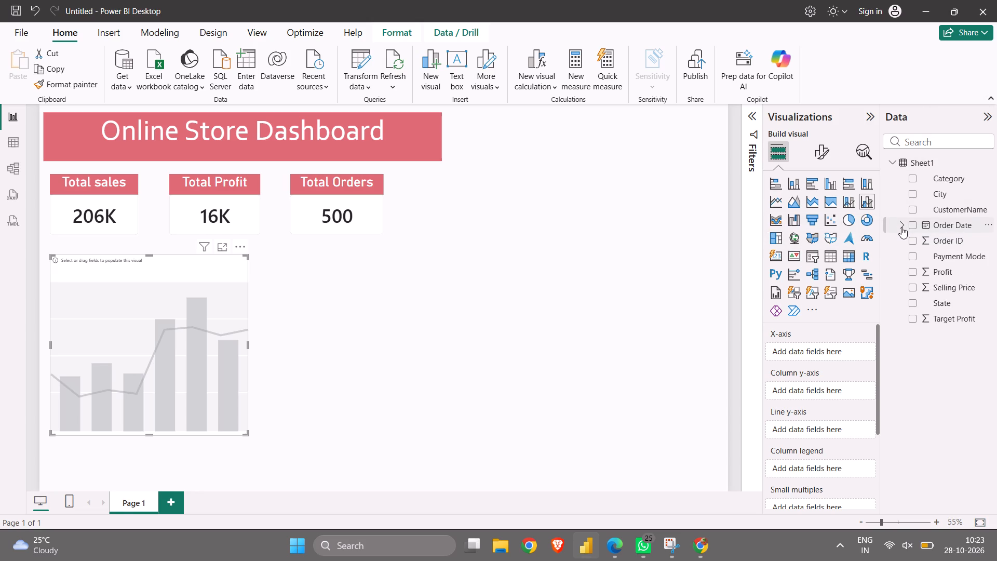
{"action": "left_click", "coordinate": [901, 227]}
{"action": "left_click", "coordinate": [912, 236]}
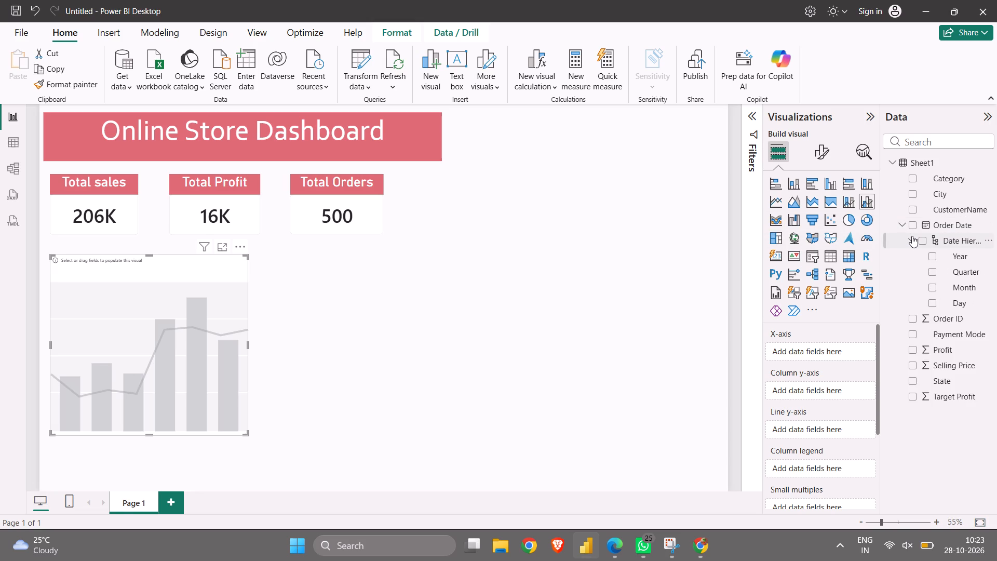
{"action": "left_click", "coordinate": [936, 272]}
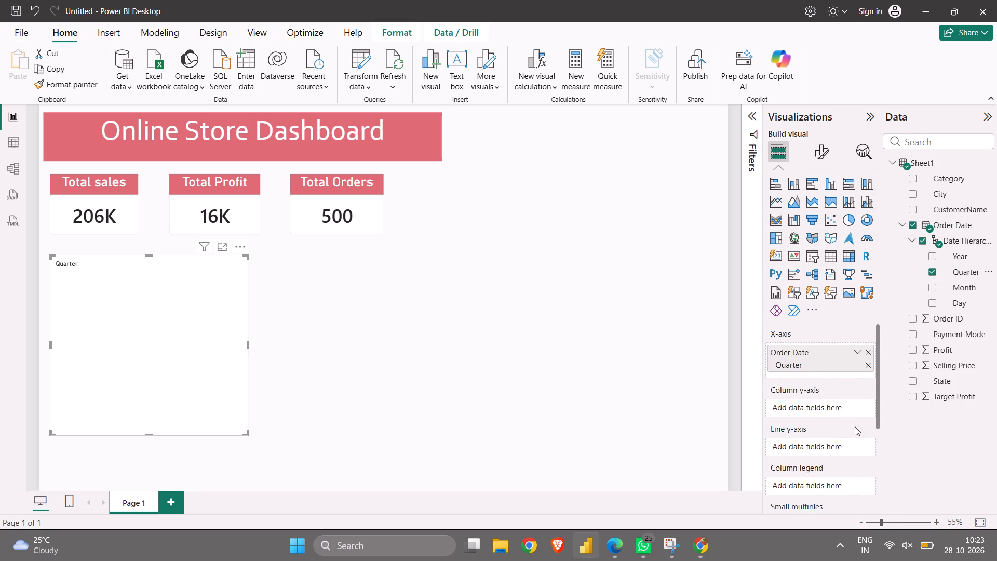
Assign Selling Price to the chart's column y-axis and Profit to its line y-axis.
{"action": "left_click", "coordinate": [824, 410]}
{"action": "left_click", "coordinate": [915, 365]}
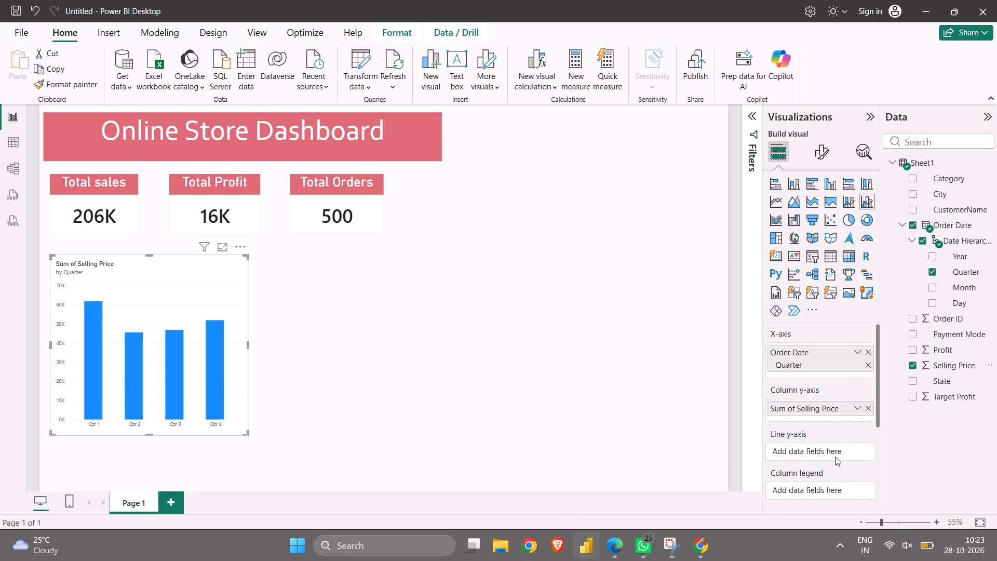
{"action": "scroll", "coordinate": [835, 457], "scroll_direction": "down", "scroll_amount": 1}
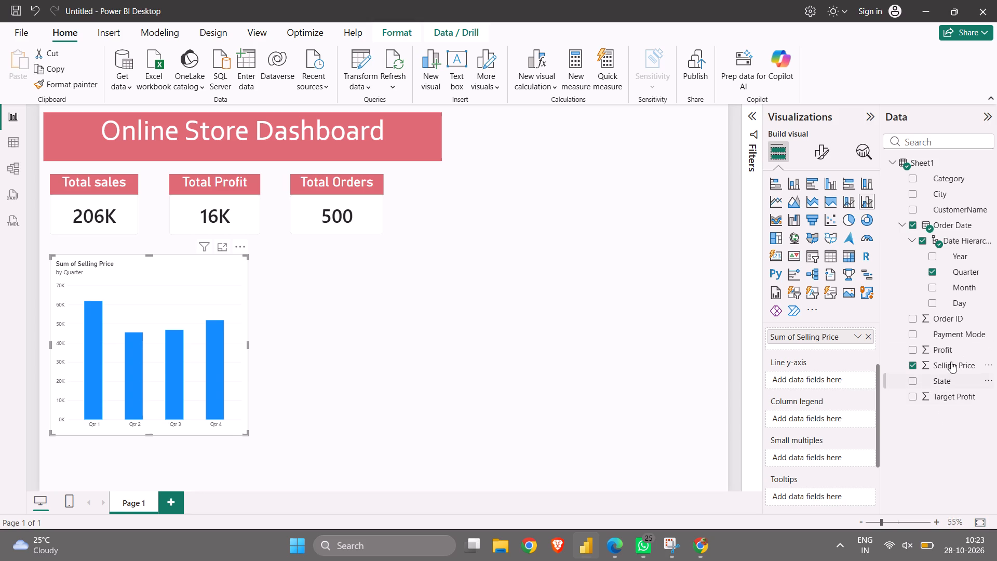
{"action": "left_click_drag", "start_coordinate": [953, 346], "coordinate": [838, 342]}
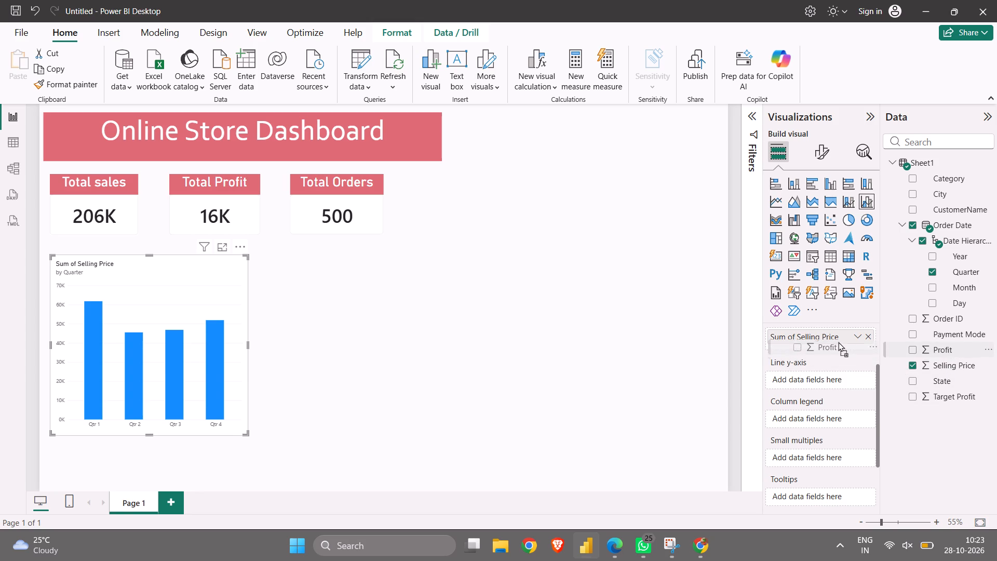
{"action": "left_click_drag", "start_coordinate": [838, 342], "coordinate": [826, 376]}
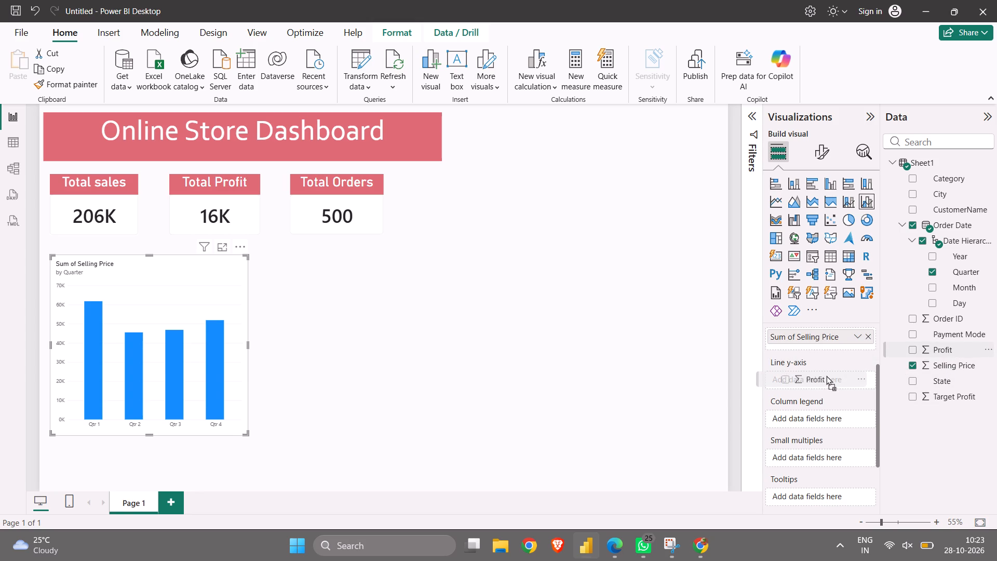
{"action": "left_click_drag", "start_coordinate": [826, 376], "coordinate": [828, 337]}
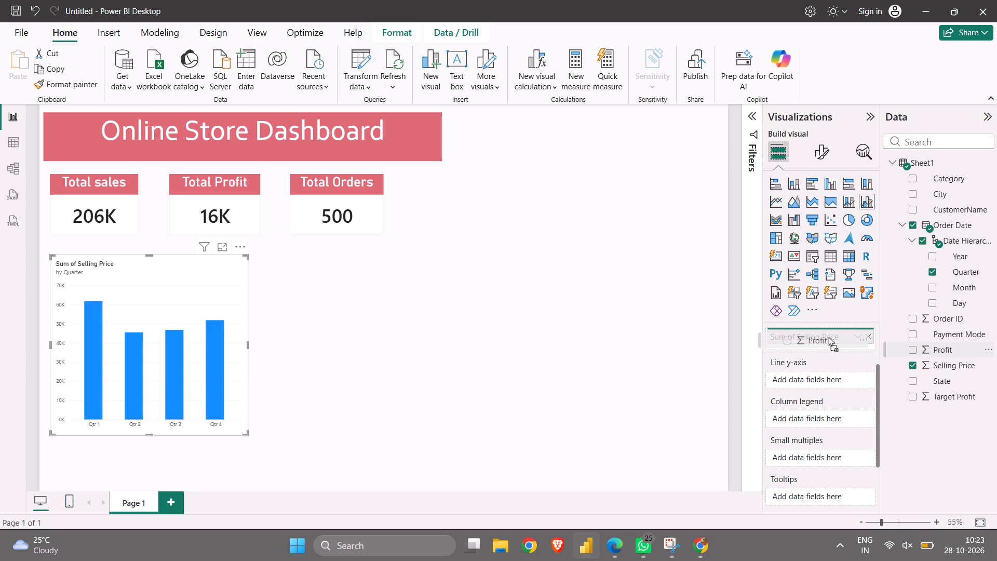
{"action": "left_click_drag", "start_coordinate": [828, 337], "coordinate": [834, 377]}
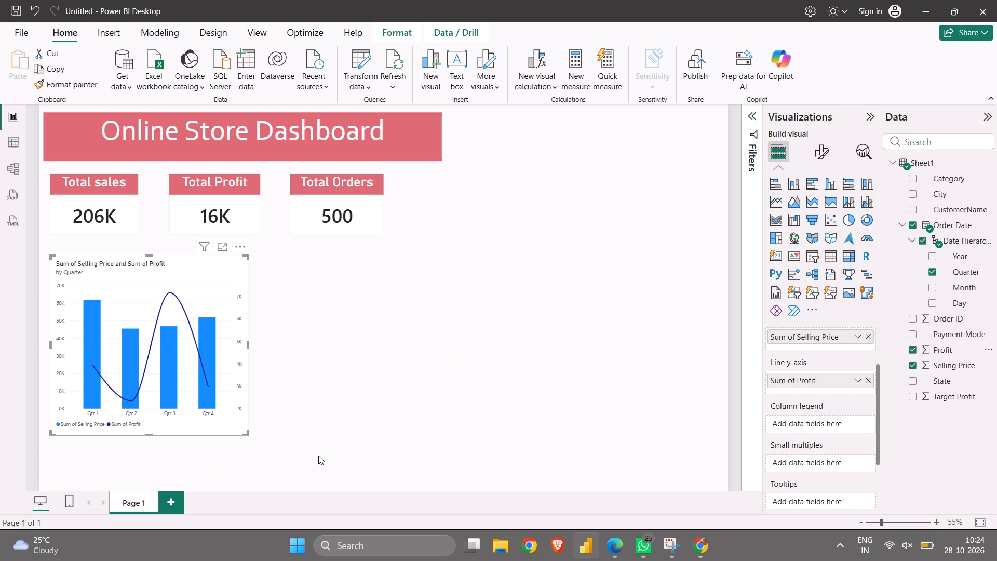
Widen the chart until its right edge lies beneath the Total Orders card, extend it slightly downward, and deselect it.
{"action": "left_click_drag", "start_coordinate": [247, 343], "coordinate": [300, 343]}
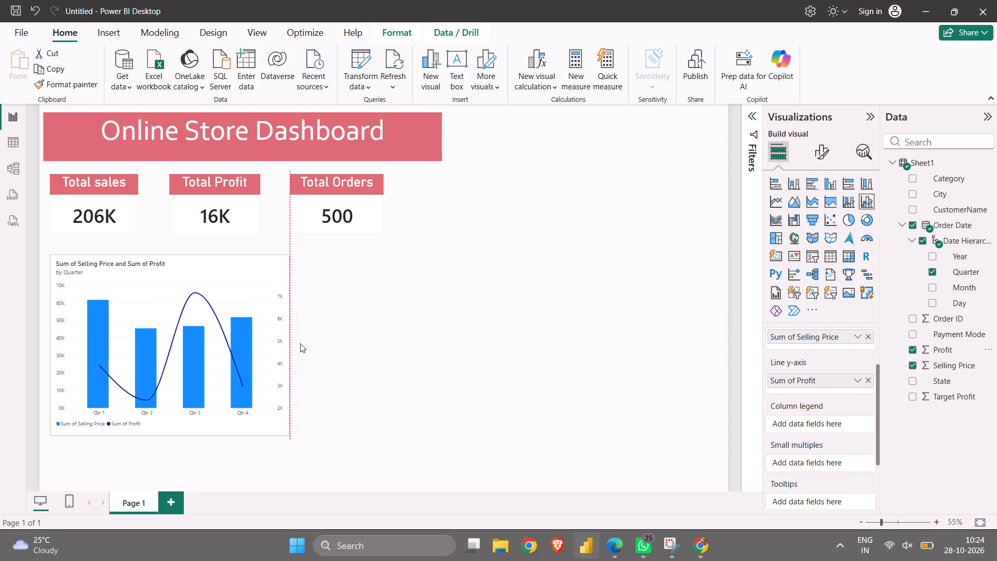
{"action": "left_click_drag", "start_coordinate": [300, 343], "coordinate": [318, 343]}
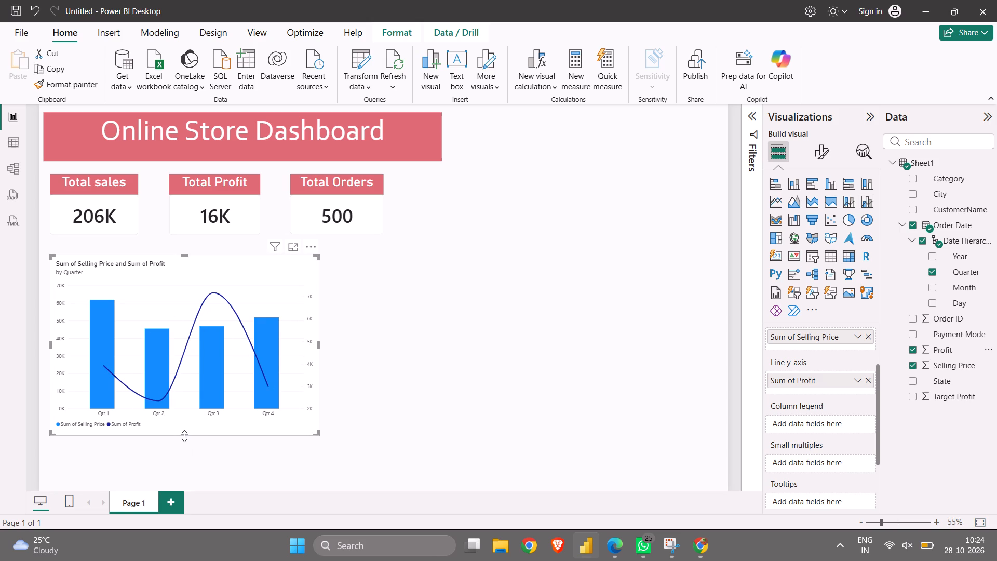
{"action": "left_click_drag", "start_coordinate": [184, 436], "coordinate": [186, 451]}
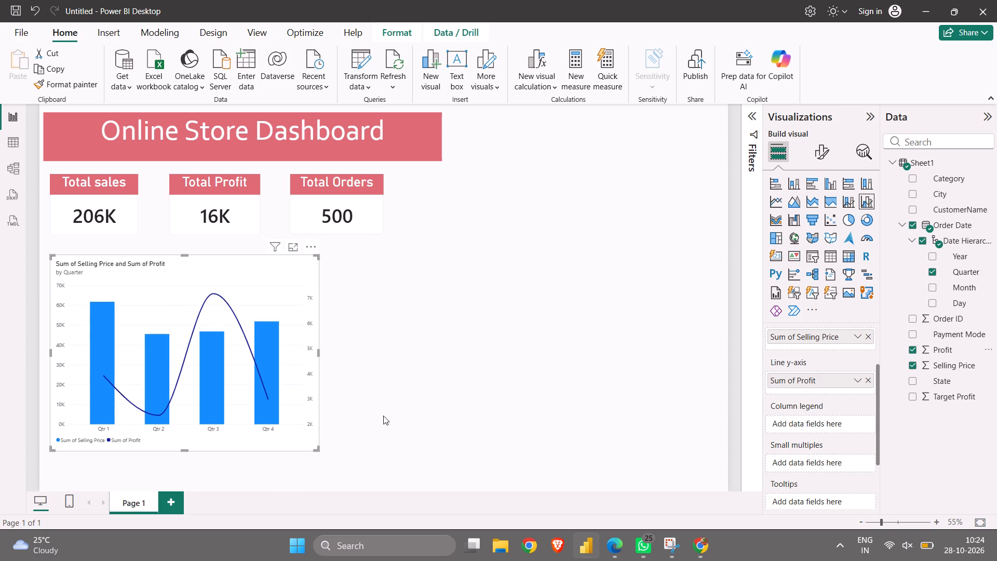
{"action": "left_click", "coordinate": [426, 413]}
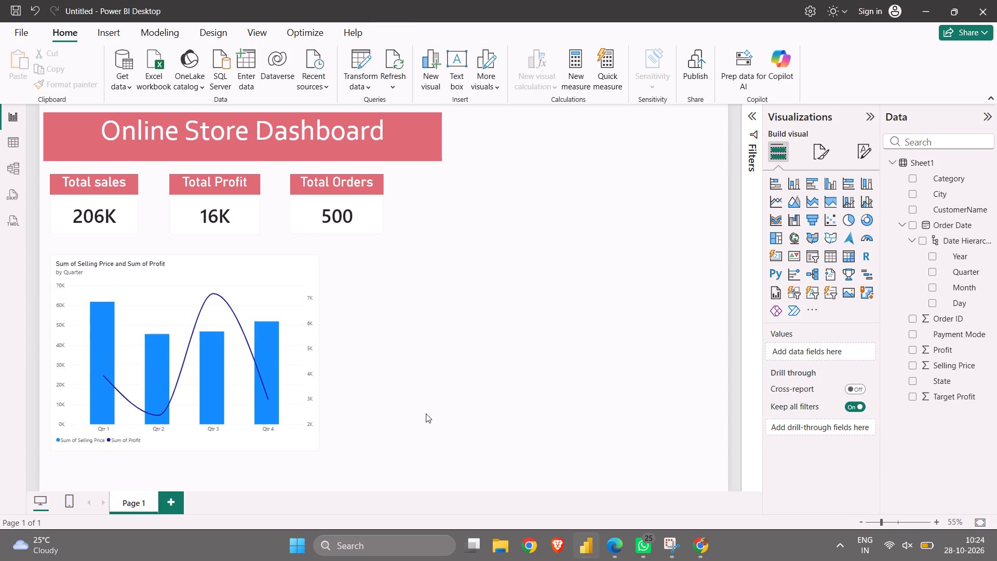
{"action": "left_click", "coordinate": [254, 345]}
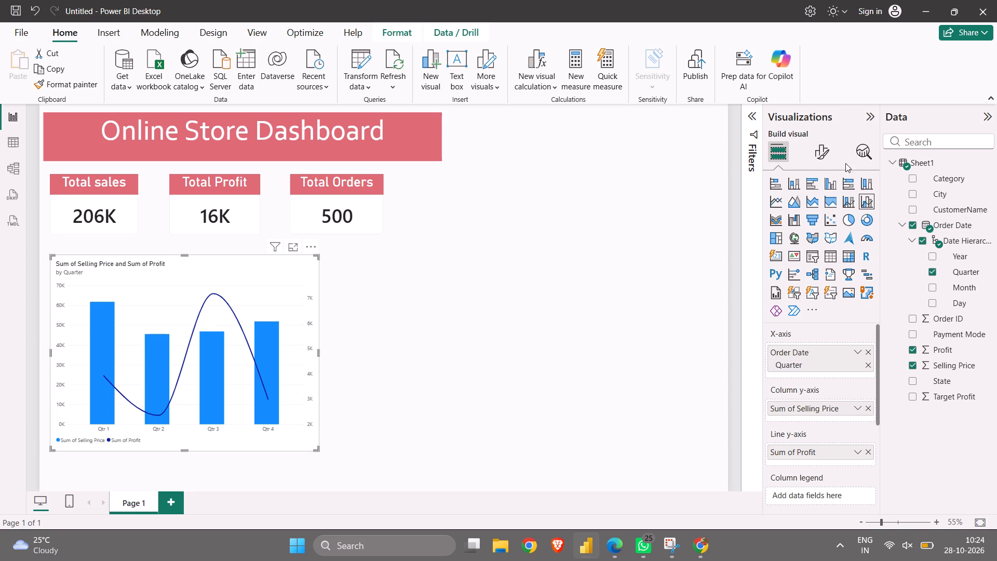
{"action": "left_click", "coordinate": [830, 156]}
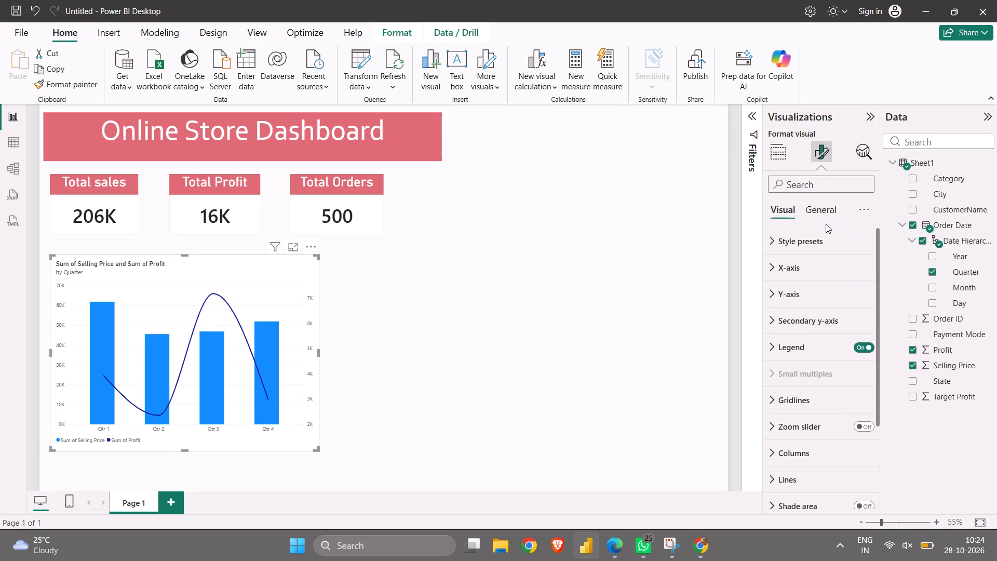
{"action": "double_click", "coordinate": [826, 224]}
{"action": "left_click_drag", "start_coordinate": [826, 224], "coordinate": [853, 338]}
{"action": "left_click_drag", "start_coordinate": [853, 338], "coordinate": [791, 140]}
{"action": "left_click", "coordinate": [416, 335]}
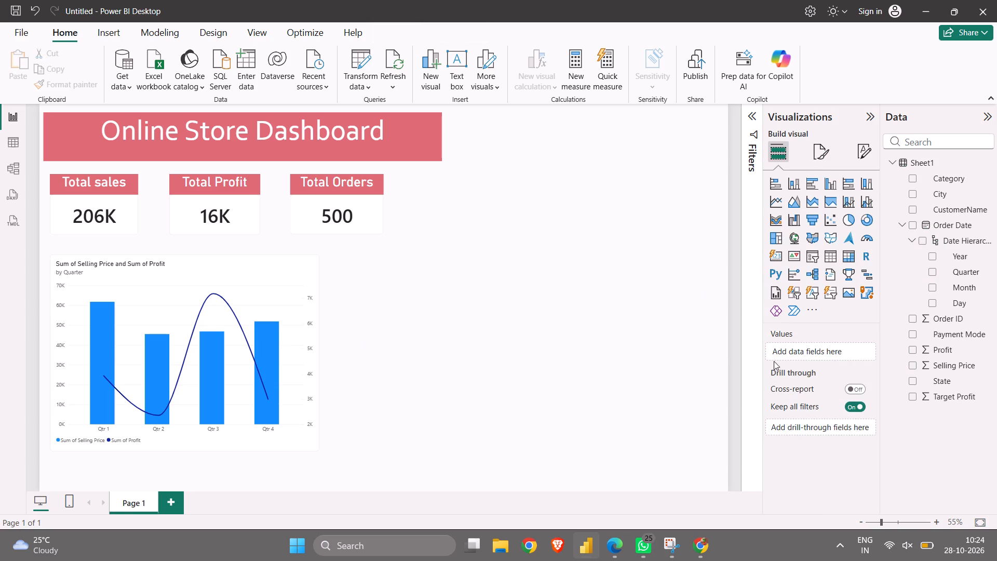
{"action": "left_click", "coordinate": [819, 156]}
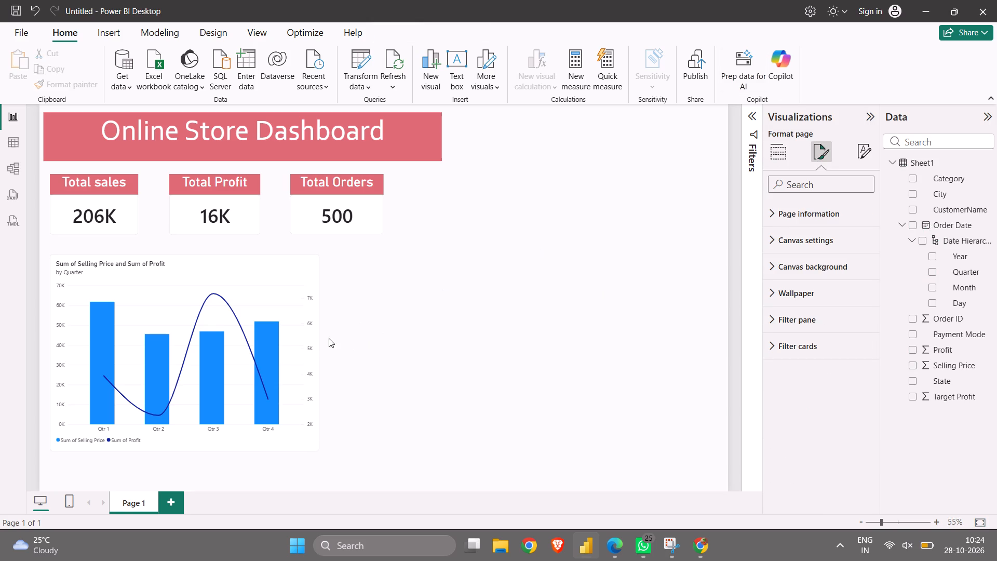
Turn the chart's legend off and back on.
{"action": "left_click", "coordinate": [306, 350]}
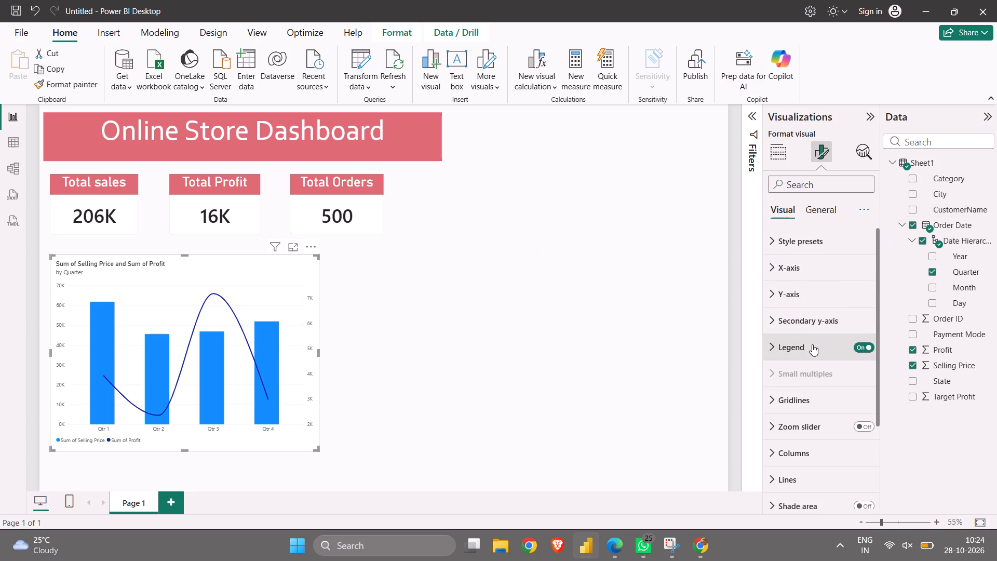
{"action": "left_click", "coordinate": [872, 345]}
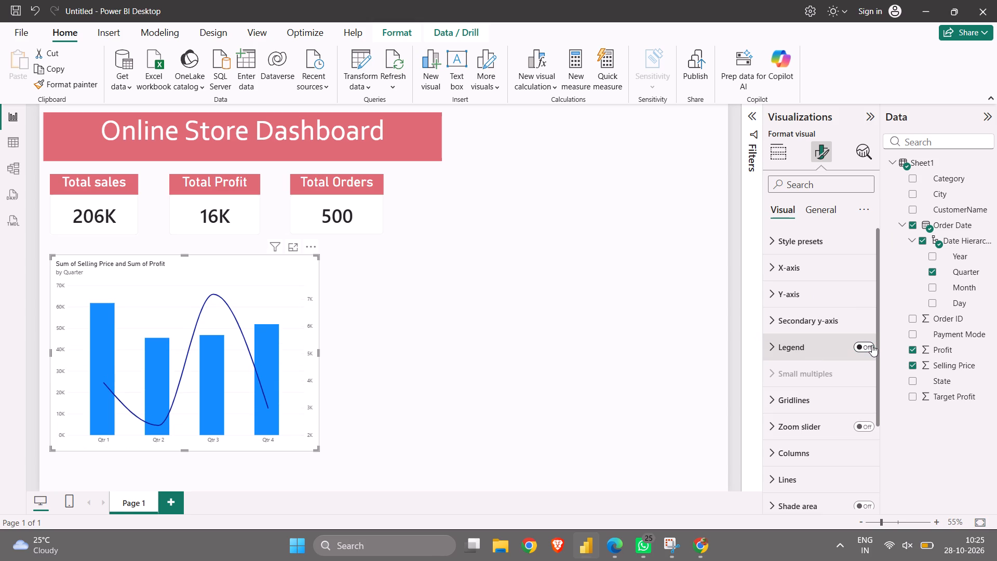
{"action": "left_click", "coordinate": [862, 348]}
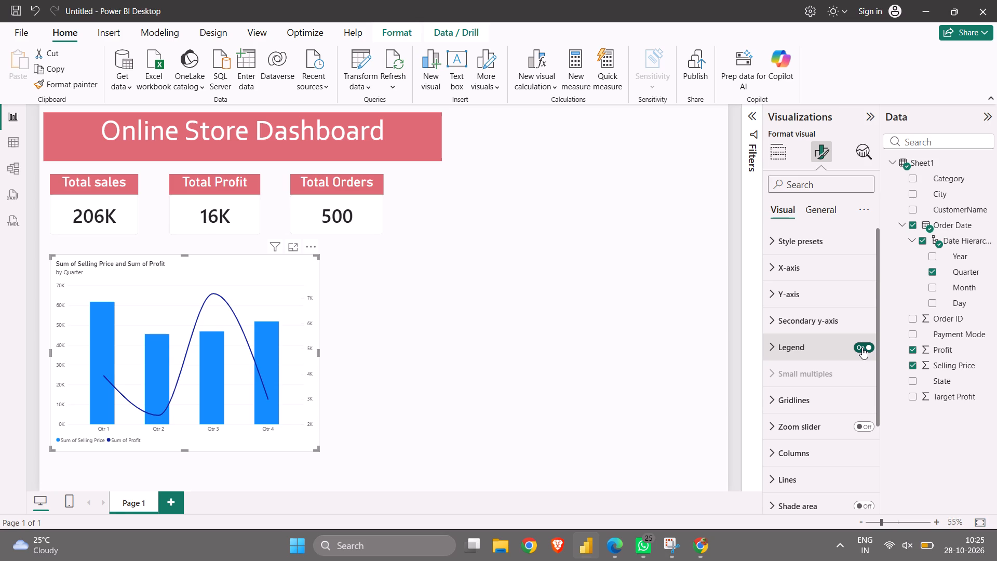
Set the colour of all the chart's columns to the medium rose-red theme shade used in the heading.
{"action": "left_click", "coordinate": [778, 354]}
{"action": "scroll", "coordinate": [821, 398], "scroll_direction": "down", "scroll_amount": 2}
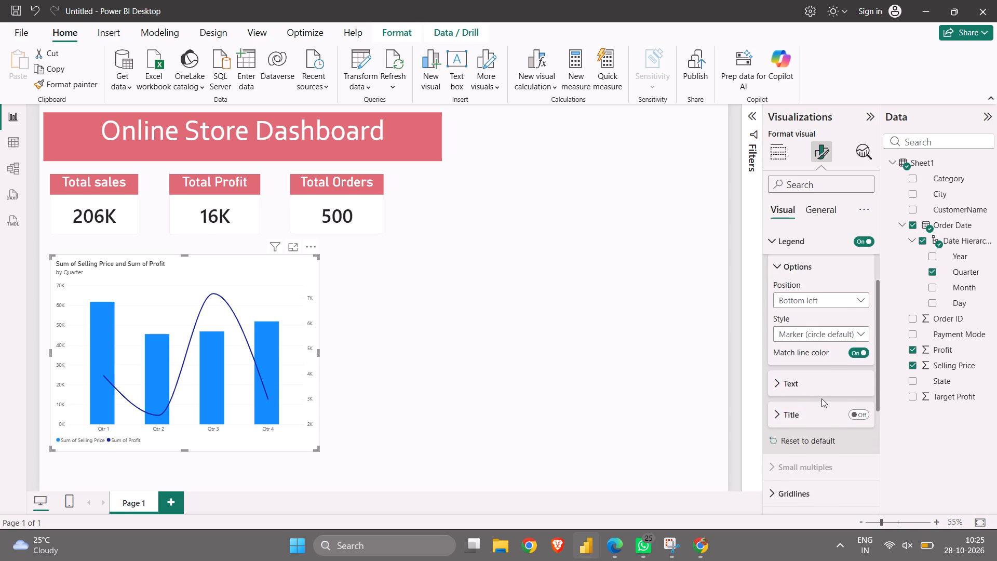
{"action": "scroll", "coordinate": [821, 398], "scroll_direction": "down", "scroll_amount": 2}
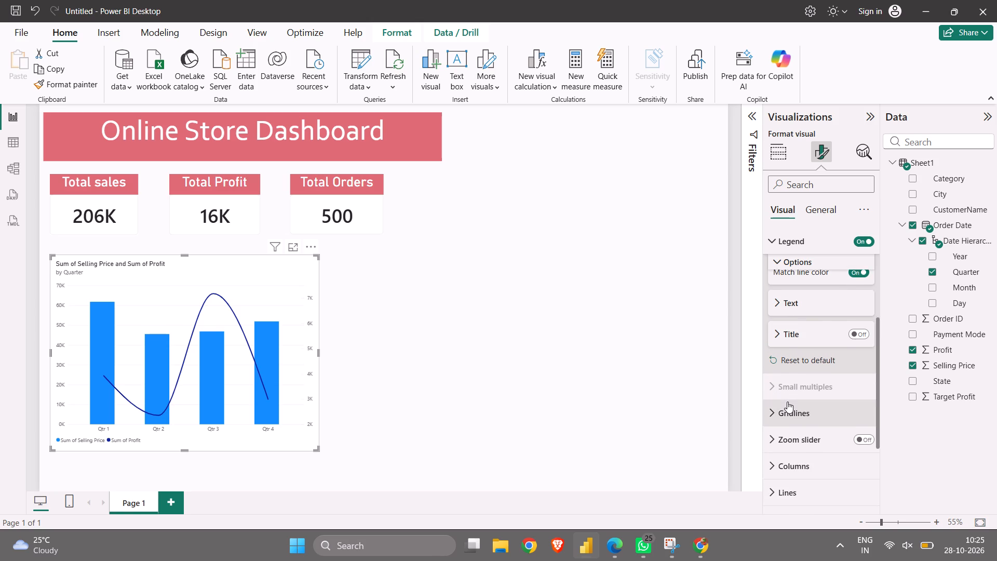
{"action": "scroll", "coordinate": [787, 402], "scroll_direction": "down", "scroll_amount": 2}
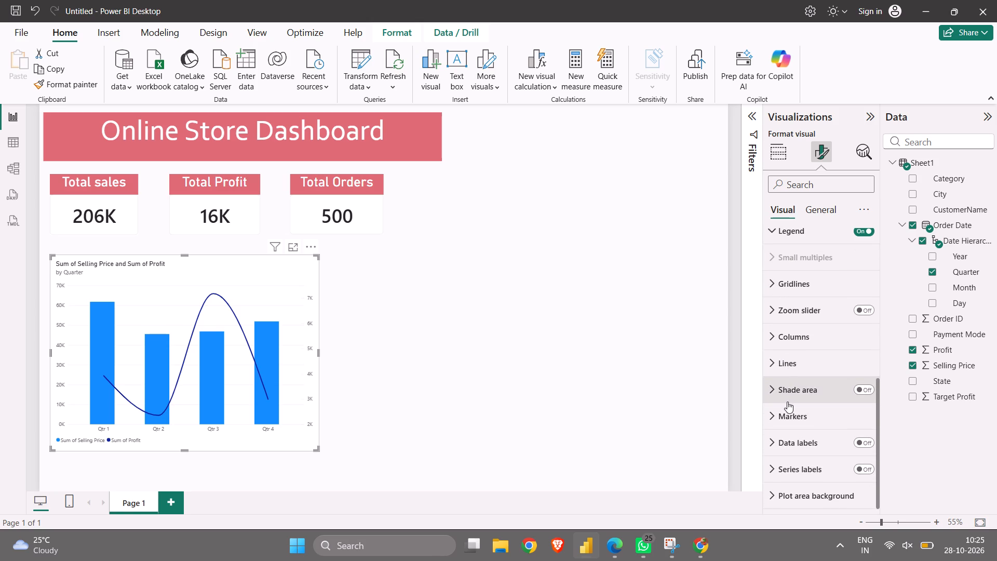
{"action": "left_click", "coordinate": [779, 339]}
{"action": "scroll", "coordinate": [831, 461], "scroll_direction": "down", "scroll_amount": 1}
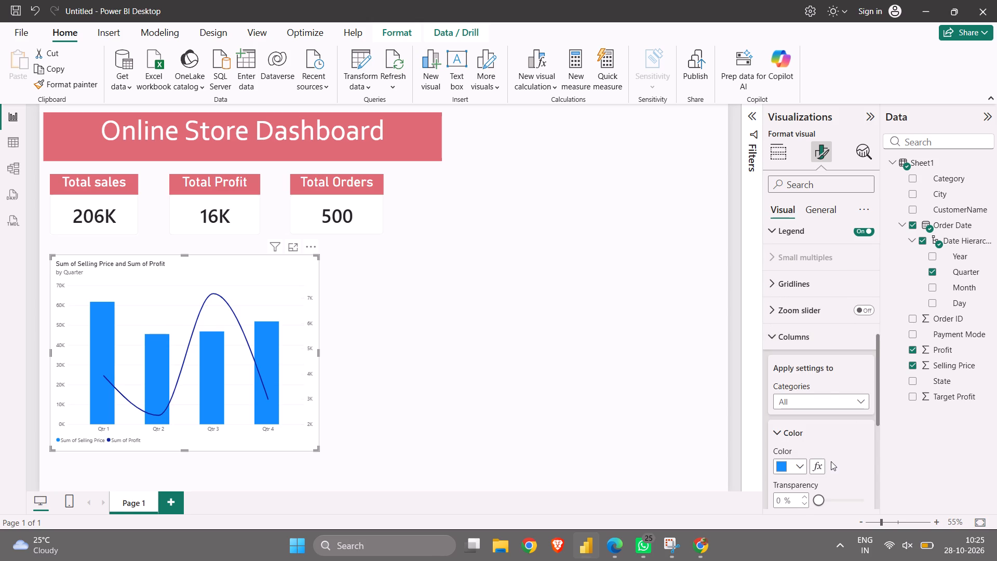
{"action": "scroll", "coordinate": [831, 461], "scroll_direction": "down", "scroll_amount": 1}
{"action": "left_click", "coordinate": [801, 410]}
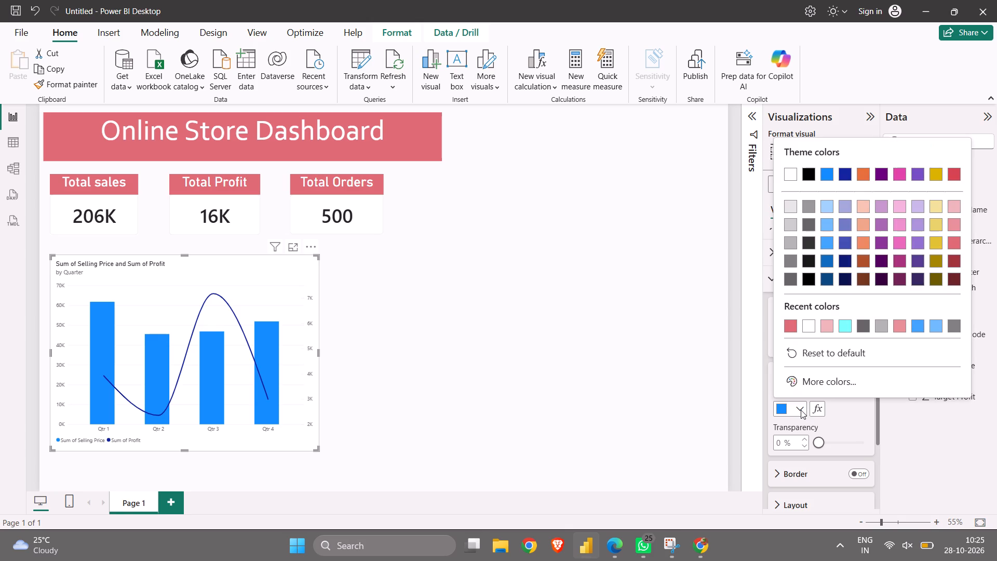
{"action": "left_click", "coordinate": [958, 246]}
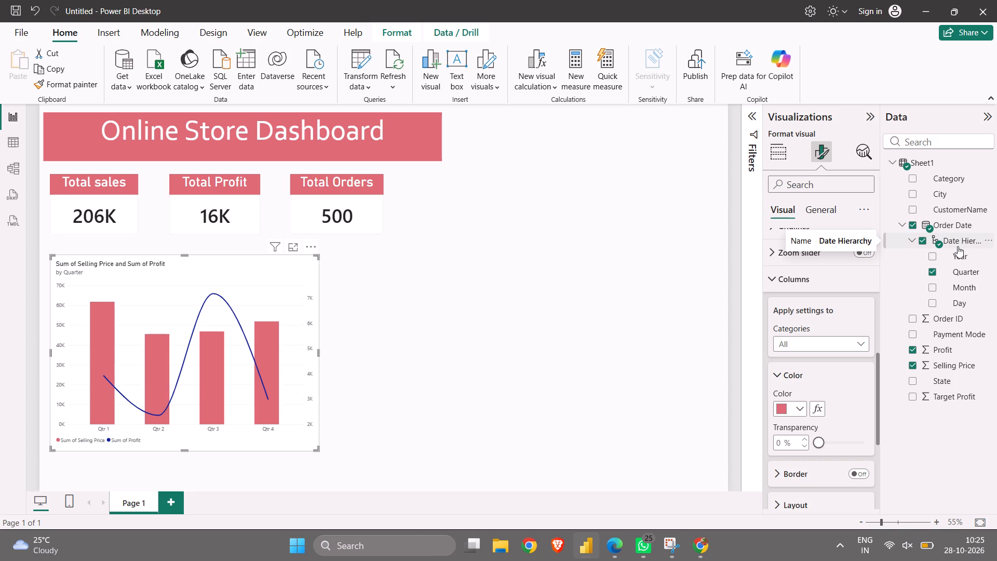
Change the colour of all the chart's columns to the light cyan from the recent colours.
{"action": "left_click", "coordinate": [799, 405]}
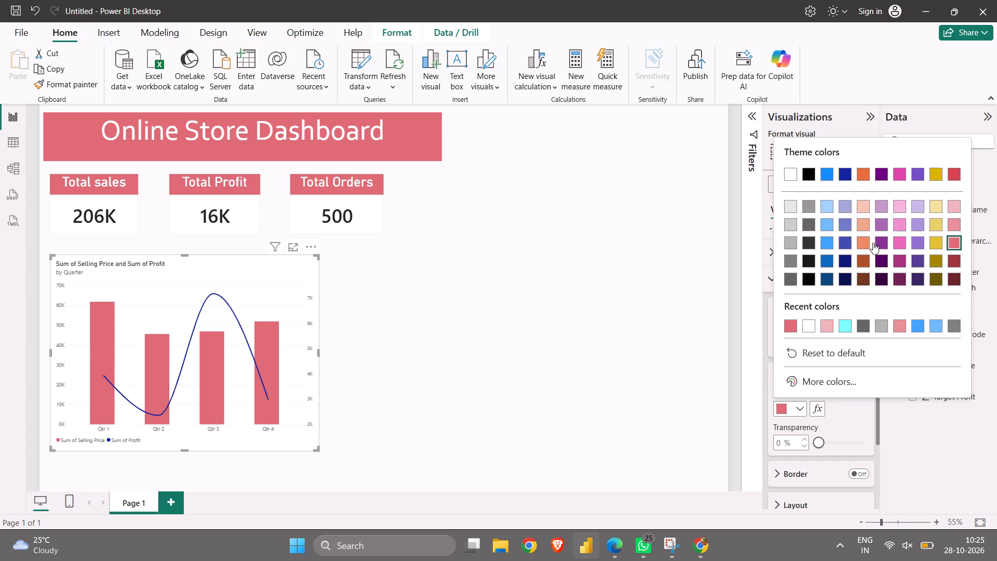
{"action": "left_click", "coordinate": [849, 318]}
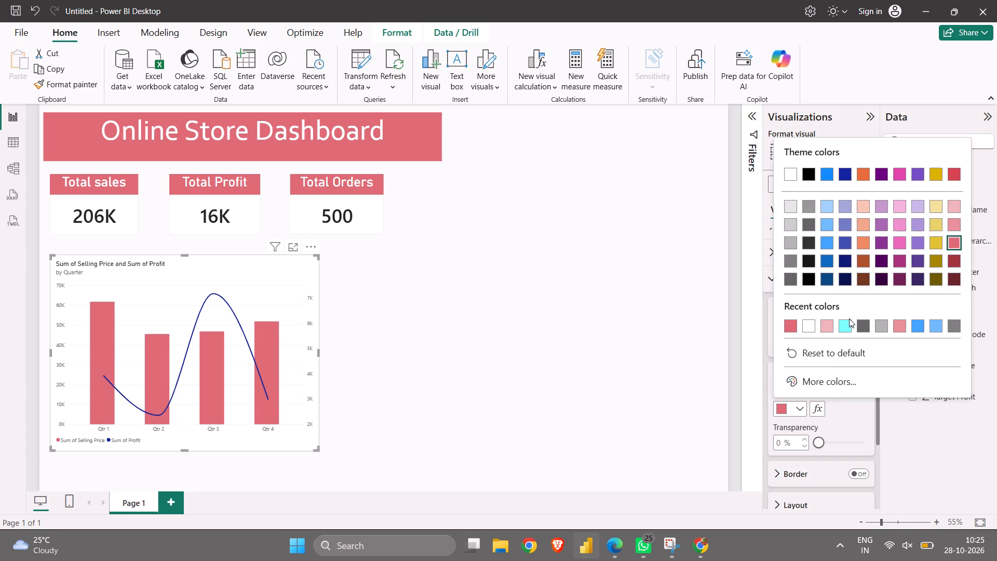
{"action": "left_click", "coordinate": [844, 324]}
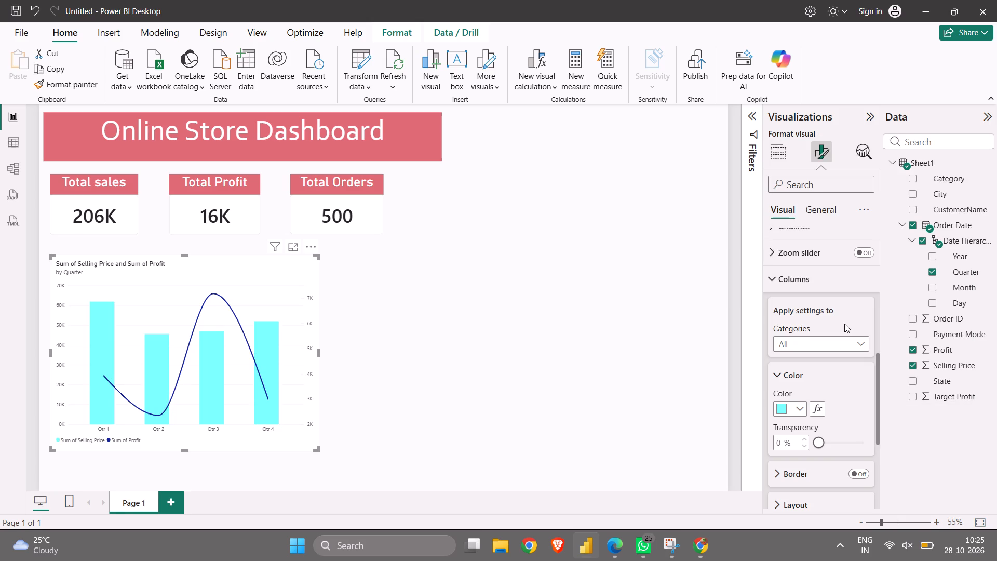
Set the colour of all the chart's columns to a custom turquoise, #41D8D6.
{"action": "left_click", "coordinate": [796, 408]}
{"action": "left_click", "coordinate": [807, 378]}
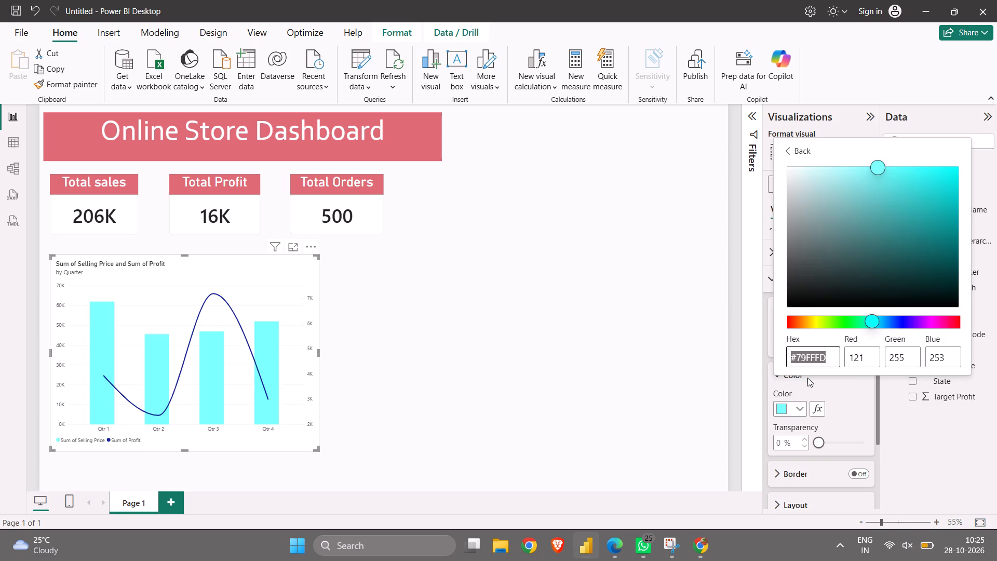
{"action": "left_click", "coordinate": [908, 185]}
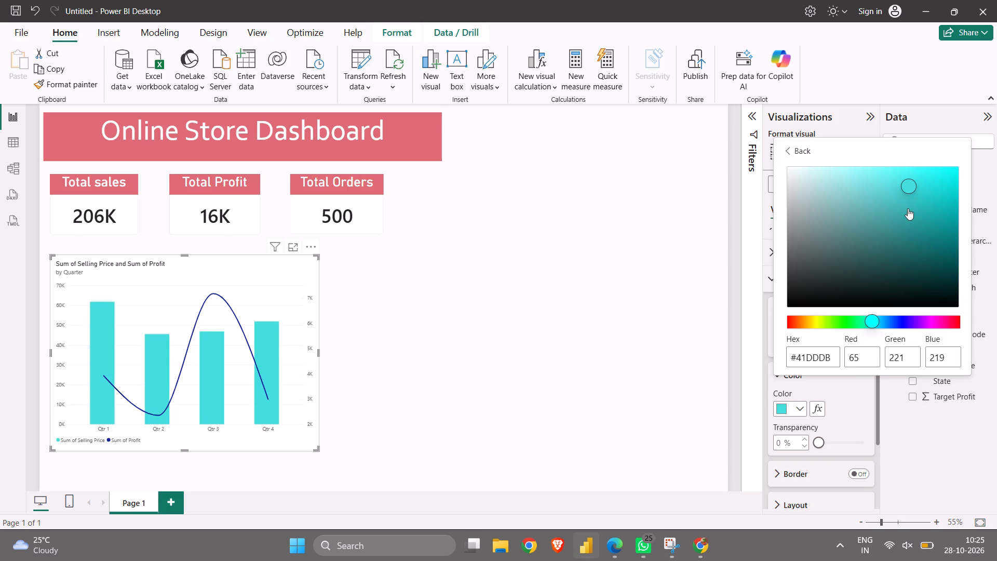
{"action": "left_click", "coordinate": [896, 198]}
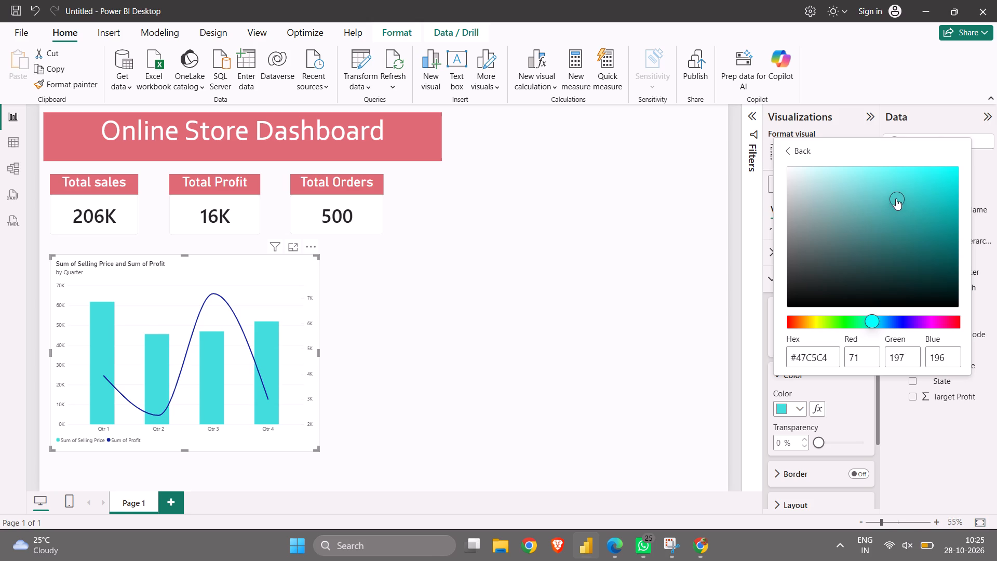
{"action": "left_click", "coordinate": [907, 188]}
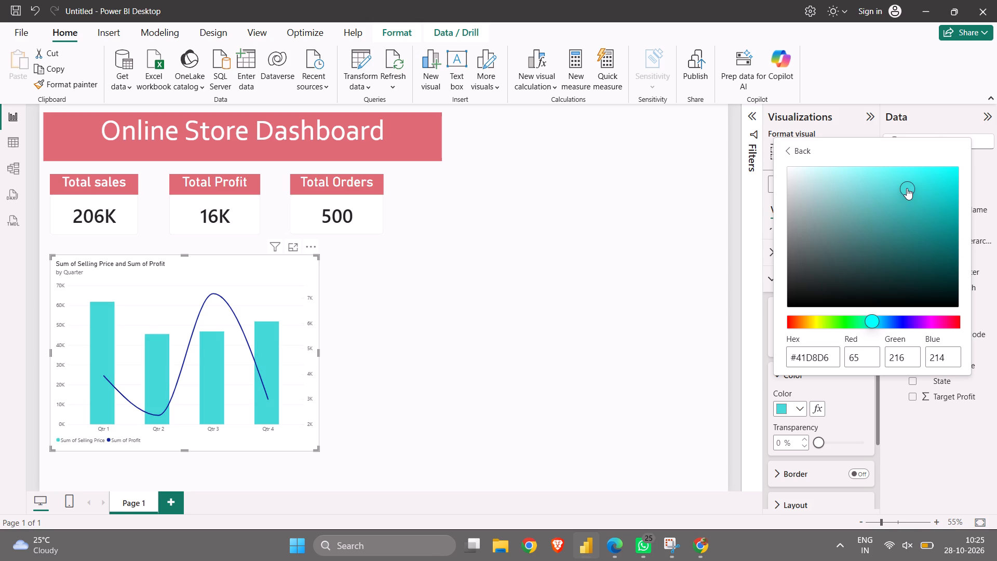
{"action": "left_click", "coordinate": [829, 413]}
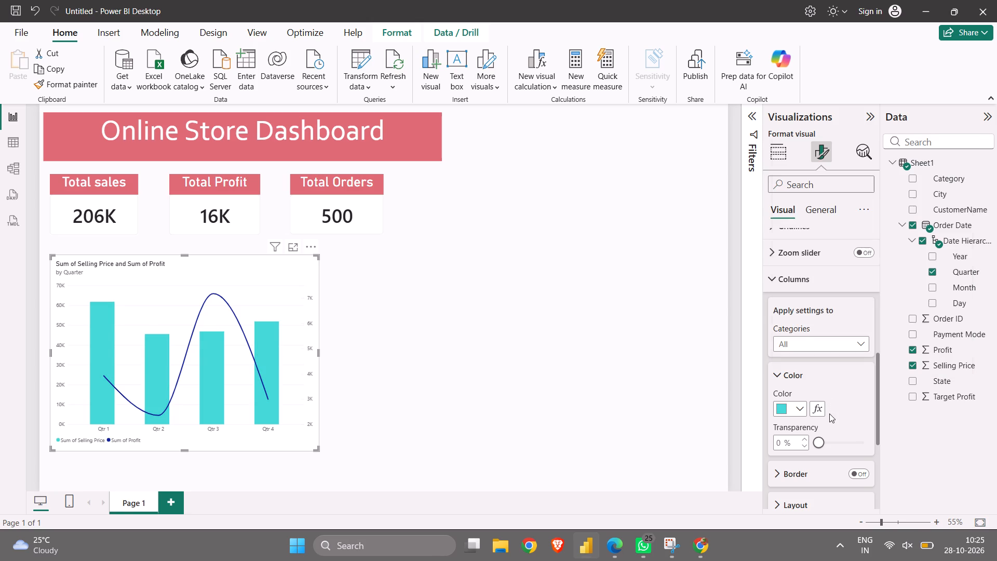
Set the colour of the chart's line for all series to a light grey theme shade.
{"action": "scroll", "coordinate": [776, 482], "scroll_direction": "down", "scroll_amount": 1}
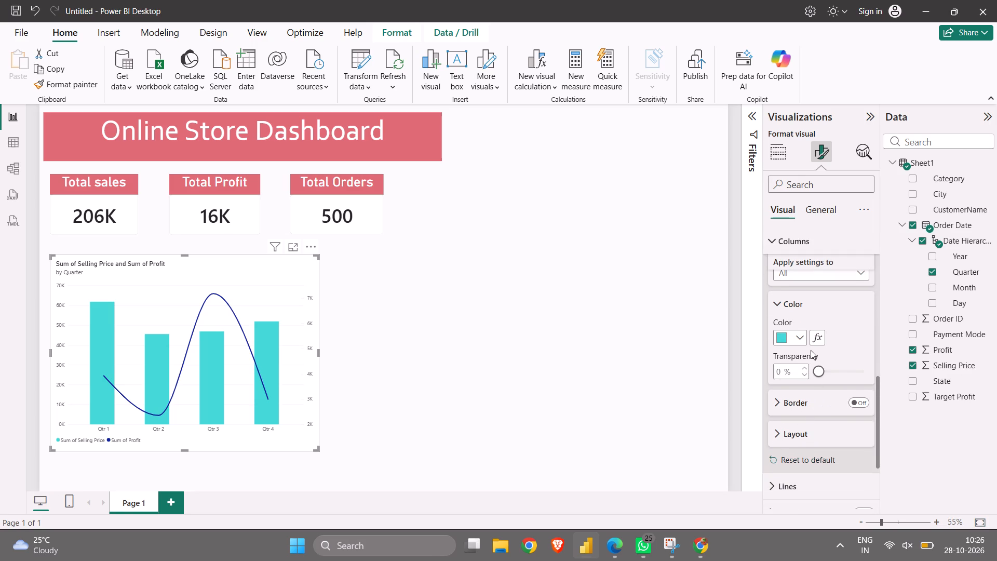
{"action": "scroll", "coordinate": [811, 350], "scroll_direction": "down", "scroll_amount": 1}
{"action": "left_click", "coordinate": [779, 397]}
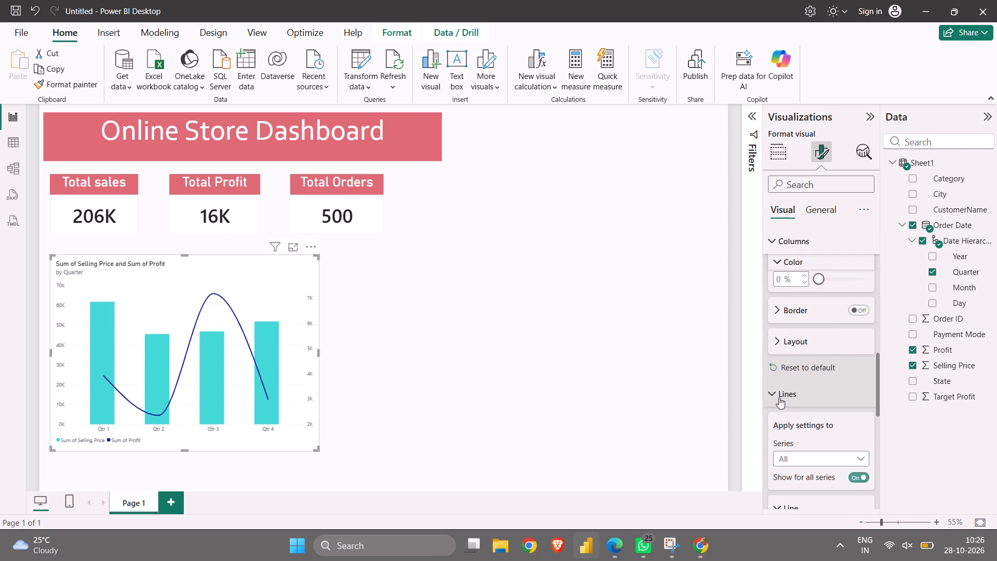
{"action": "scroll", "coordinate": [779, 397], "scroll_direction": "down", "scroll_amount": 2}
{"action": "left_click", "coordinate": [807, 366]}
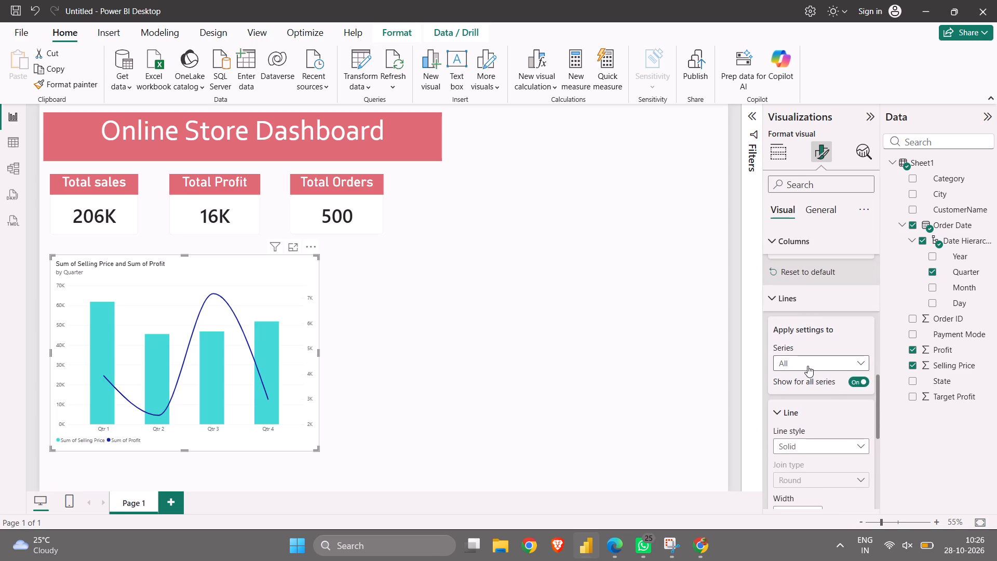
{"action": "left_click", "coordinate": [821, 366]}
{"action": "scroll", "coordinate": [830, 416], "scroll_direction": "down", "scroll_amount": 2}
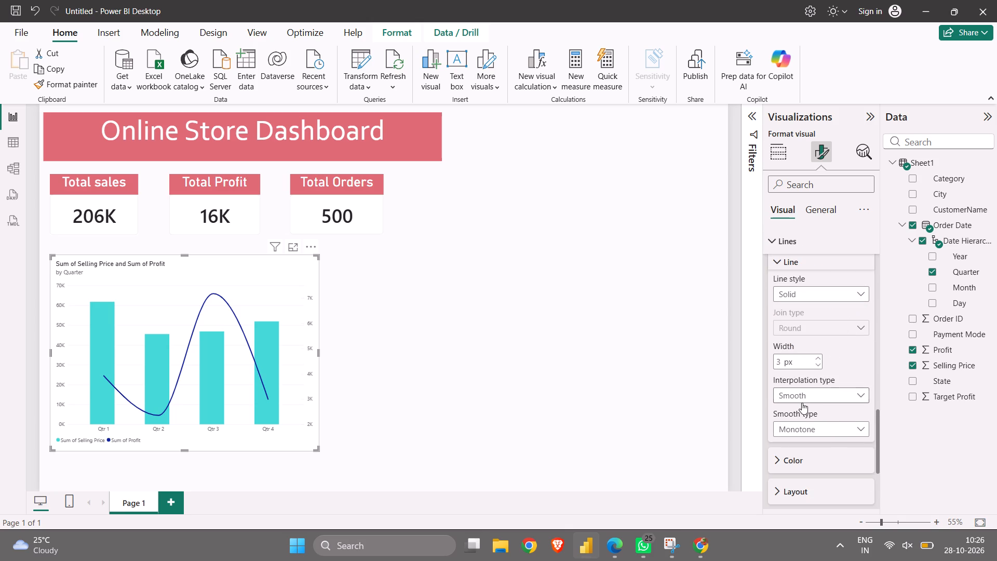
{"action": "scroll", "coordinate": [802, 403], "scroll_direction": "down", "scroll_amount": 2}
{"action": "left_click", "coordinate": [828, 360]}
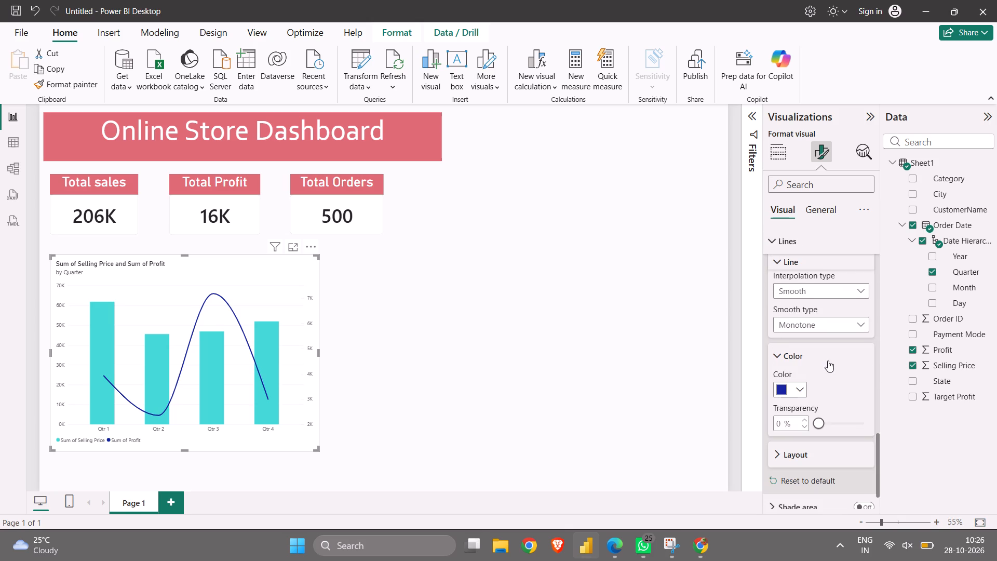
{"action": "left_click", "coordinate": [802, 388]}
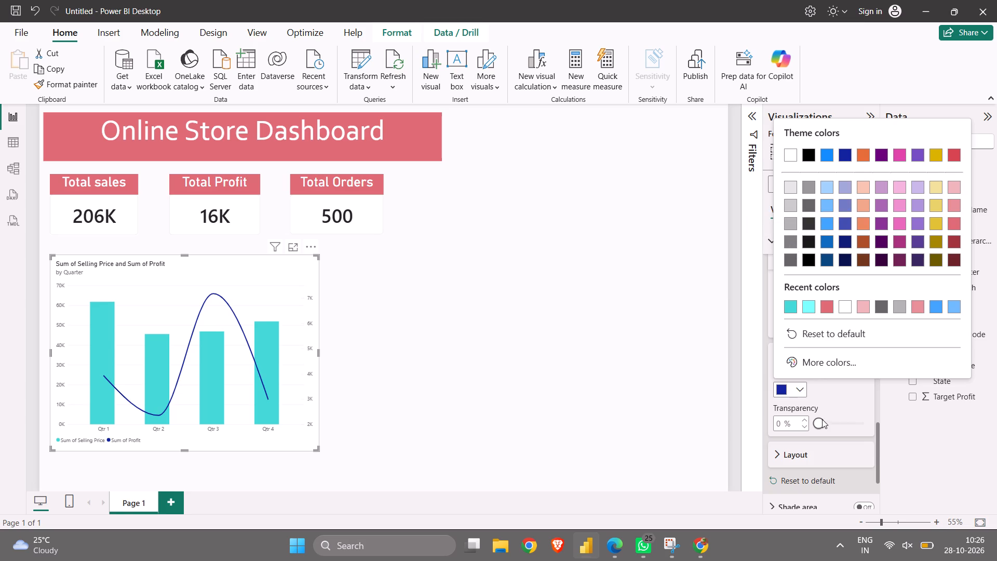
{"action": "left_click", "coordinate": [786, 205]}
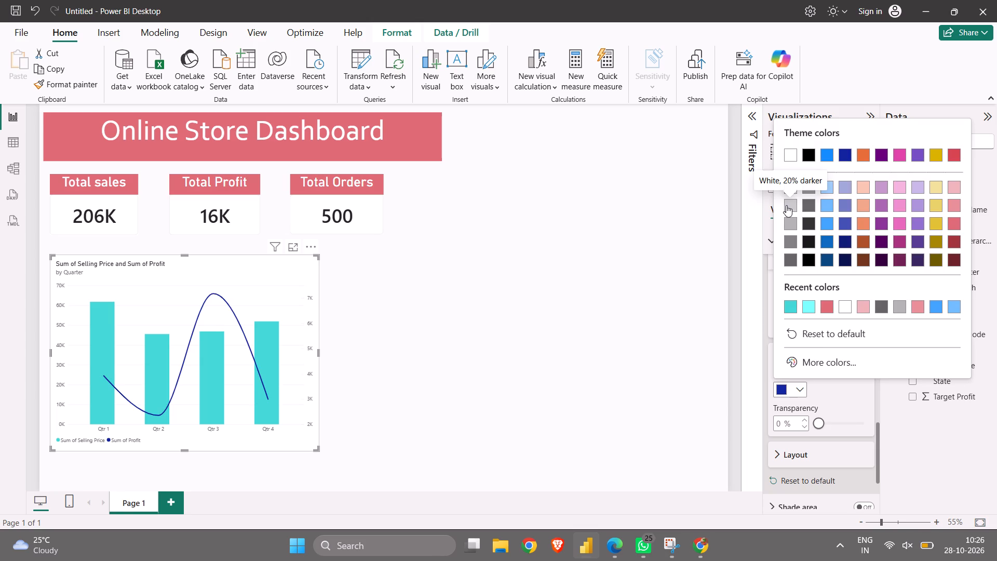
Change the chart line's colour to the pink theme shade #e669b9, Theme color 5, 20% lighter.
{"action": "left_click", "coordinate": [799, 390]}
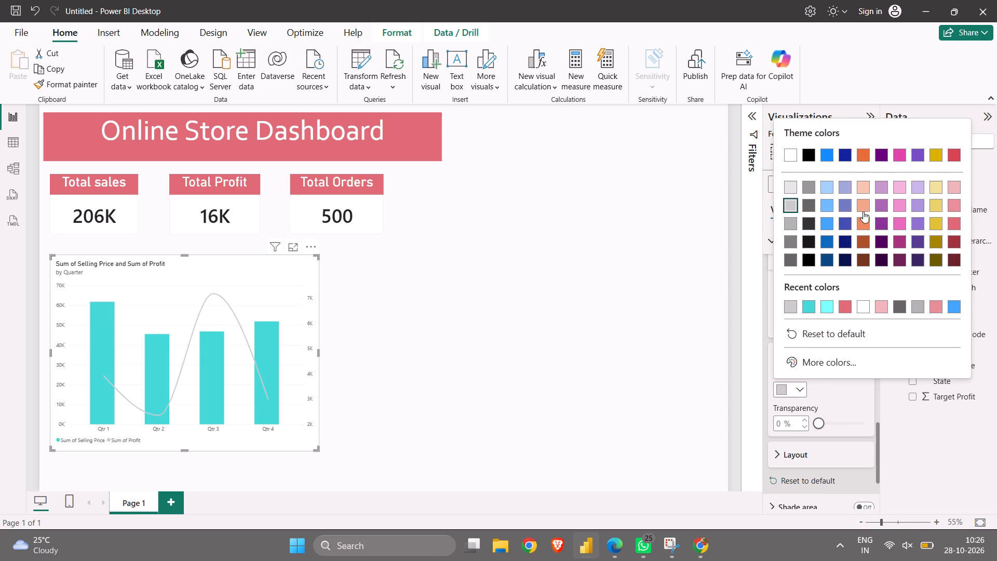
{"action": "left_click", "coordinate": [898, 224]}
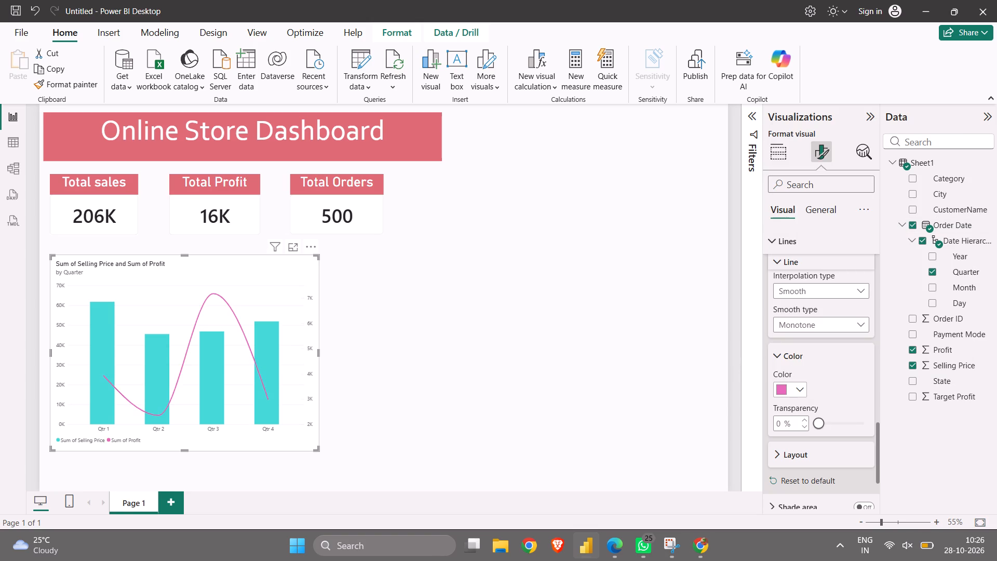
Change the chart line's colour to the medium rose-red theme shade used in the heading.
{"action": "left_click", "coordinate": [796, 387]}
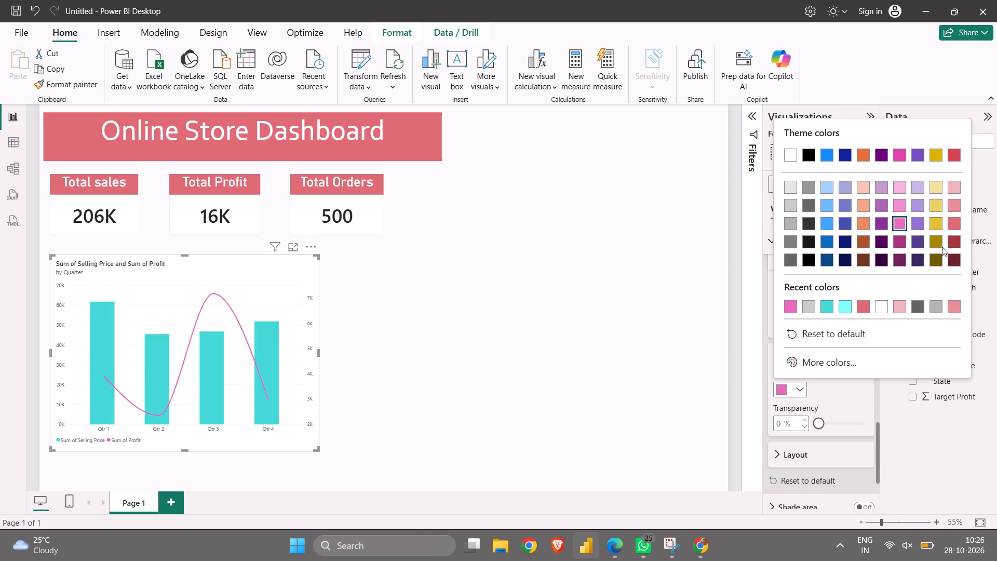
{"action": "left_click", "coordinate": [948, 226]}
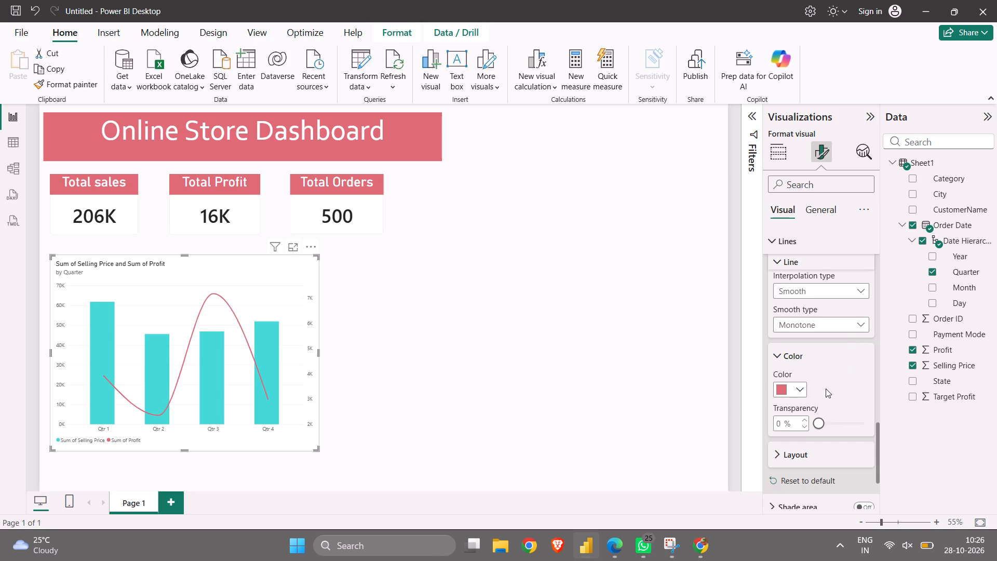
Keep the chart's line style as Solid and set its interpolation type to Linear.
{"action": "scroll", "coordinate": [826, 389], "scroll_direction": "up", "scroll_amount": 4}
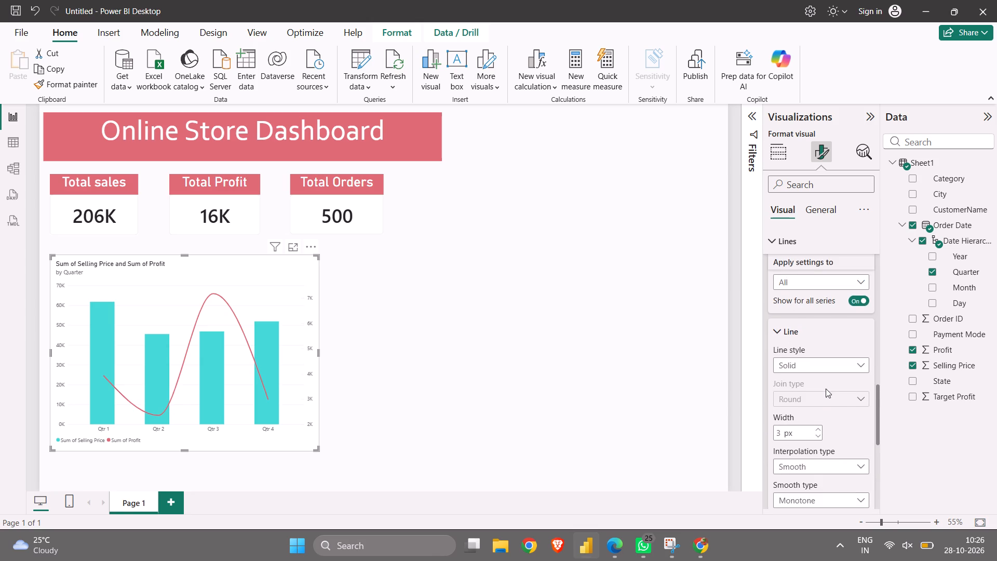
{"action": "scroll", "coordinate": [826, 389], "scroll_direction": "up", "scroll_amount": 1}
{"action": "left_click", "coordinate": [864, 382]}
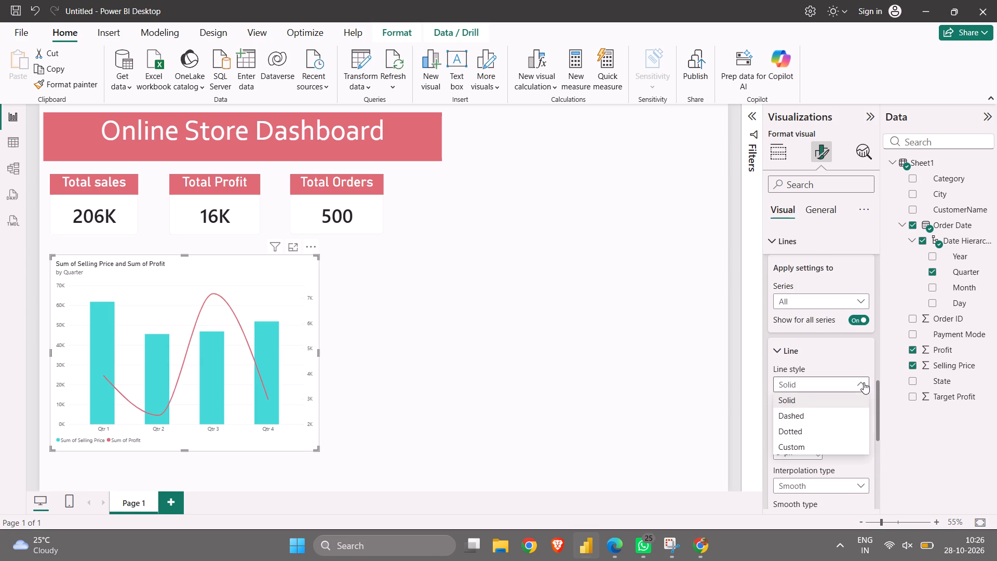
{"action": "left_click", "coordinate": [810, 397]}
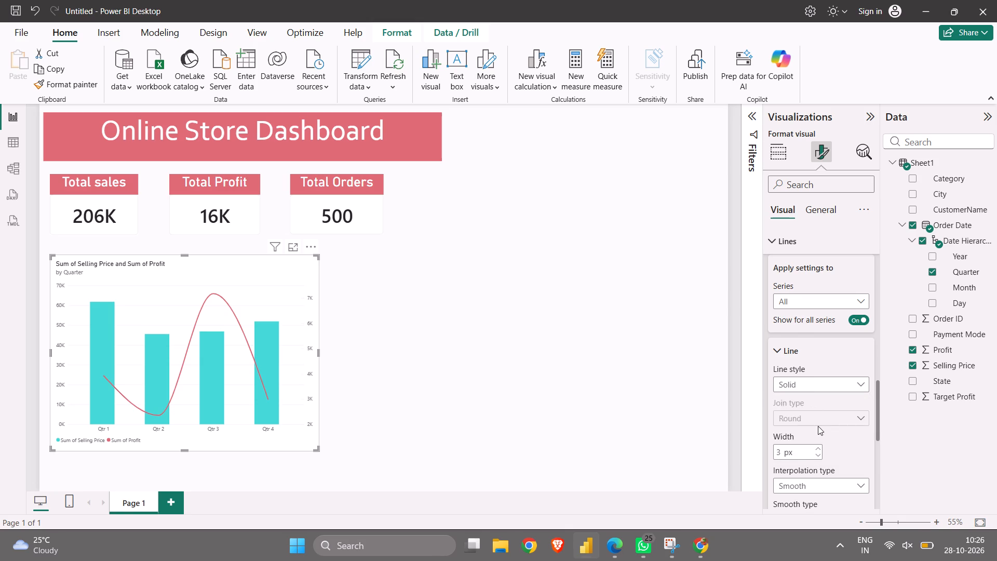
{"action": "scroll", "coordinate": [818, 426], "scroll_direction": "down", "scroll_amount": 2}
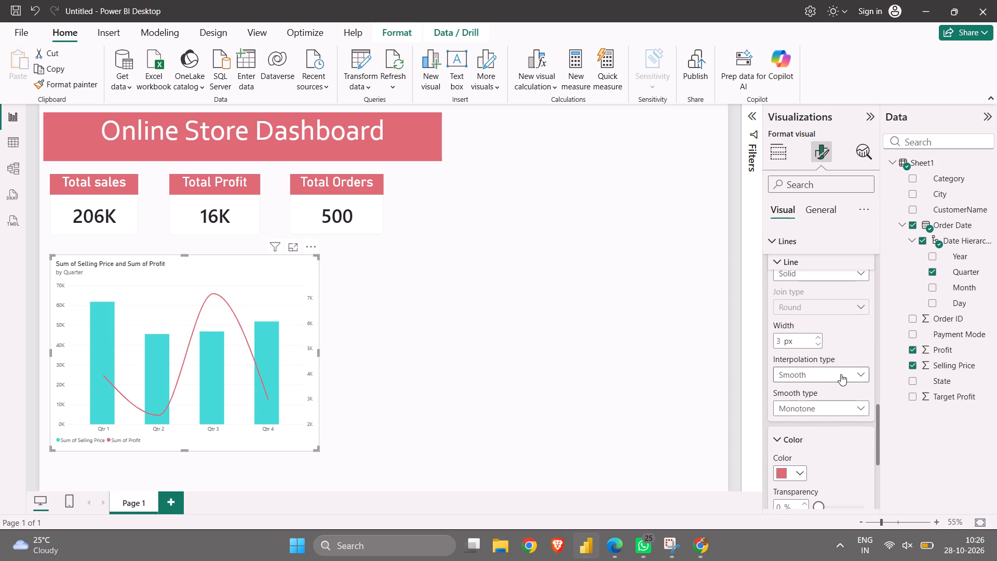
{"action": "left_click", "coordinate": [841, 374]}
{"action": "left_click", "coordinate": [810, 388]}
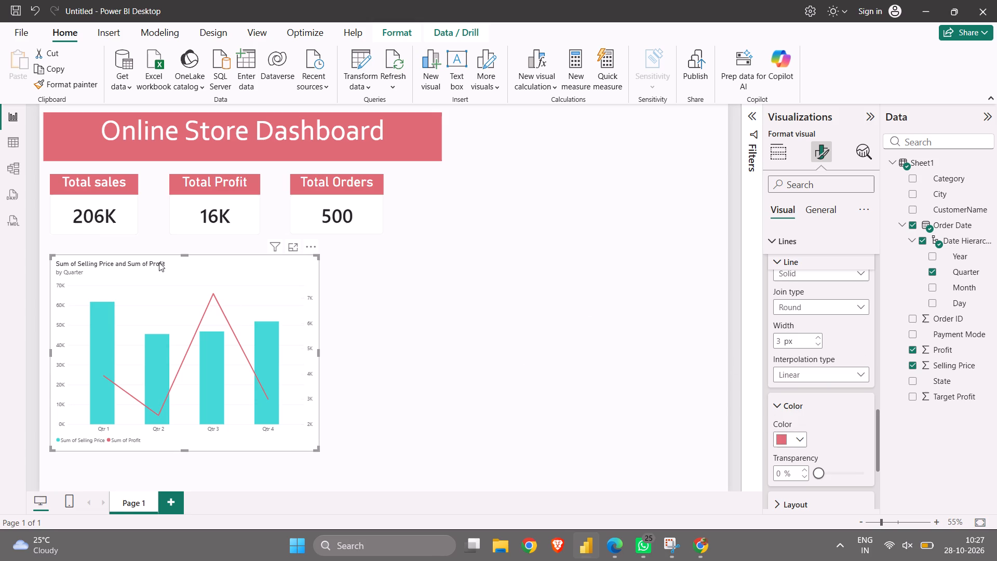
{"action": "left_click", "coordinate": [235, 267]}
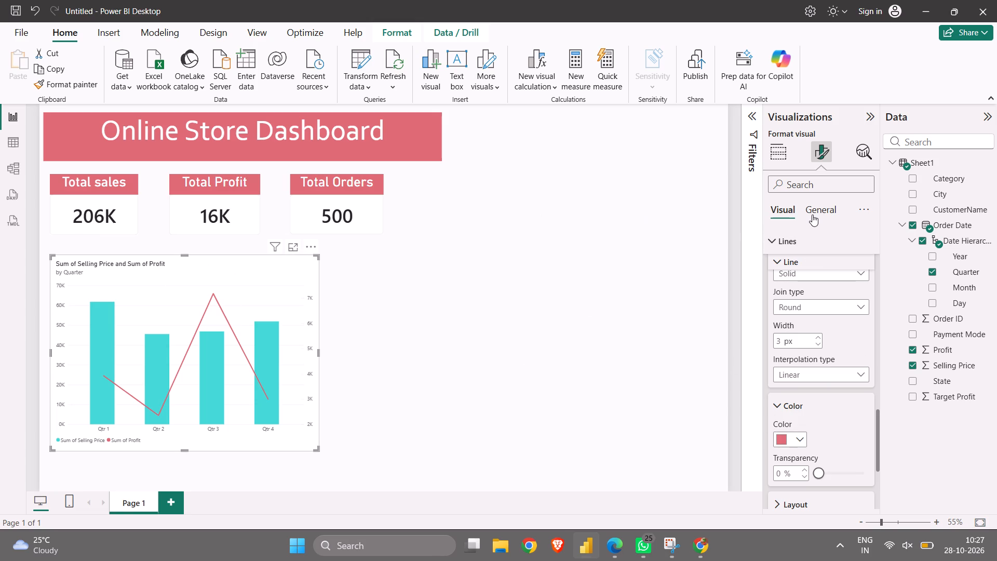
Open the marker settings for the chart's line.
{"action": "scroll", "coordinate": [801, 378], "scroll_direction": "down", "scroll_amount": 4}
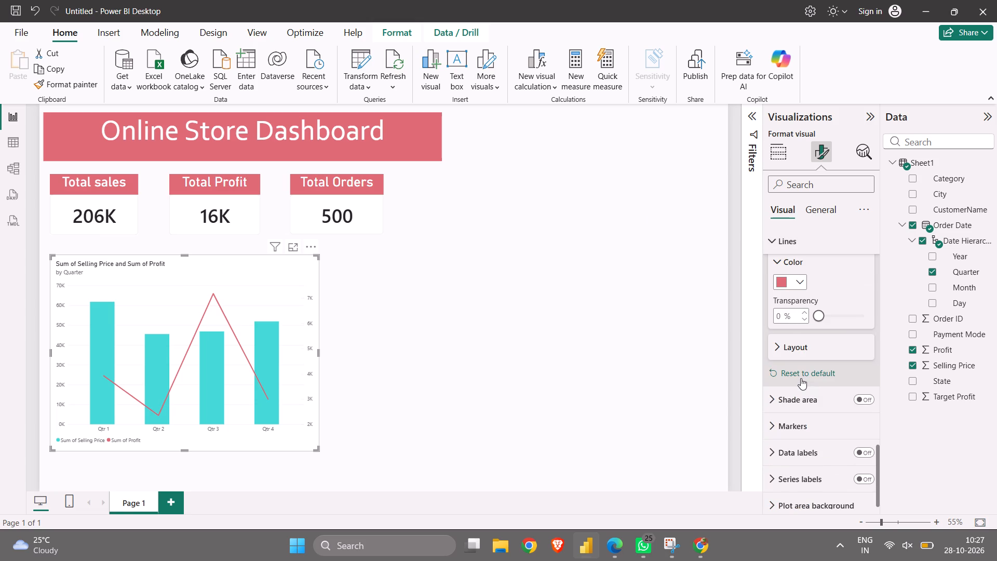
{"action": "scroll", "coordinate": [801, 378], "scroll_direction": "down", "scroll_amount": 2}
{"action": "left_click", "coordinate": [801, 425]}
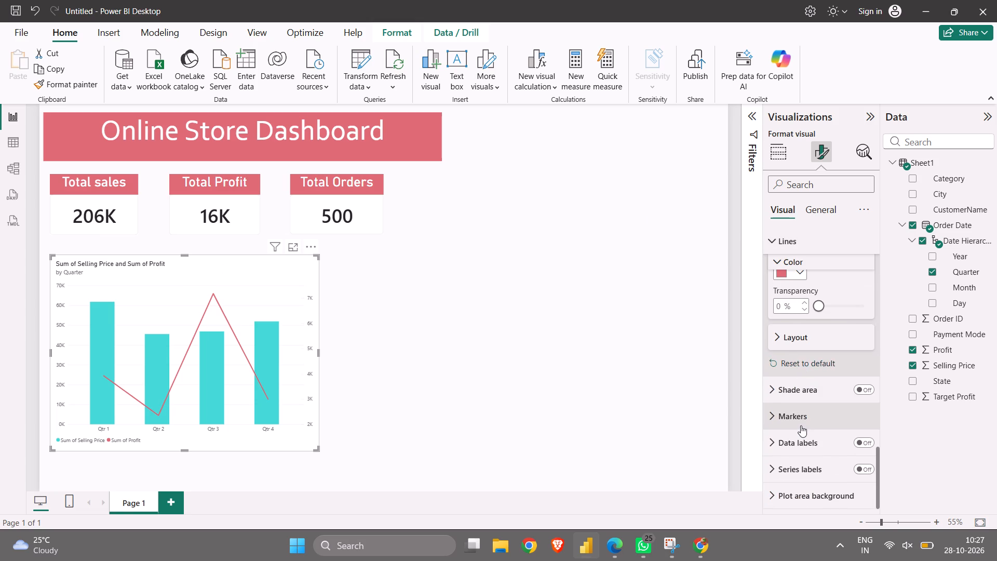
{"action": "scroll", "coordinate": [801, 425], "scroll_direction": "down", "scroll_amount": 3}
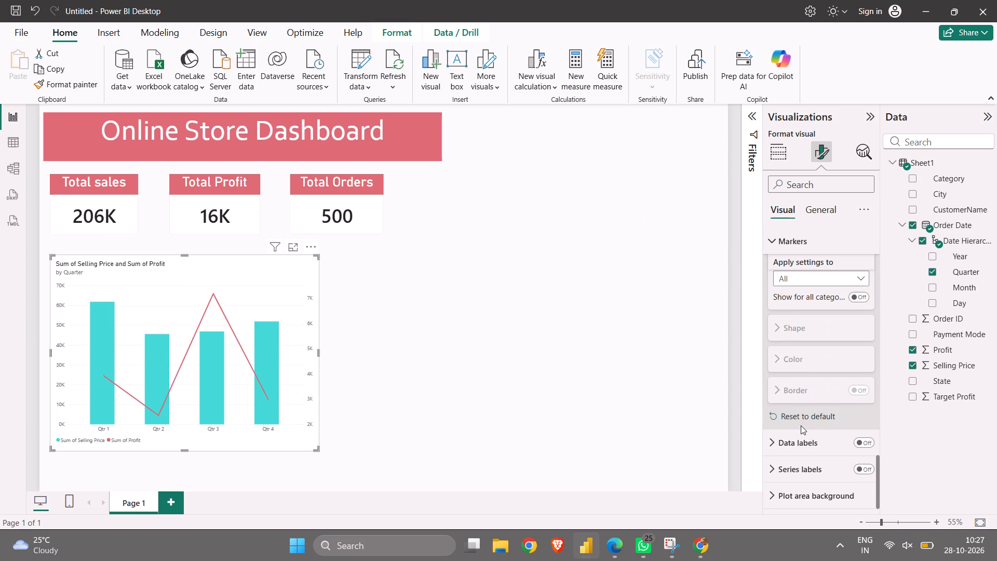
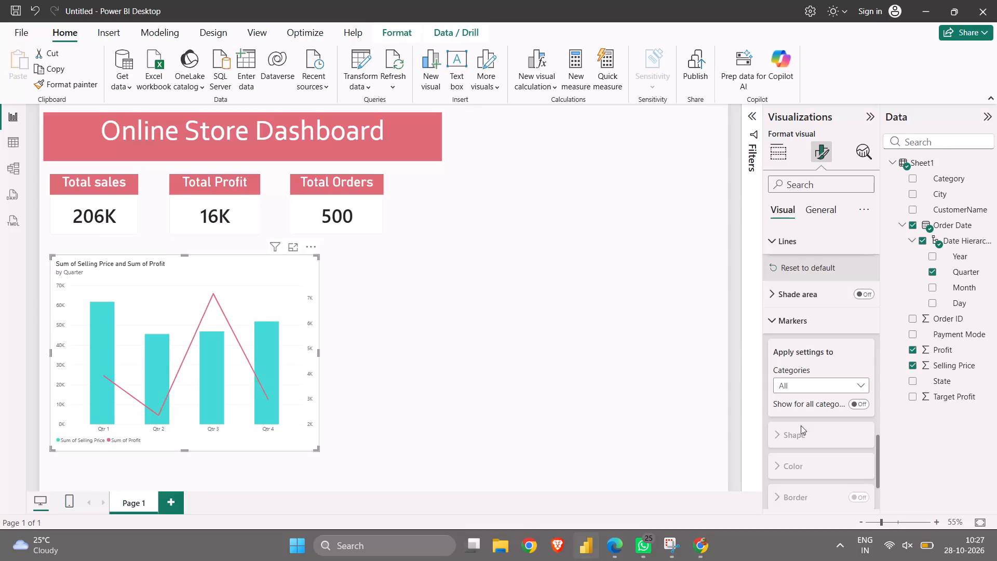
Turn on the chart line's markers for all categories.
{"action": "left_click", "coordinate": [855, 405]}
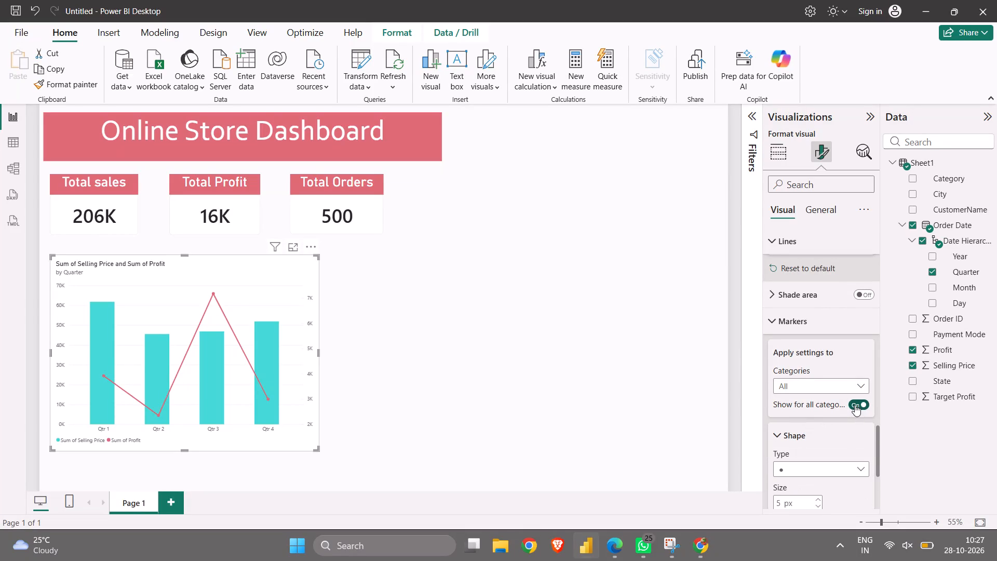
{"action": "left_click", "coordinate": [855, 405]}
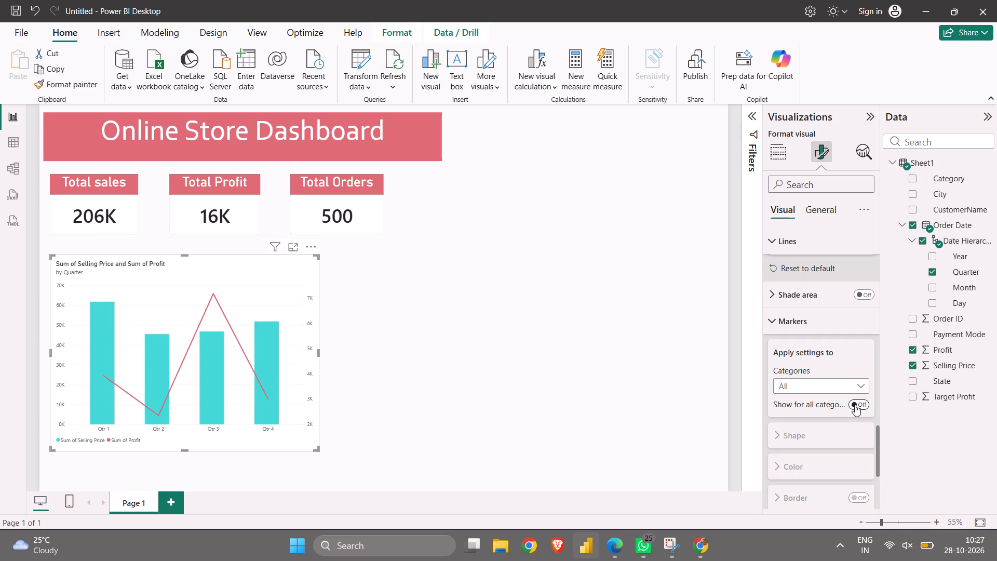
{"action": "left_click", "coordinate": [855, 405]}
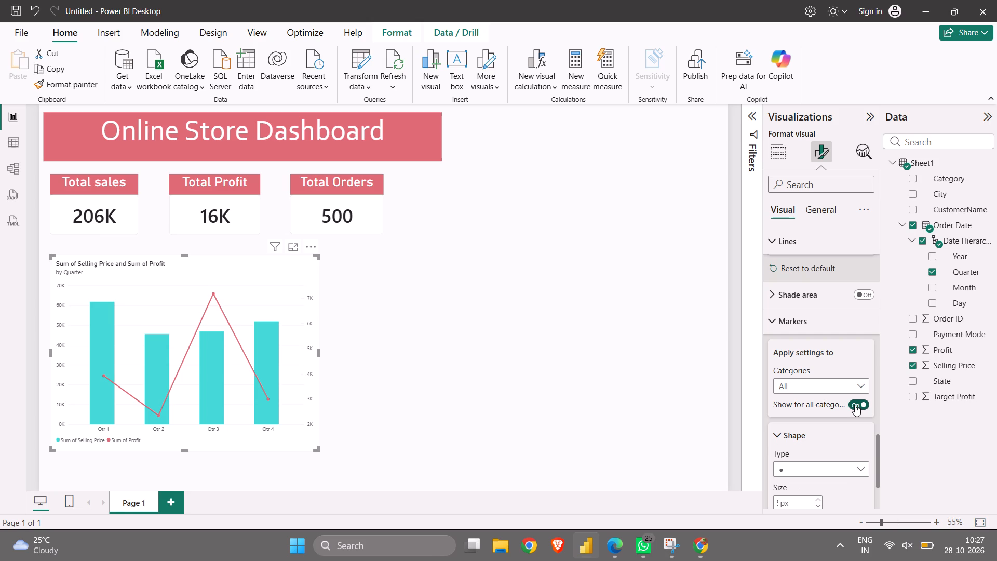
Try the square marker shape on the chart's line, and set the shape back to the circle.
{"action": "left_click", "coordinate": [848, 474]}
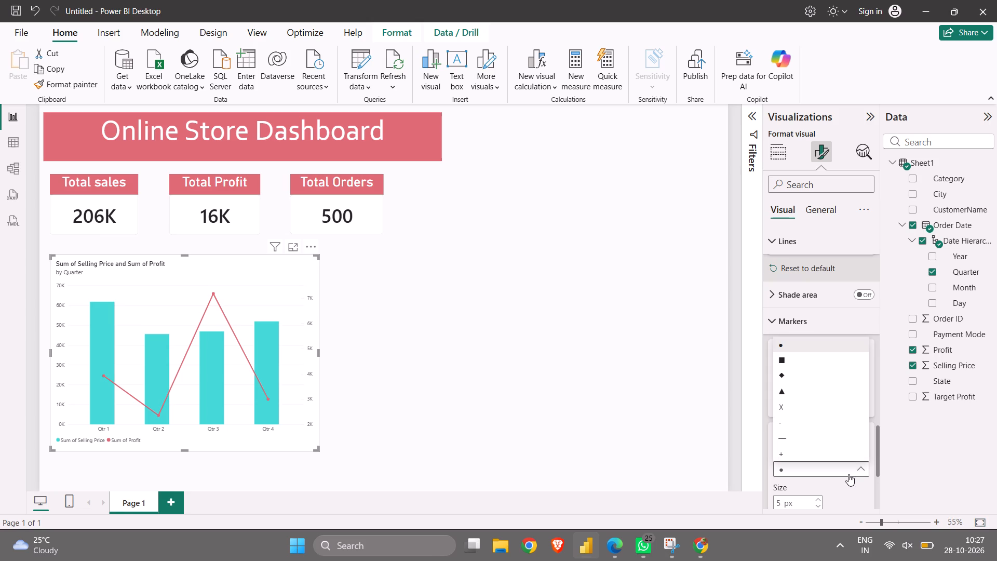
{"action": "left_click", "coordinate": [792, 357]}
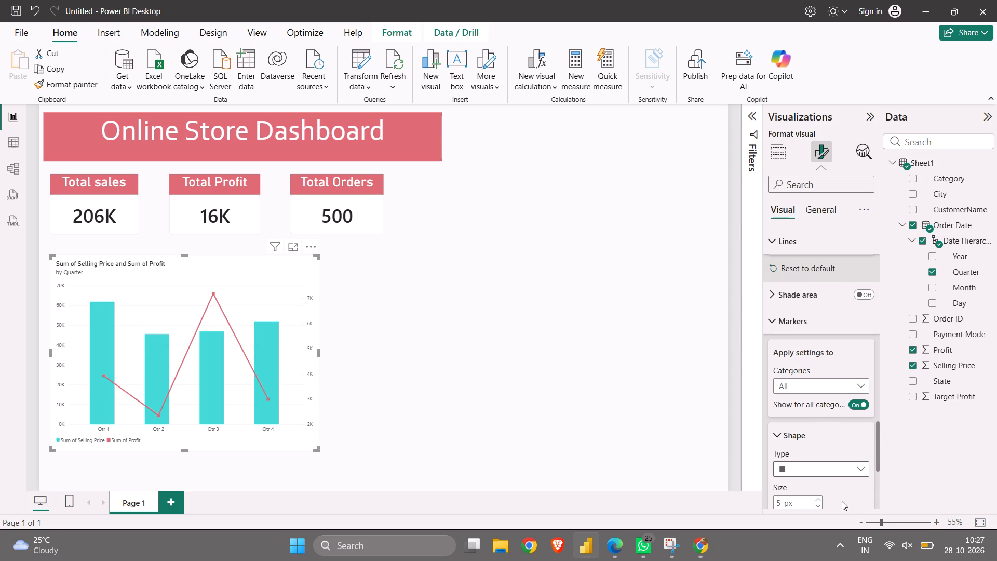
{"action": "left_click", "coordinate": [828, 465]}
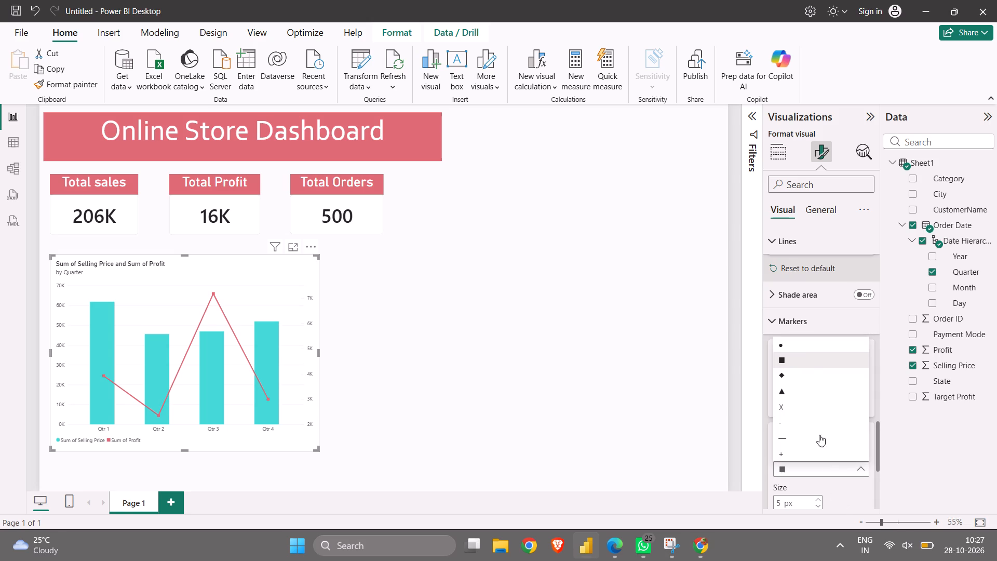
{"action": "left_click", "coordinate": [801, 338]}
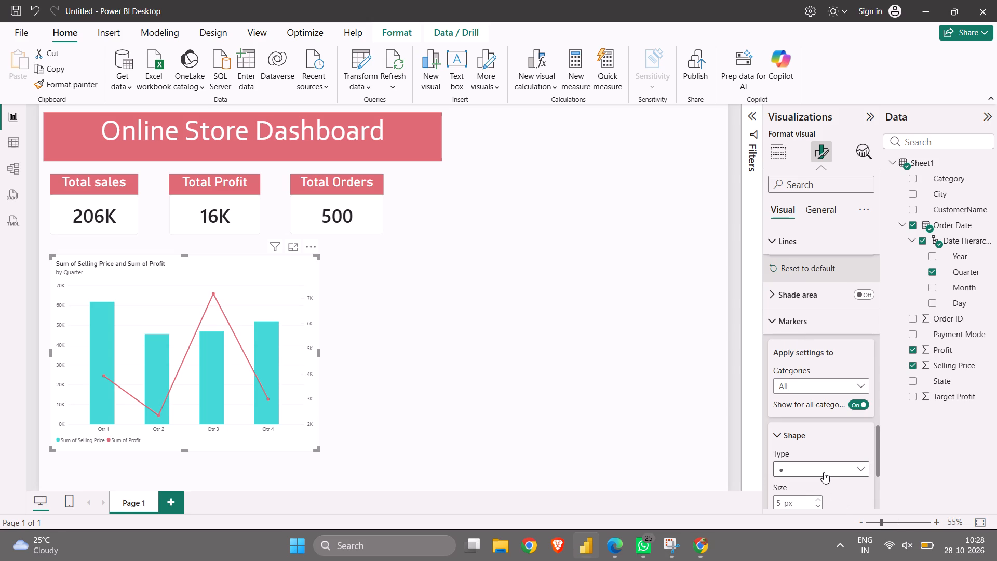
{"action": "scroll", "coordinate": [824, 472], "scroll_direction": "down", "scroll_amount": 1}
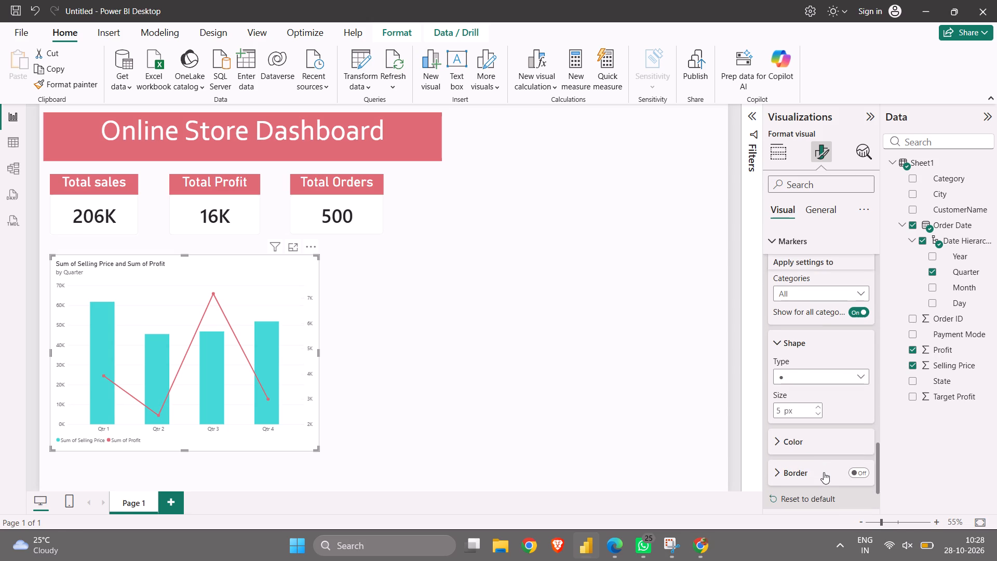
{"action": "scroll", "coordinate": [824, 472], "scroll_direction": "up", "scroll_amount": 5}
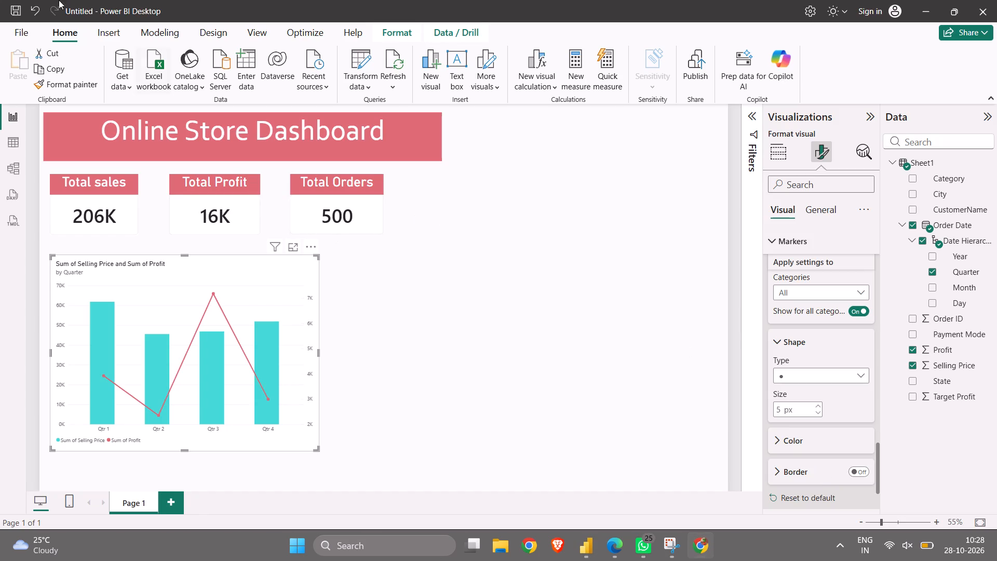
Save the report in the Documents folder under the name onlinestore.
{"action": "left_click", "coordinate": [11, 7]}
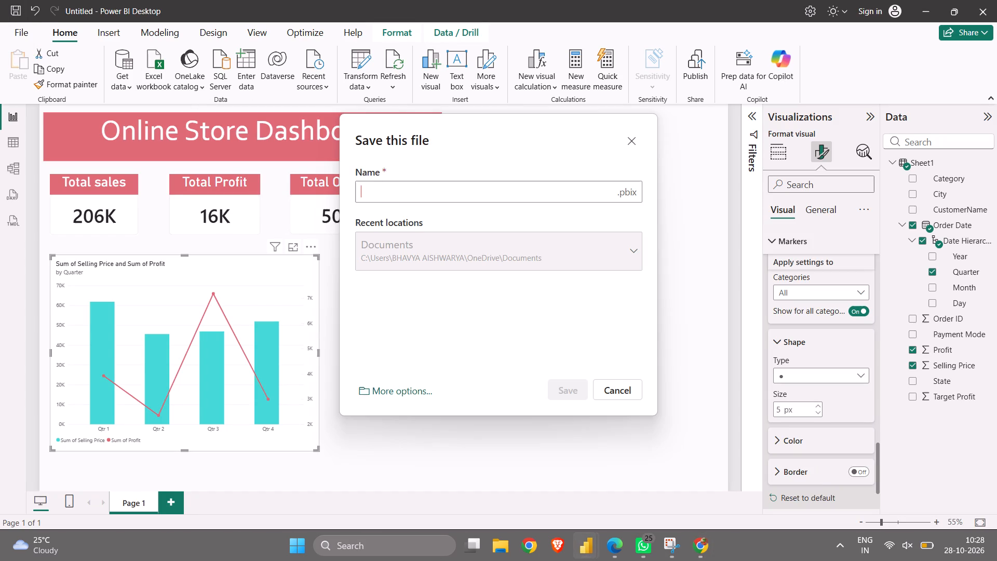
{"action": "type", "text": "on"}
{"action": "type", "text": "linestore"}
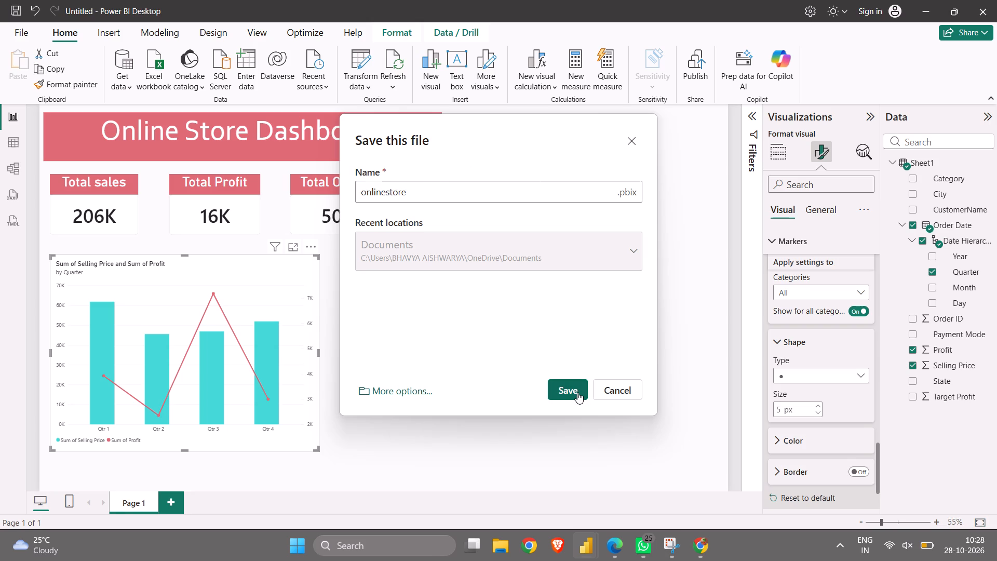
{"action": "left_click", "coordinate": [577, 392]}
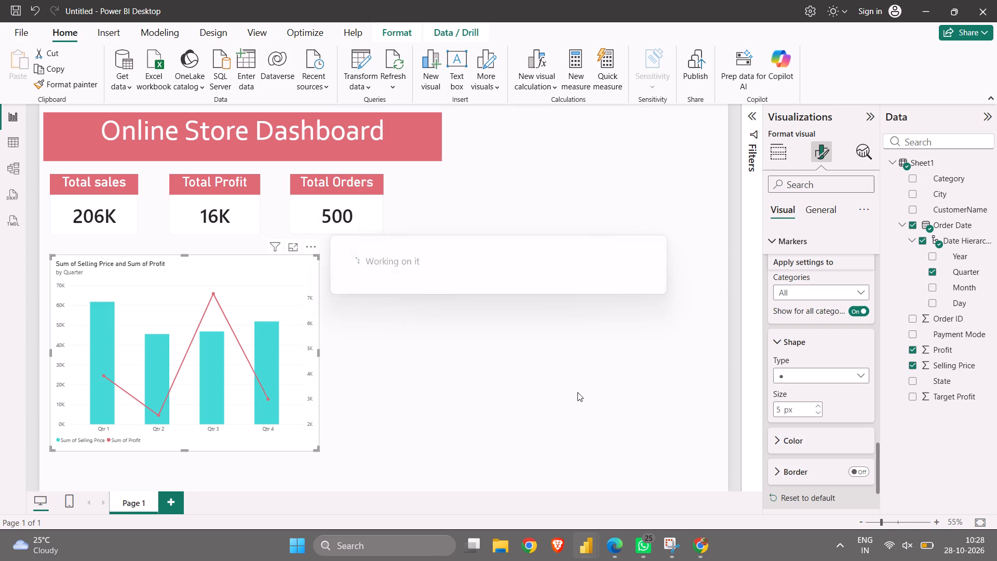
{"action": "left_click", "coordinate": [18, 10]}
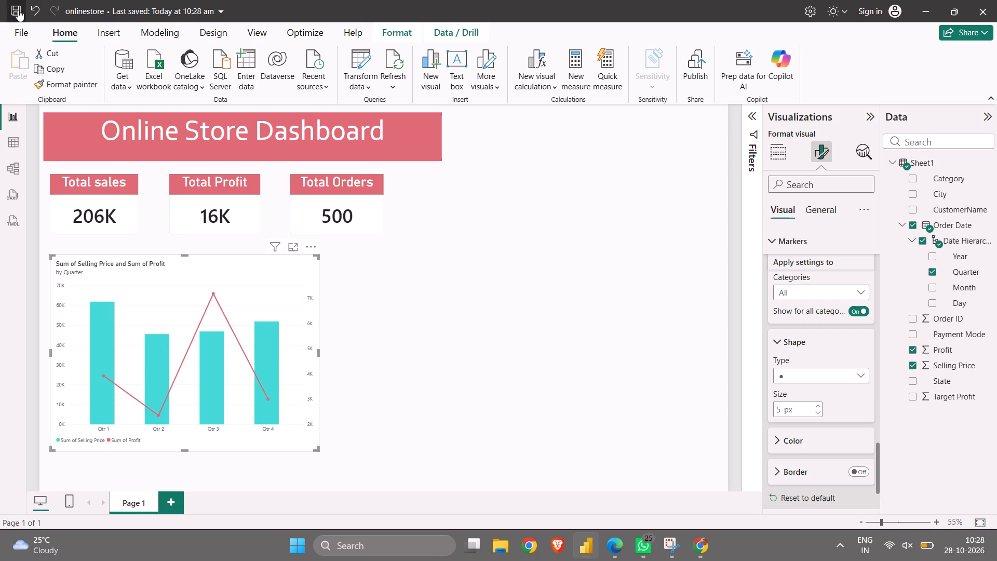
{"action": "left_click", "coordinate": [17, 10]}
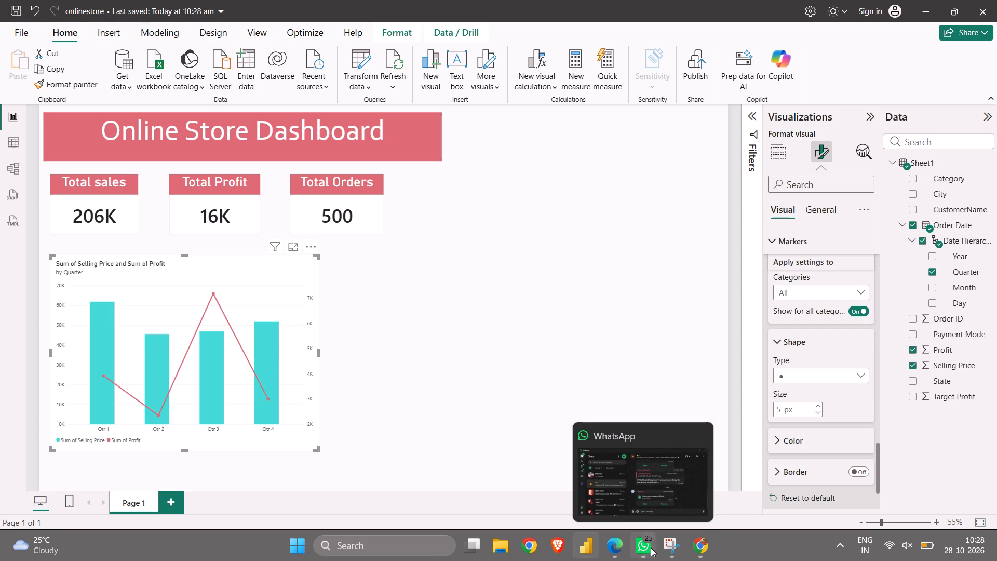
Switch to File Explorer and look through the OneDrive power bi folder and its Dashboards subfolder for the saved report.
{"action": "left_click", "coordinate": [500, 544]}
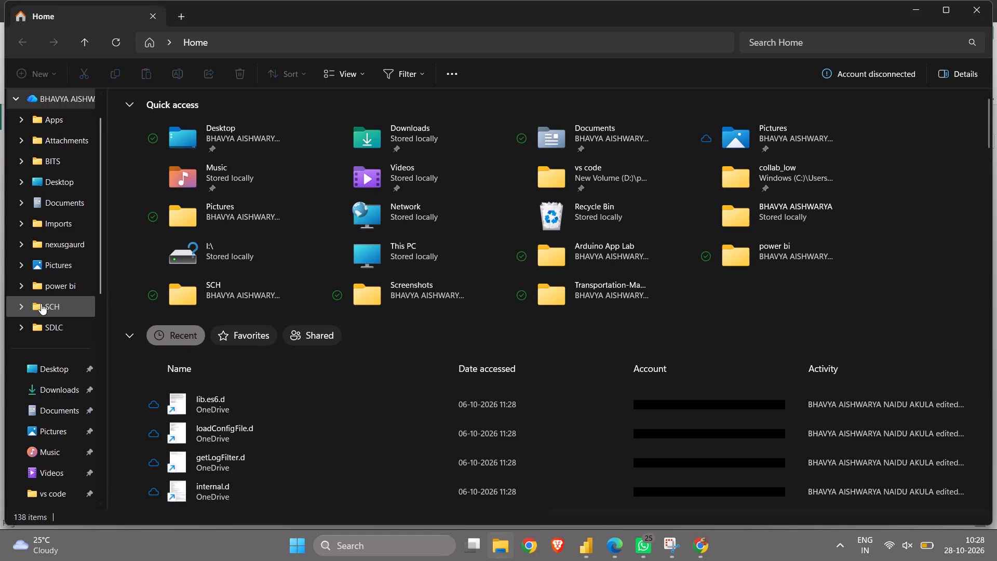
{"action": "left_click", "coordinate": [56, 288]}
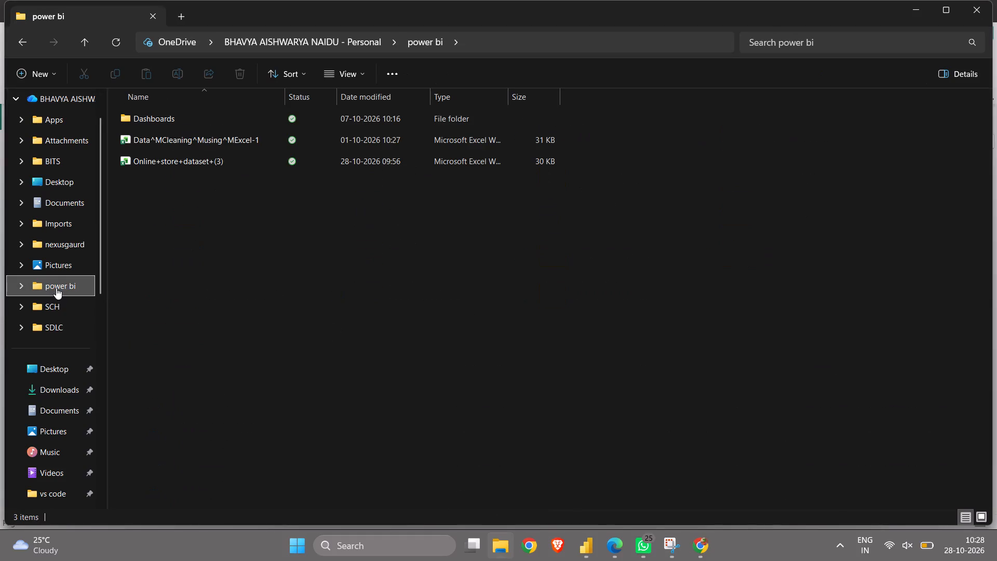
{"action": "left_click", "coordinate": [203, 219]}
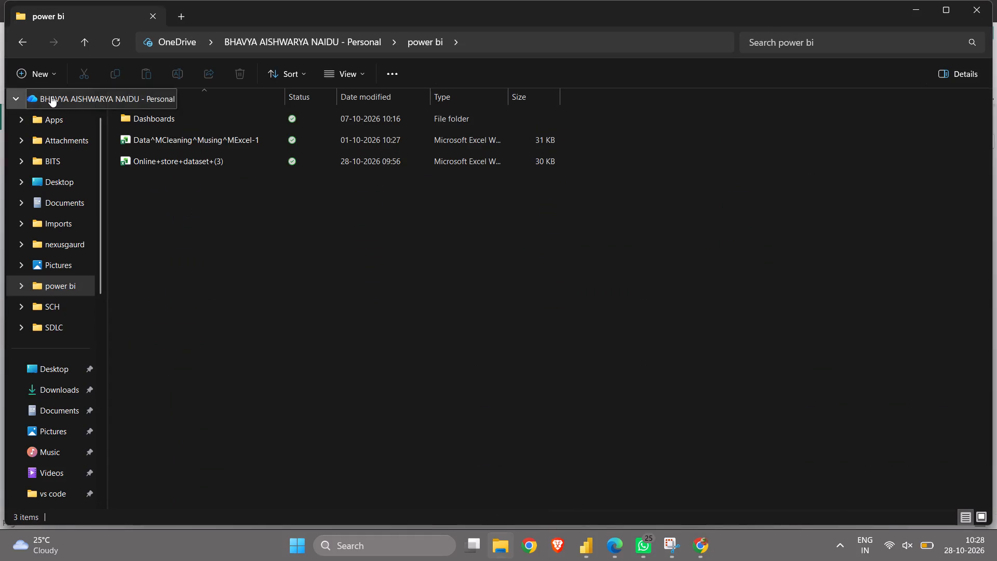
{"action": "left_click", "coordinate": [51, 96]}
{"action": "scroll", "coordinate": [237, 158], "scroll_direction": "down", "scroll_amount": 5}
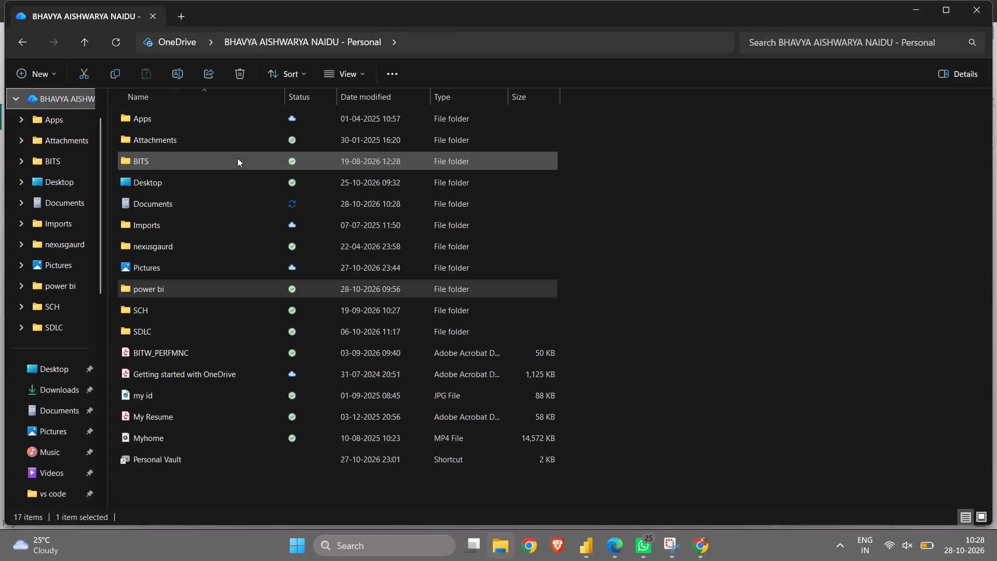
{"action": "scroll", "coordinate": [237, 158], "scroll_direction": "down", "scroll_amount": 1}
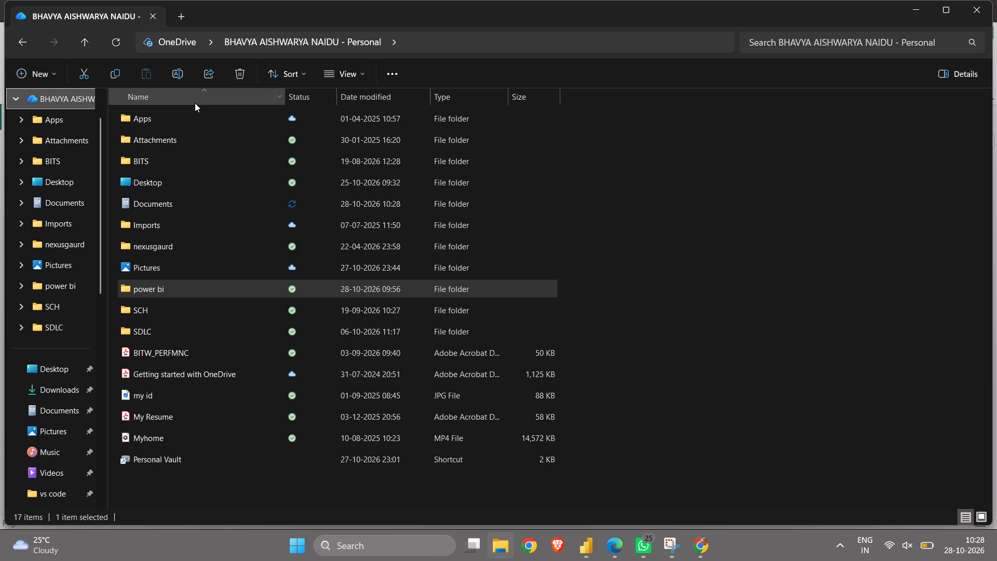
{"action": "double_click", "coordinate": [169, 289]}
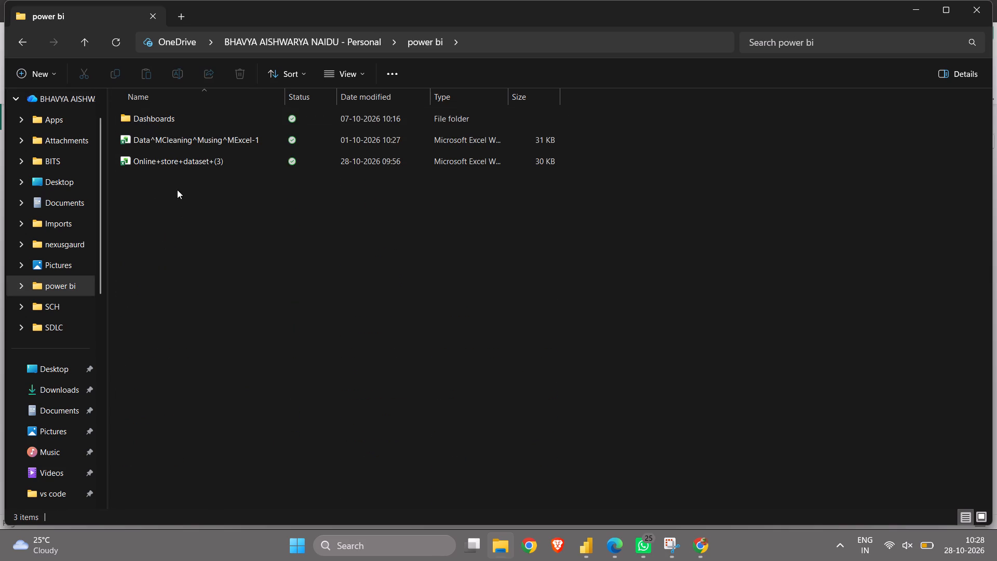
{"action": "double_click", "coordinate": [172, 121]}
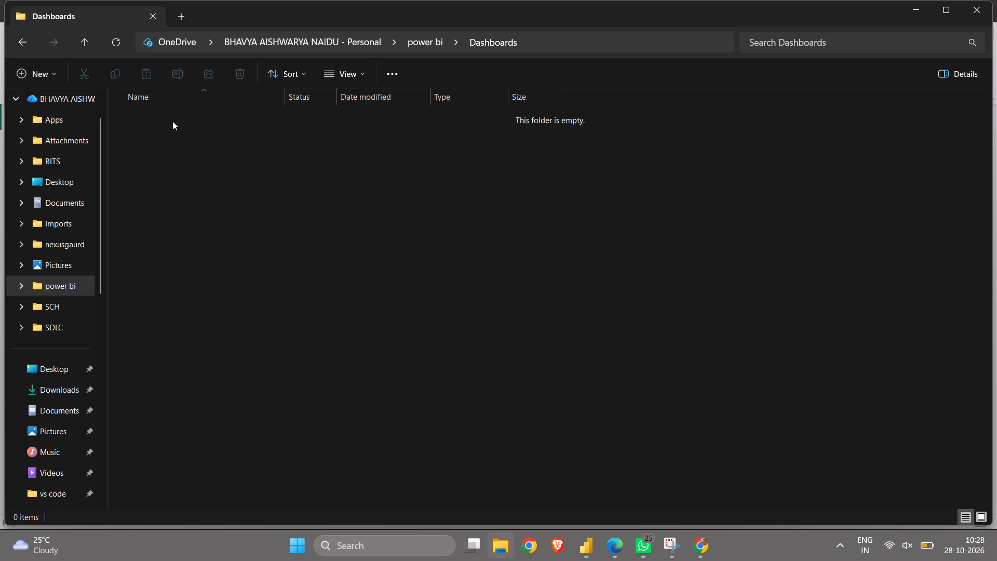
{"action": "left_click", "coordinate": [29, 48]}
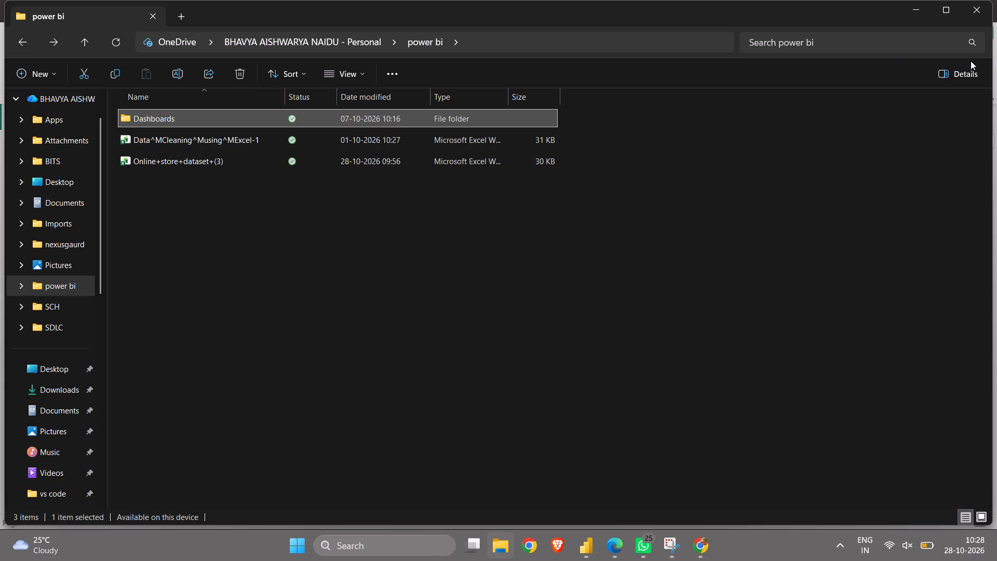
{"action": "left_click", "coordinate": [919, 8]}
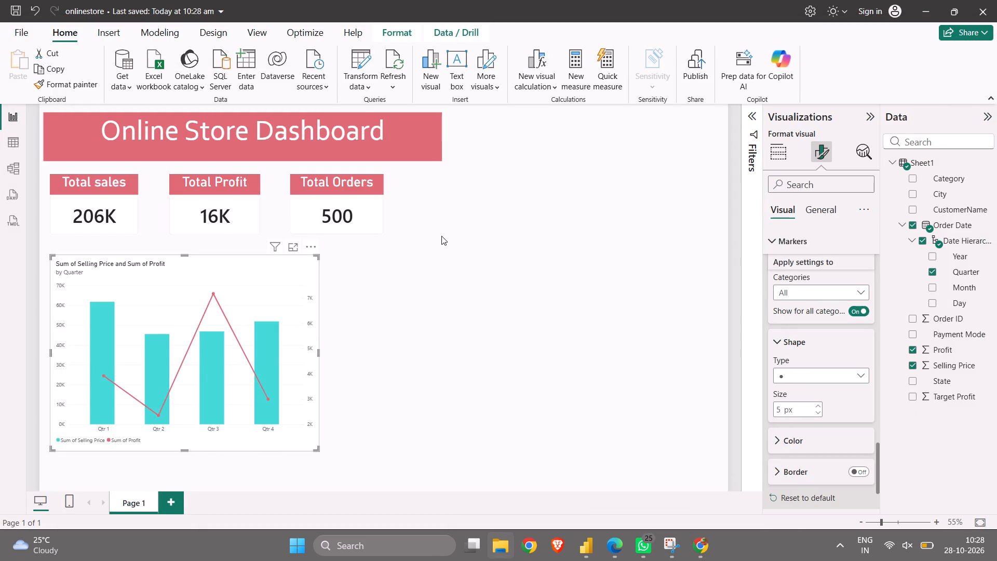
Return to the Power BI report, deselect the combo chart and save the onlinestore file again.
{"action": "left_click", "coordinate": [418, 385]}
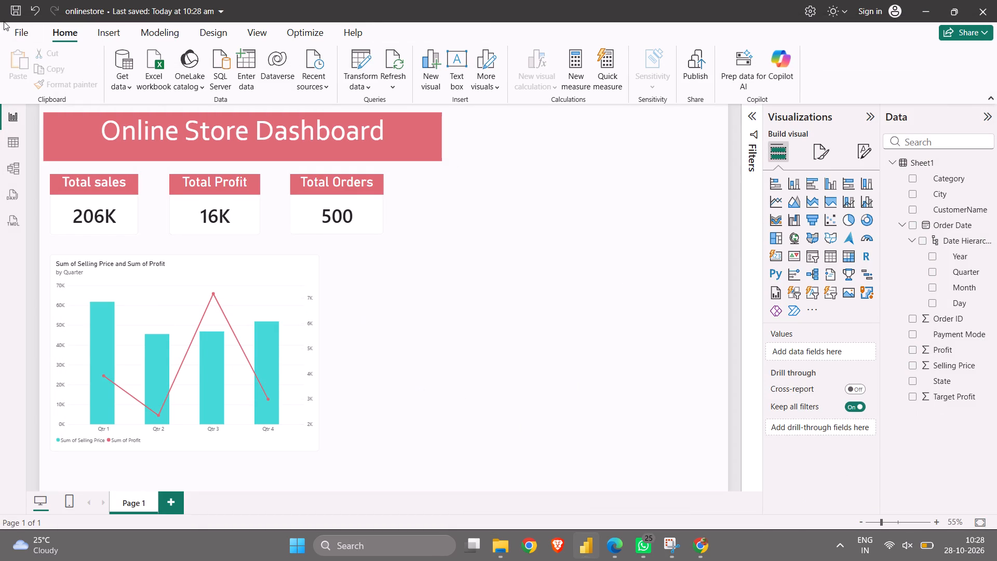
{"action": "left_click", "coordinate": [12, 7]}
{"action": "left_click", "coordinate": [20, 7]}
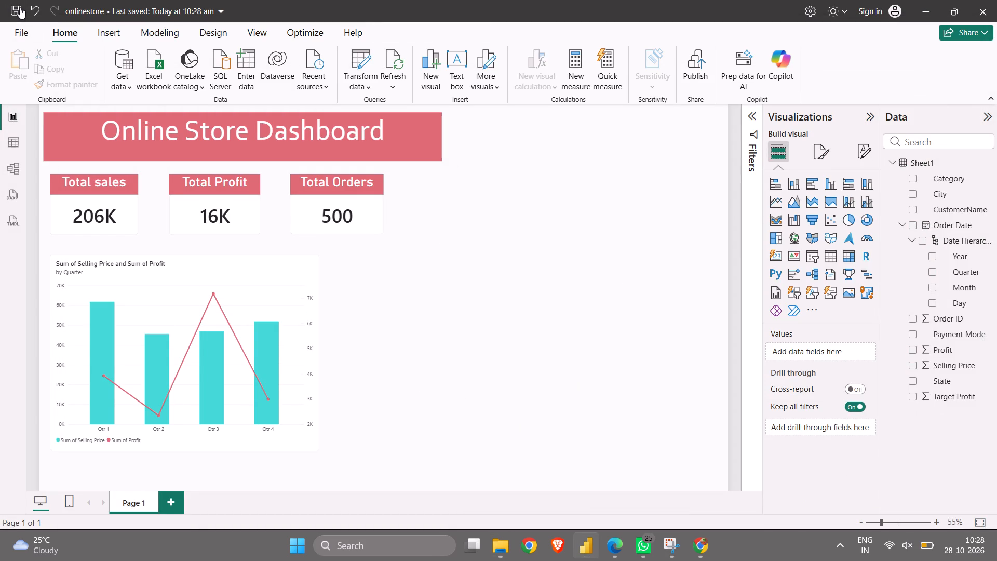
{"action": "double_click", "coordinate": [20, 7]}
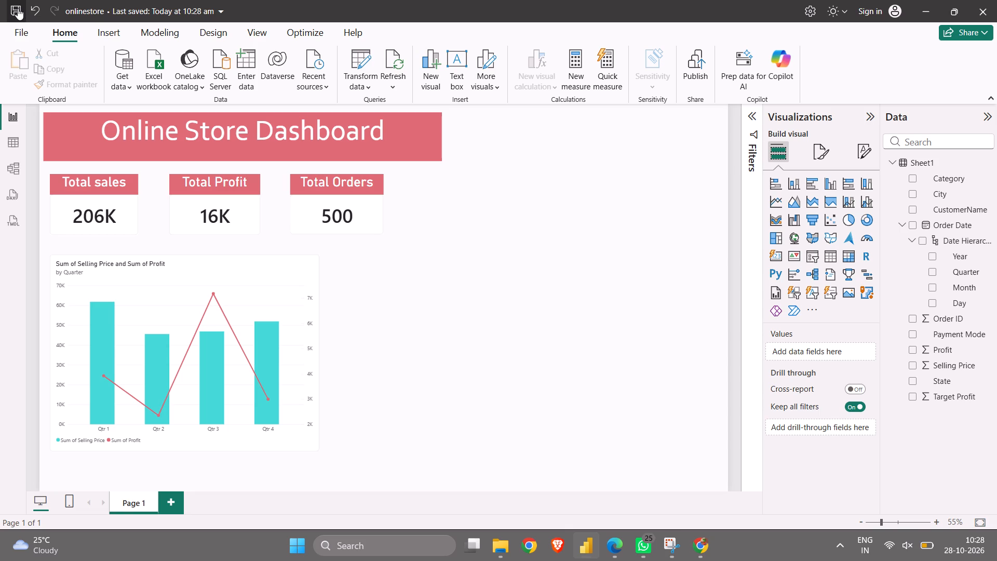
{"action": "left_click", "coordinate": [18, 8]}
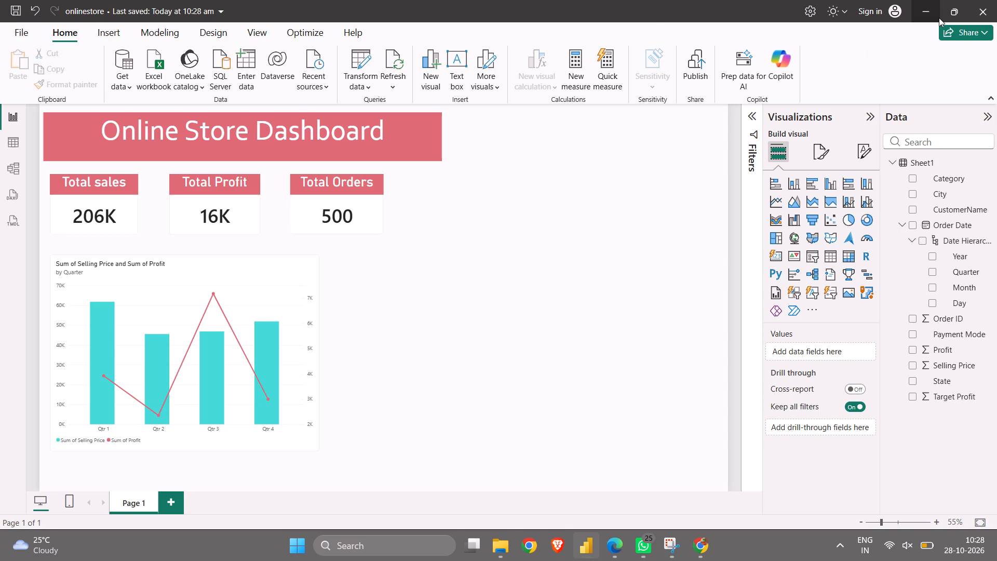
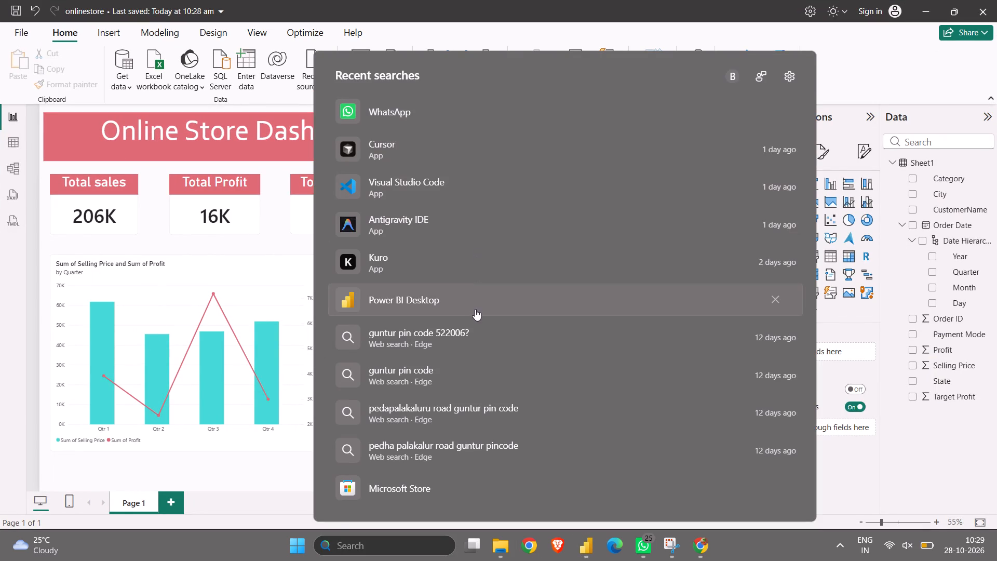
Check the recent files list in a new Power BI Desktop window for the saved onlinestore report, and close that window.
{"action": "left_click", "coordinate": [475, 309]}
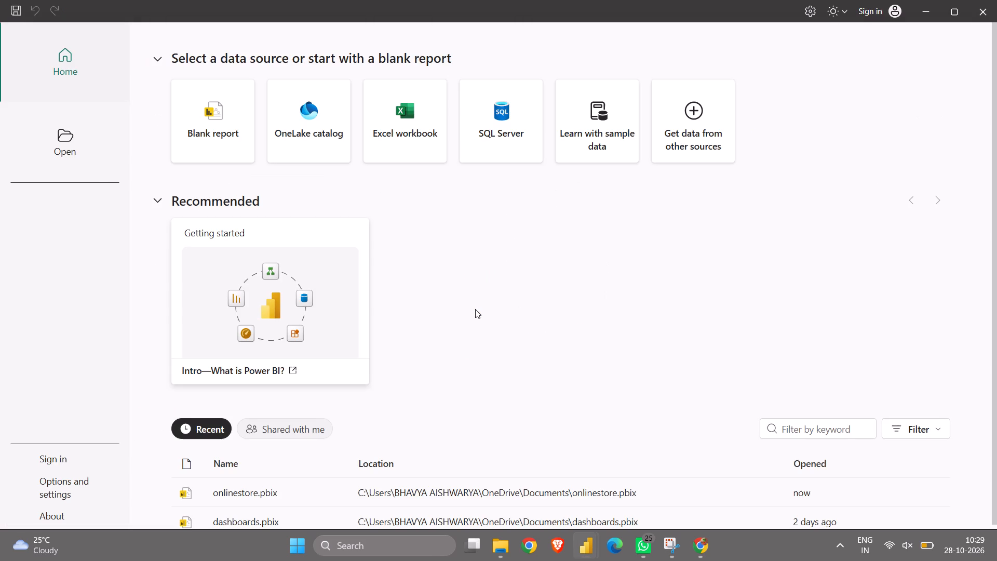
{"action": "scroll", "coordinate": [478, 367], "scroll_direction": "down", "scroll_amount": 3}
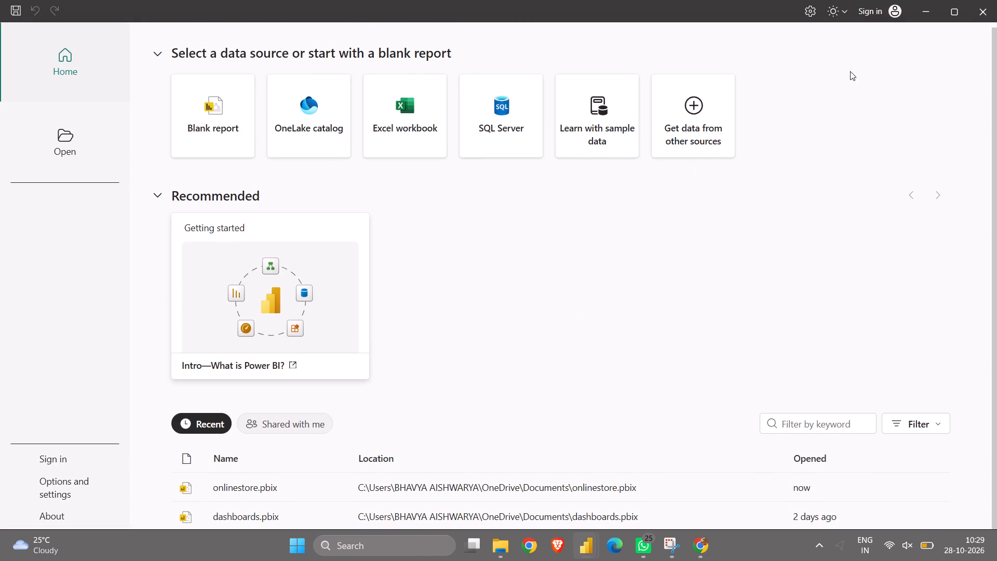
{"action": "left_click", "coordinate": [977, 9]}
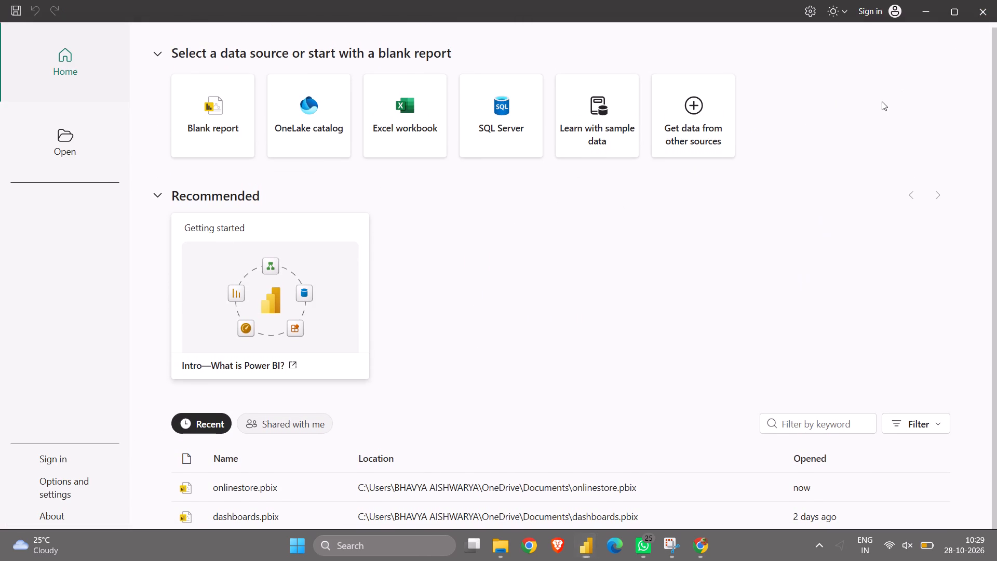